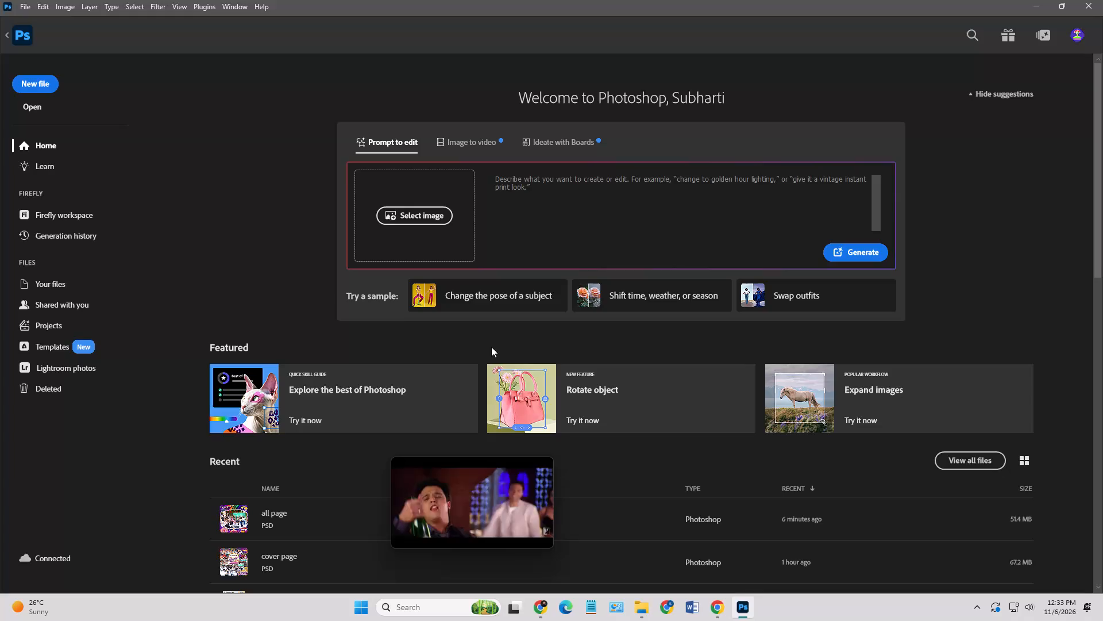
Move the floating video window down, clear of the recent files list.
left_click_drag(516, 483, 796, 540)
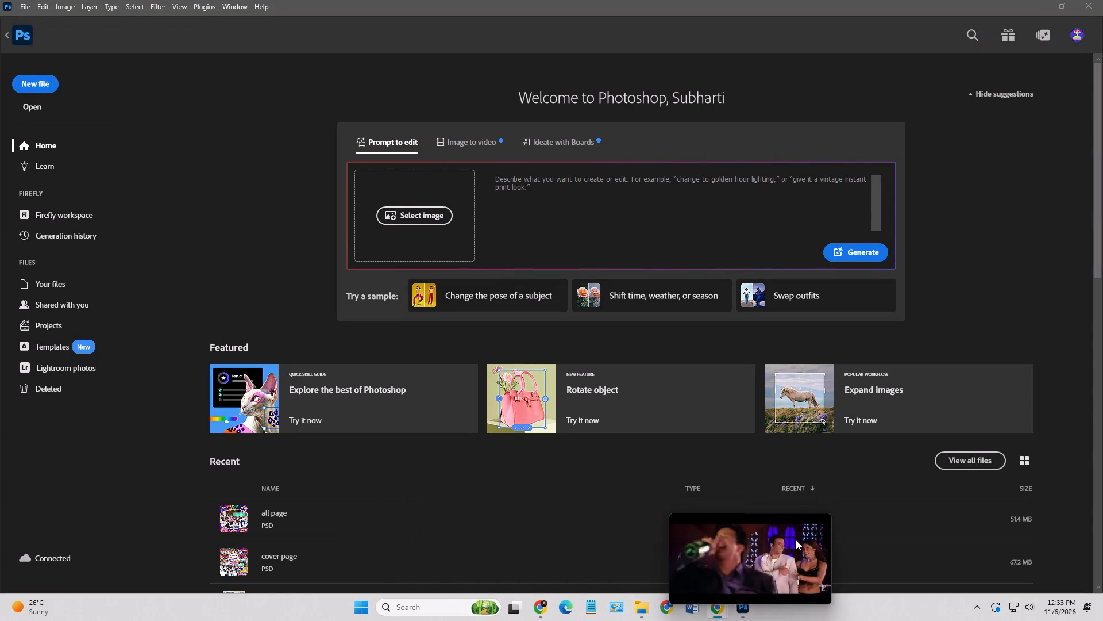
left_click_drag(796, 540, 803, 551)
Open the 34 MB recent Photoshop file named 1, the Govardhan Puja poster.
scroll(315, 453, "down", 3)
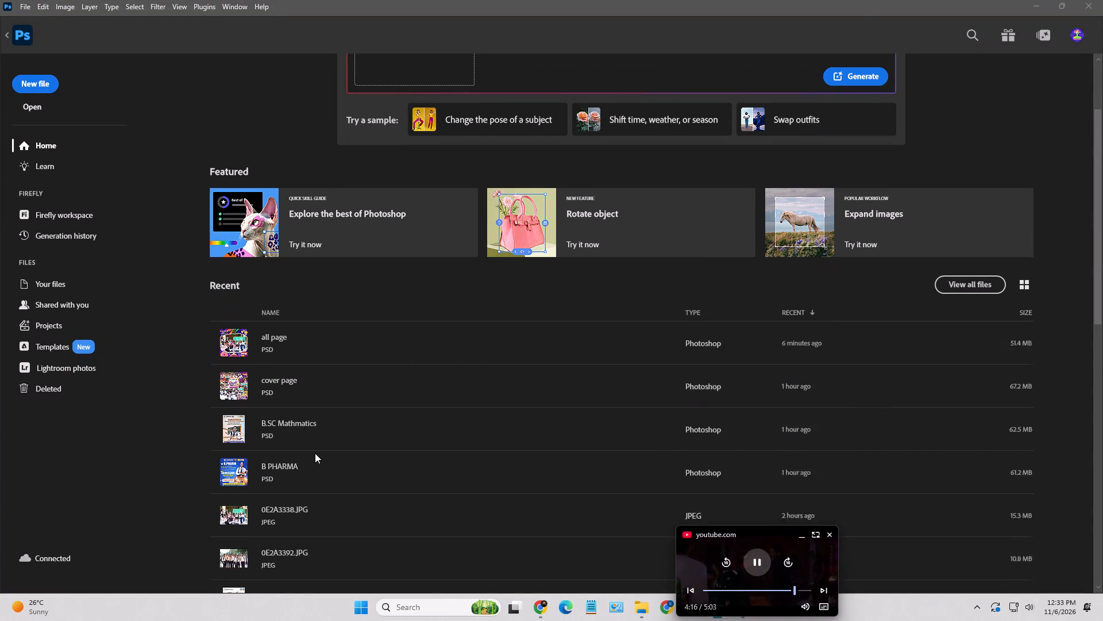
scroll(315, 453, "down", 2)
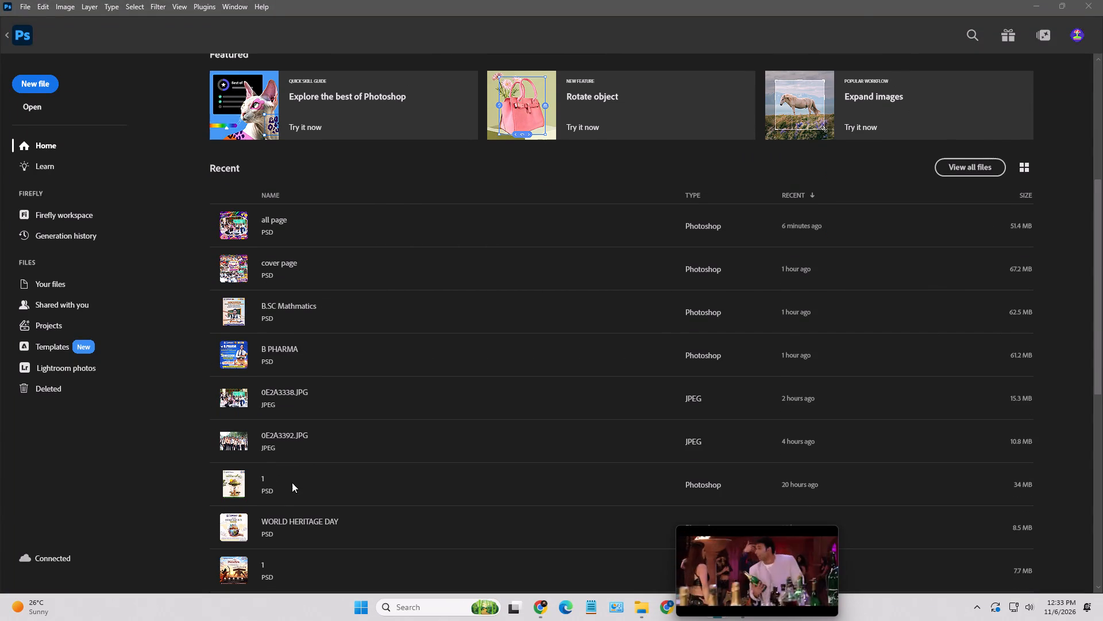
double_click(249, 486)
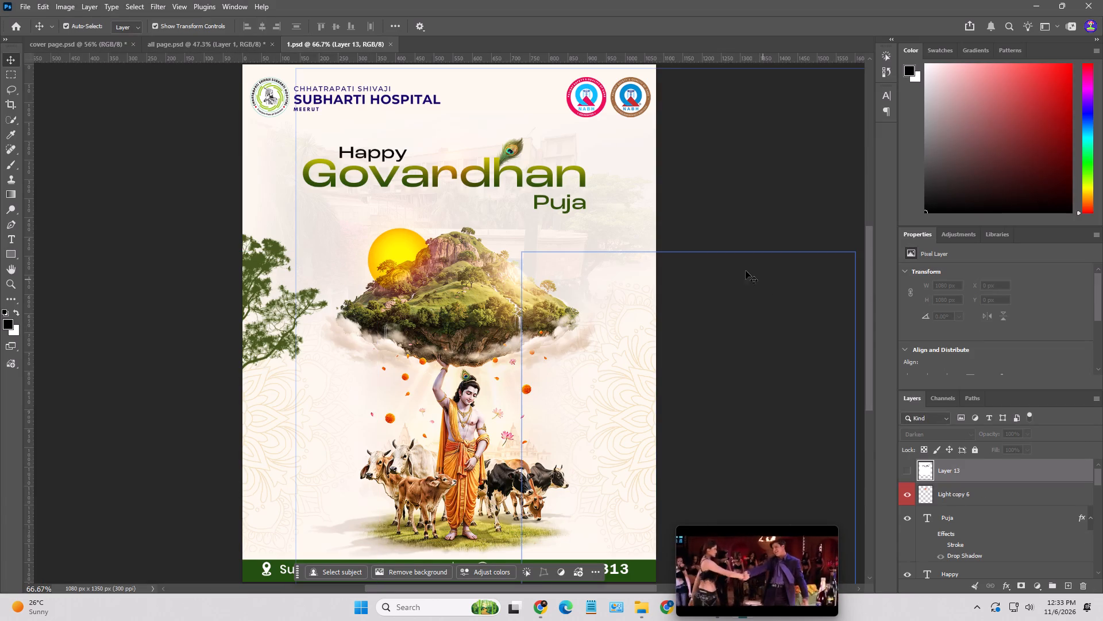
Hide the Subharti Hospital logo and the two NABH badges at the top of the Govardhan Puja poster.
left_click(257, 96)
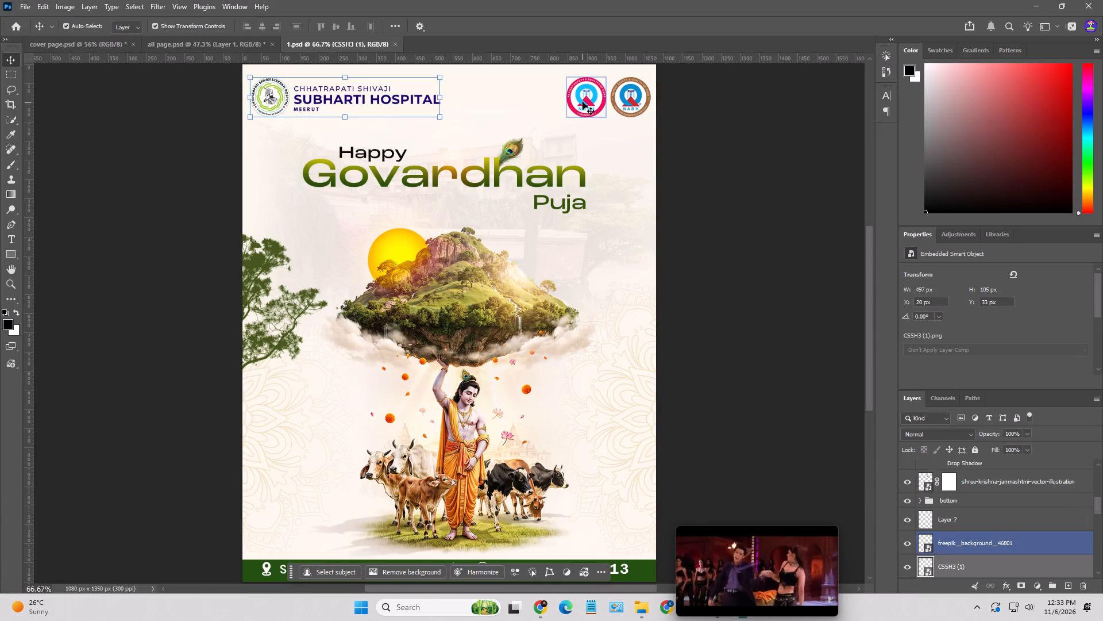
left_click(583, 101, "shift")
left_click(631, 103, "shift")
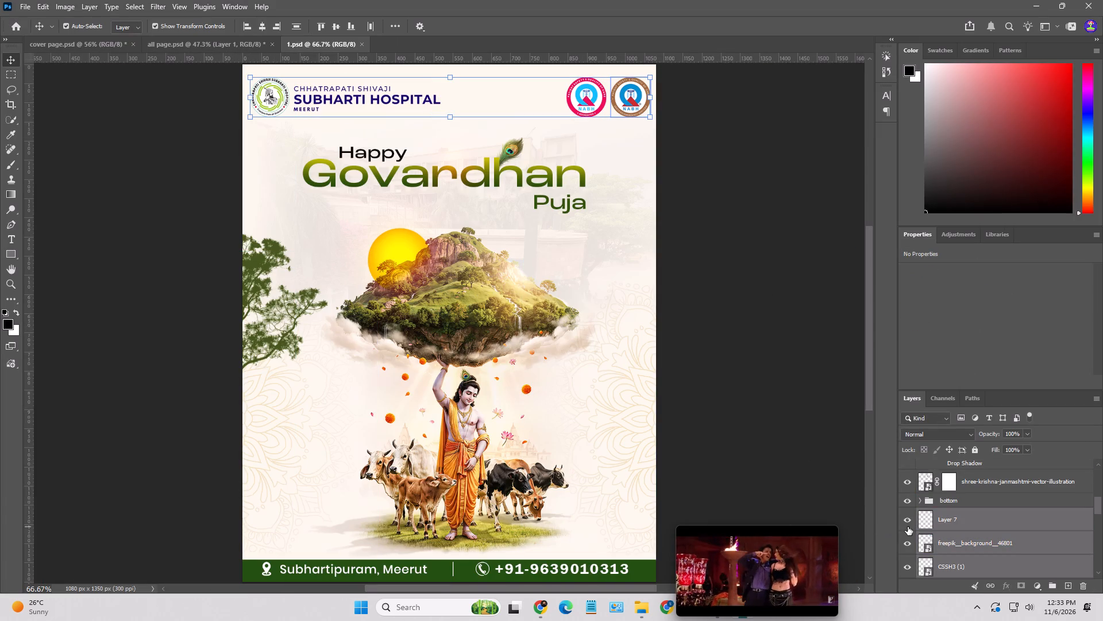
left_click(907, 522)
left_click(909, 540)
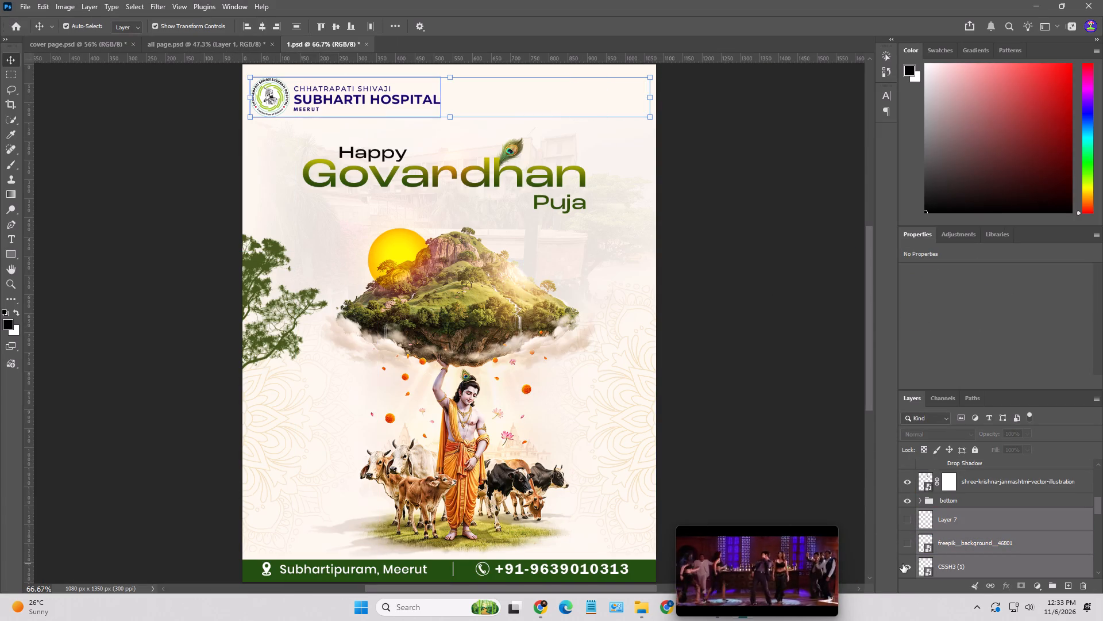
left_click(905, 566)
Open the recent WORLD HERITAGE DAY file and copy its Subharti University logo with the NAAC badge.
left_click(68, 41)
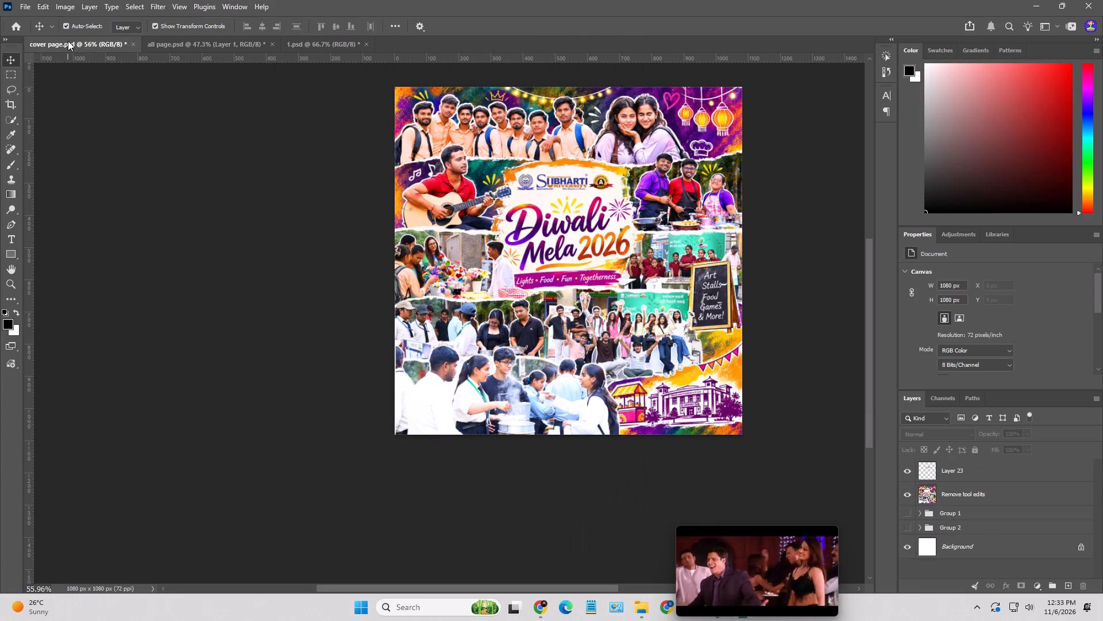
left_click(562, 179)
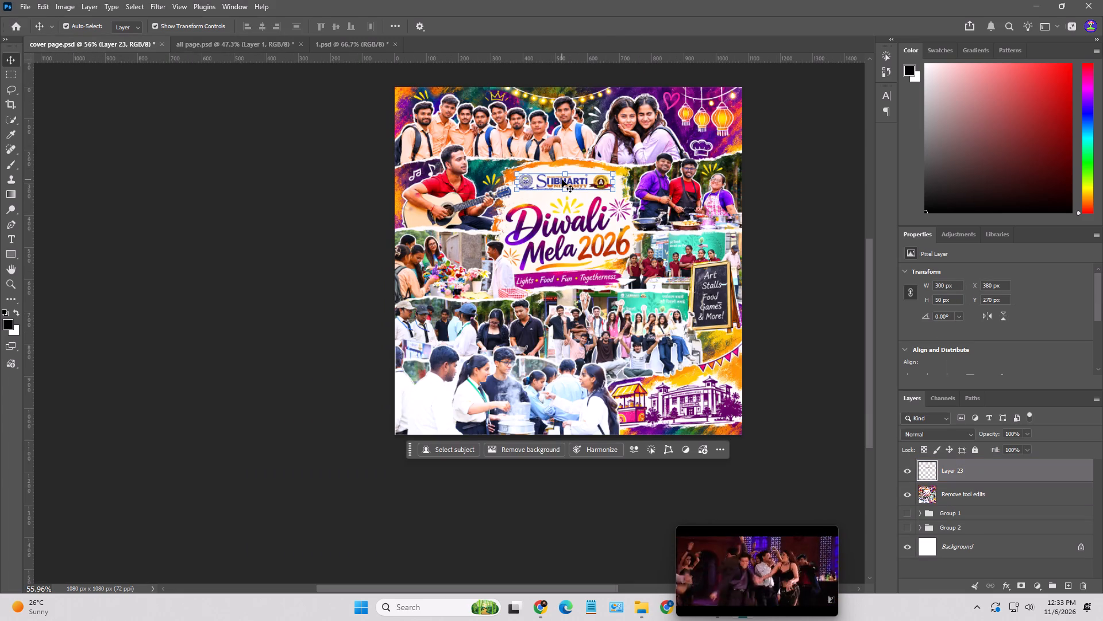
left_click(18, 26)
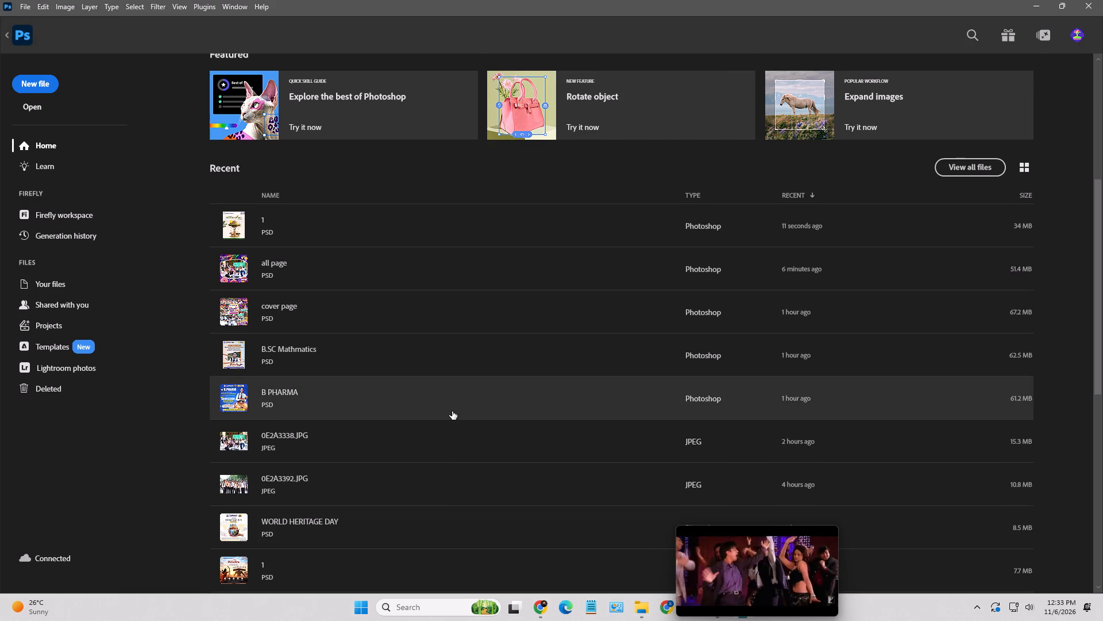
scroll(451, 412, "down", 2)
double_click(300, 409)
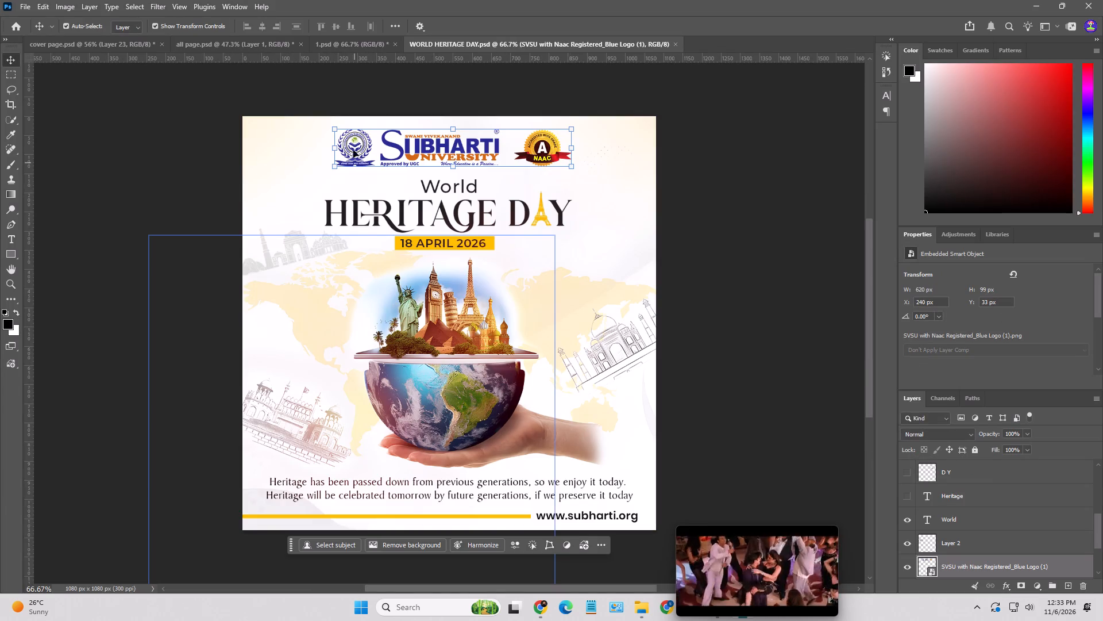
left_click(354, 145)
key("ctrl+c")
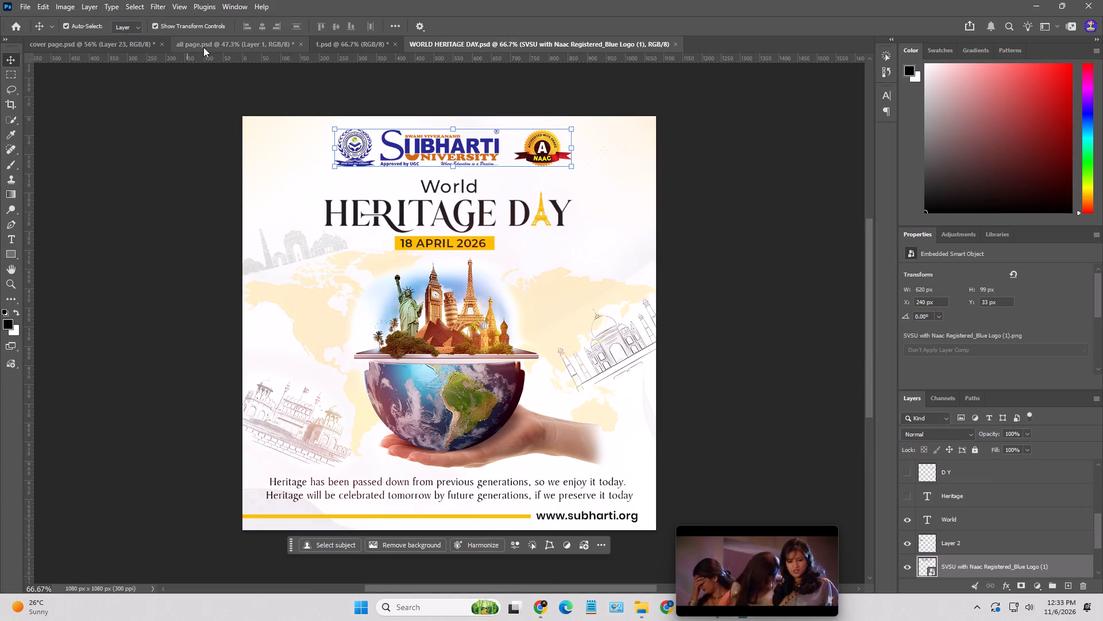
Paste the university logo in place into the Govardhan Puja poster, 1.psd.
left_click(332, 46)
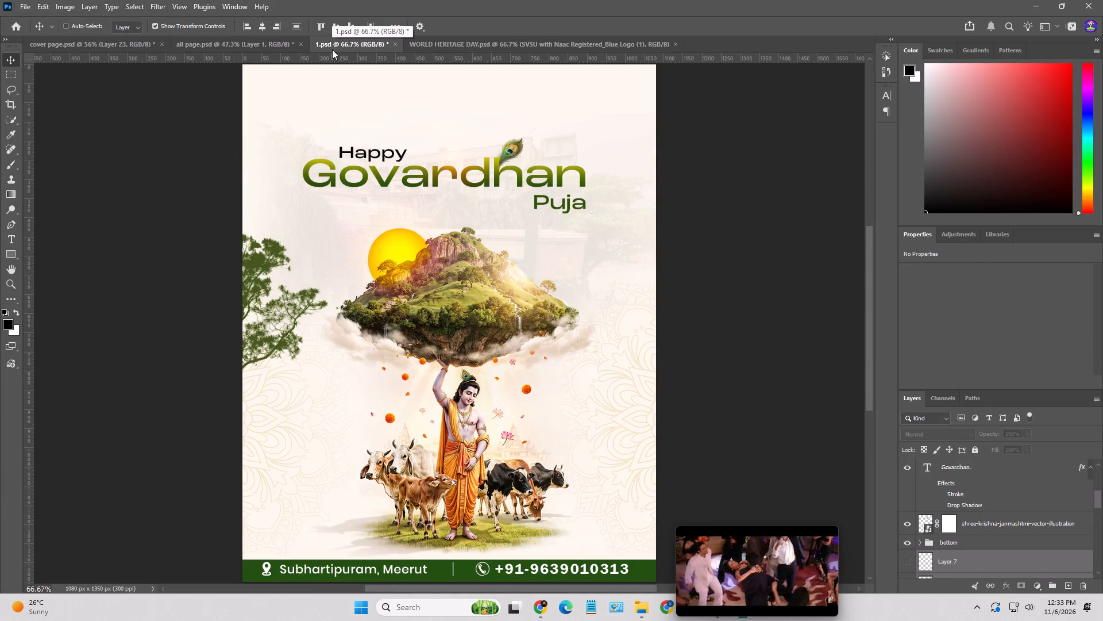
key("ctrl+shift+v")
scroll(451, 90, "up", 3)
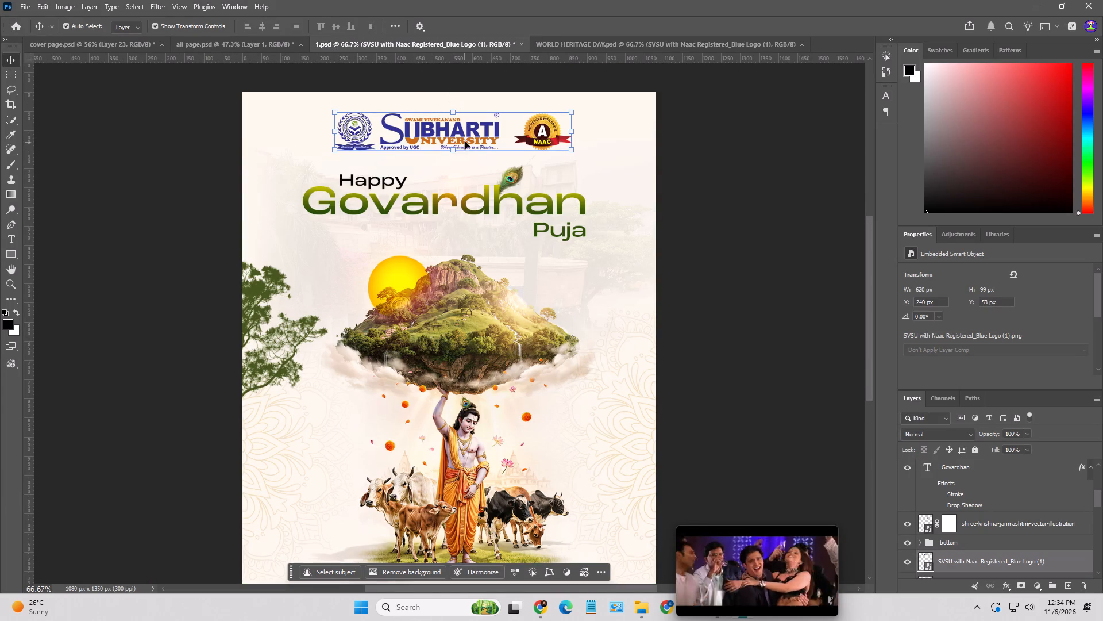
Move the university logo to the poster's upper-left corner, at about X 33 px and Y 29 px.
left_click_drag(465, 131, 452, 129)
left_click_drag(458, 133, 382, 124)
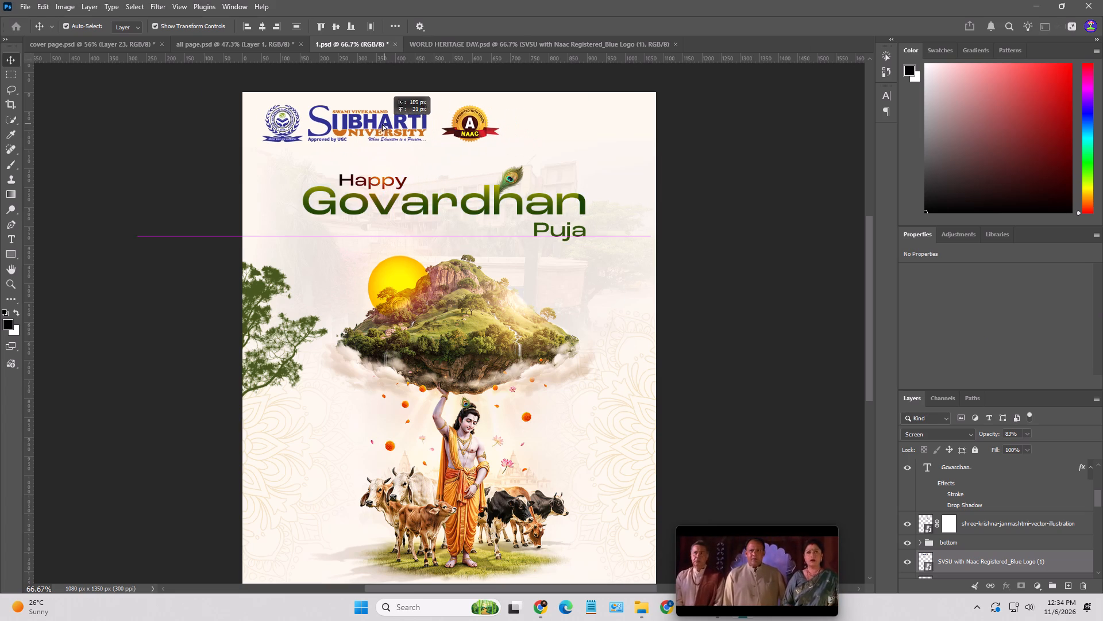
left_click_drag(382, 124, 380, 124)
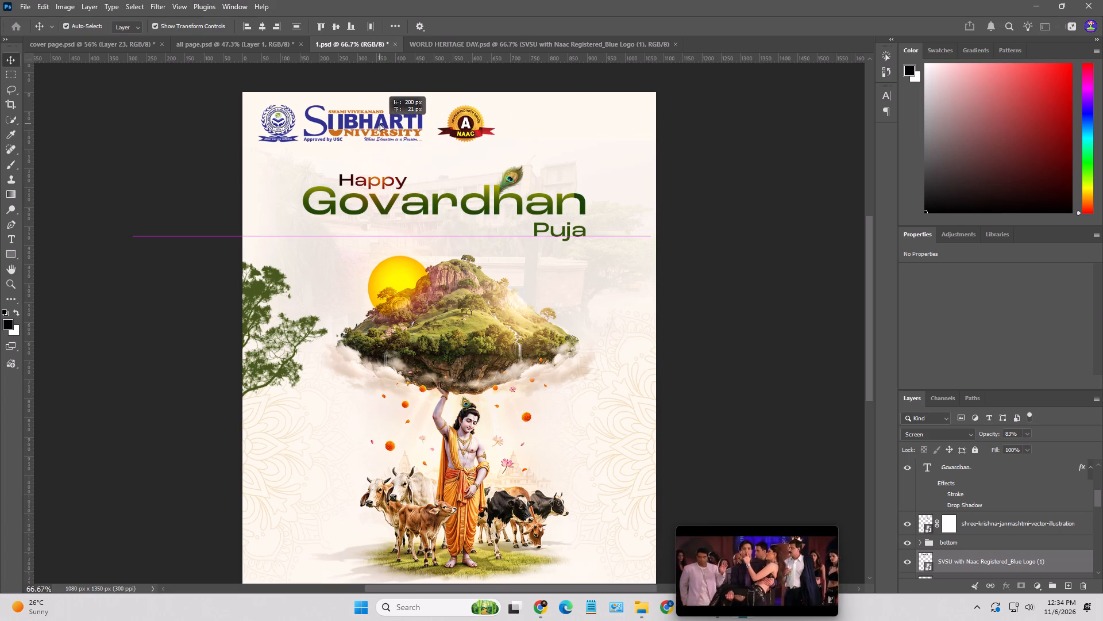
left_click_drag(380, 124, 375, 121)
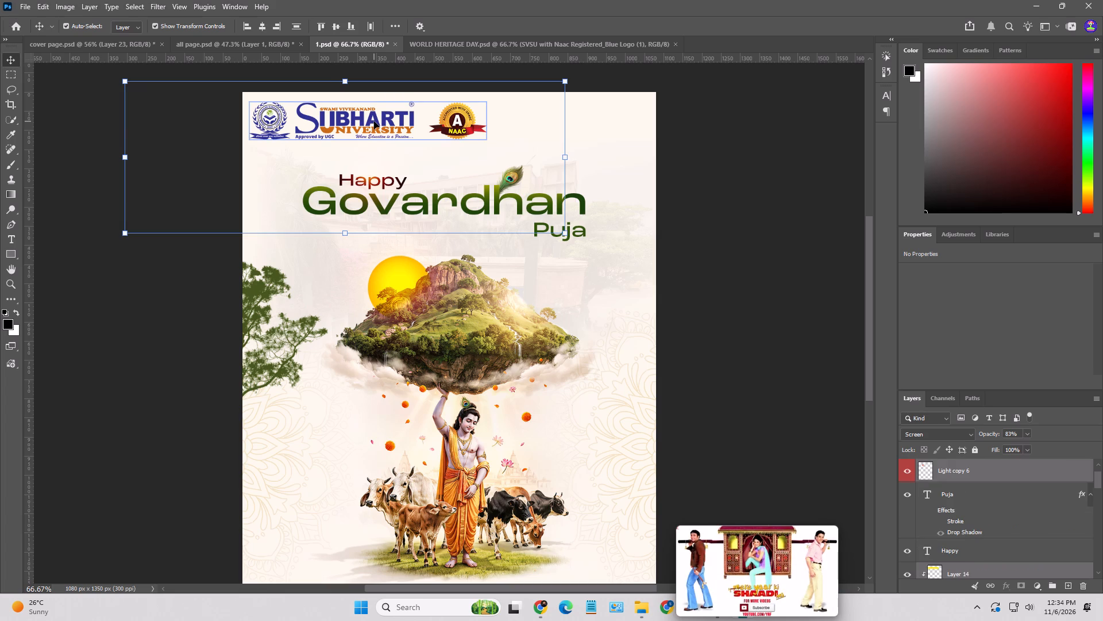
key("Right")
key("Right")
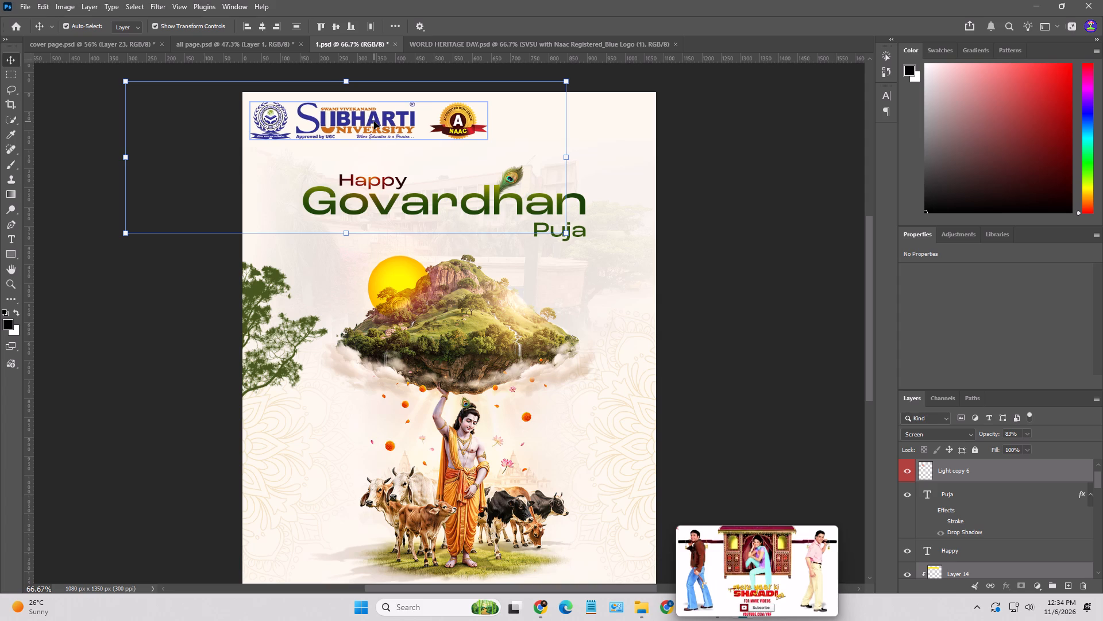
key("Right")
key("Right")
key("Right")
key("Right")
key("Right")
key("Right")
key("Right")
key("Right")
key("Right")
key("Right")
key("Right")
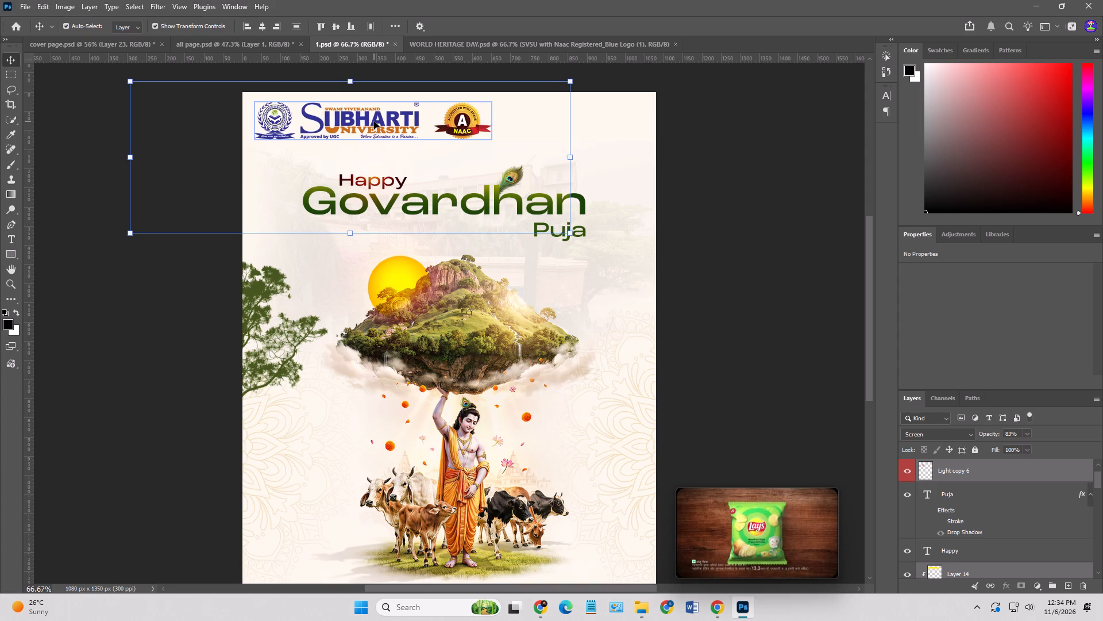
key("Down")
key("Down")
key("Down")
key("Down")
key("Right")
key("Right")
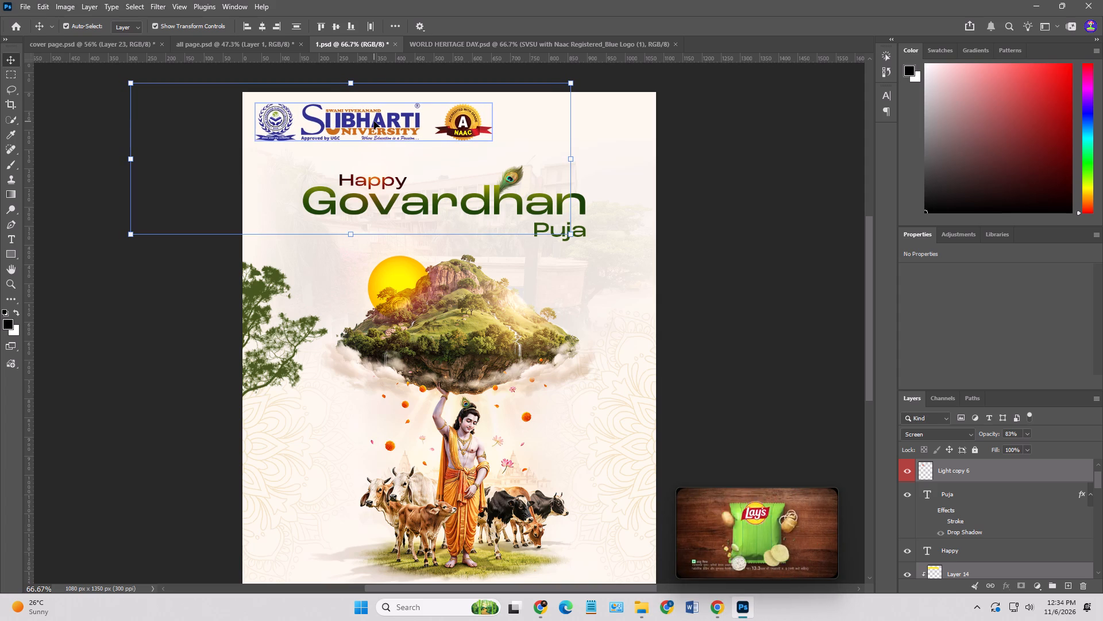
double_click(730, 259)
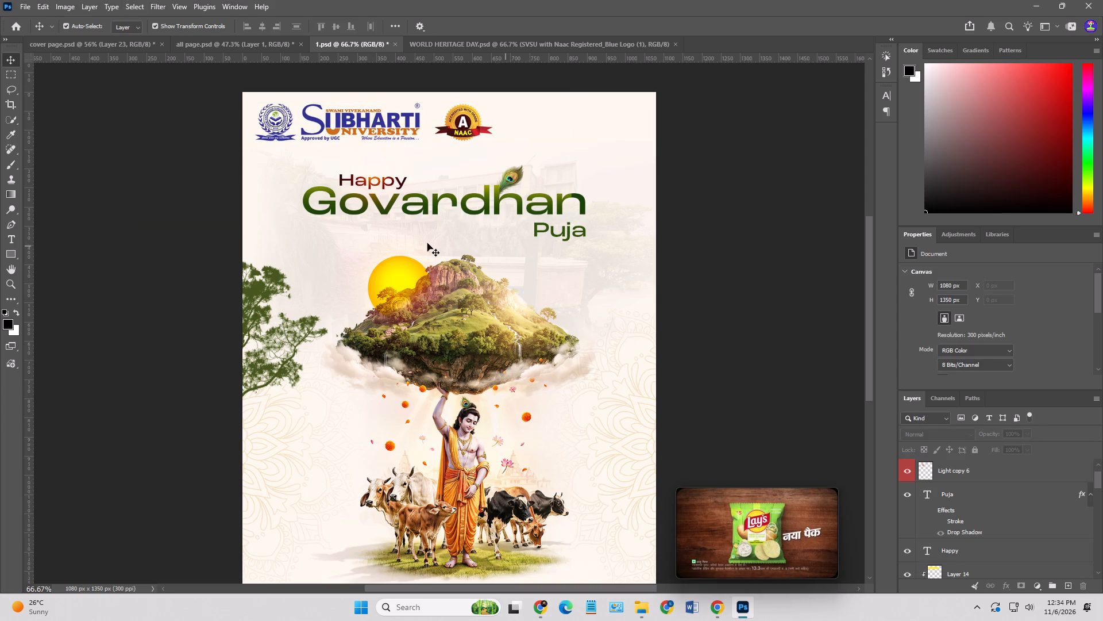
Scale the university logo down proportionally to about 26%, keeping its upper-left corner in place.
left_click(471, 125)
left_click_drag(495, 141, 491, 141)
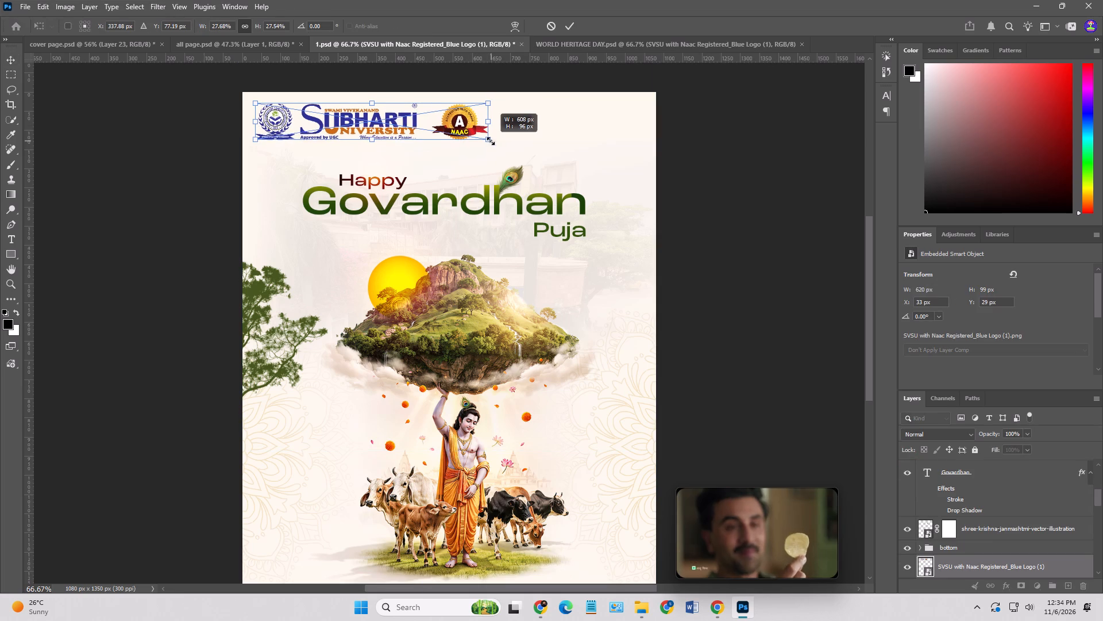
left_click_drag(491, 141, 479, 144)
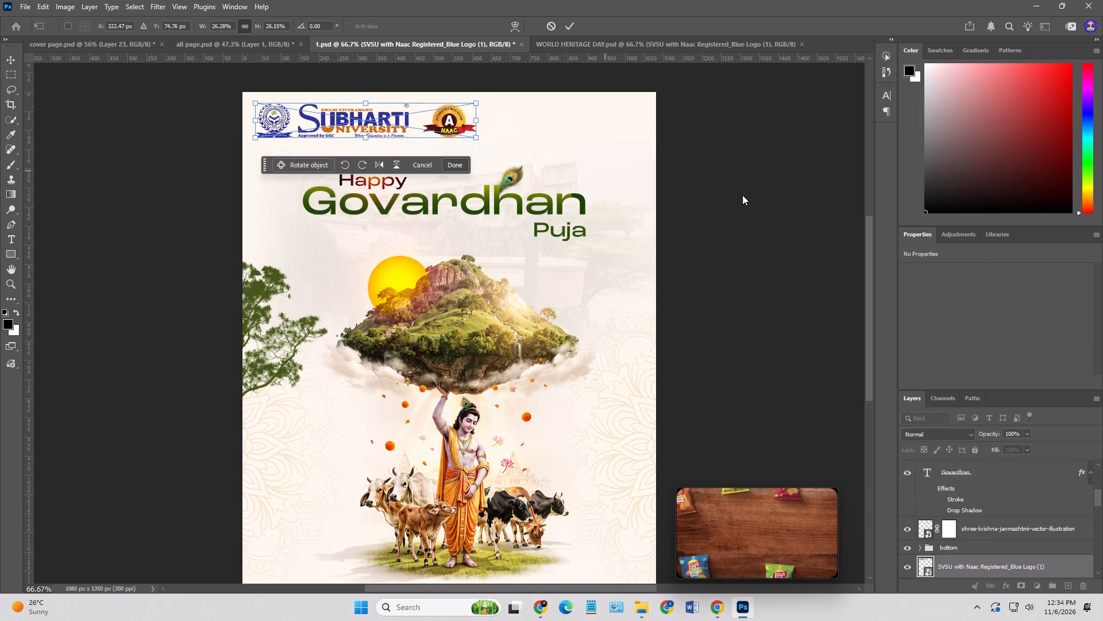
double_click(742, 195)
Hide Layer 1, the faint building image behind the Govardhan Puja title, and select that layer.
left_click(27, 7)
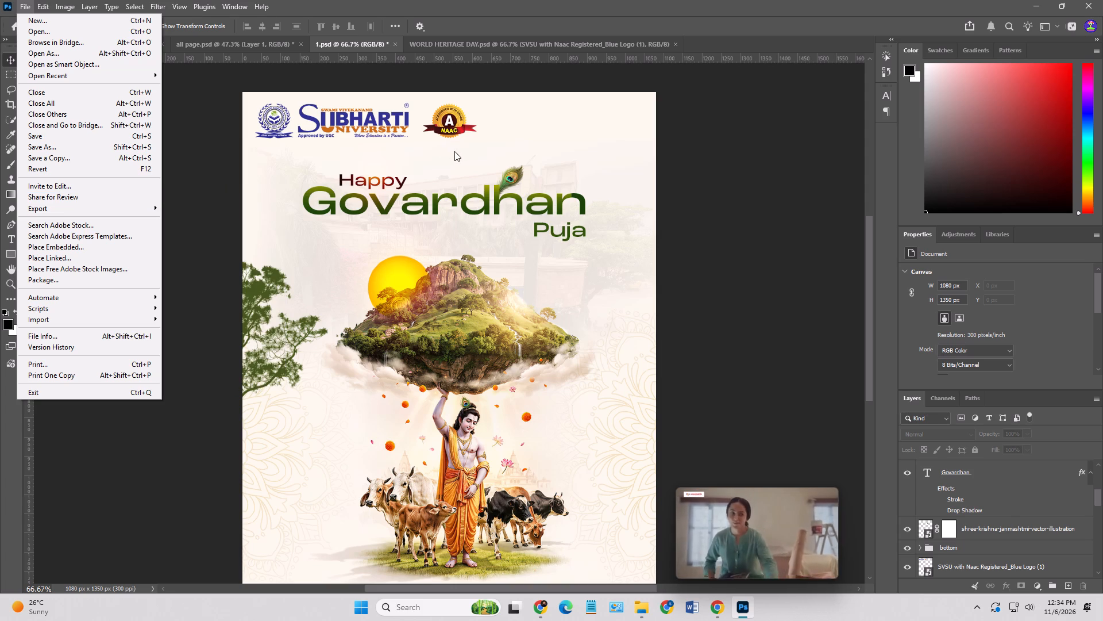
left_click(568, 172)
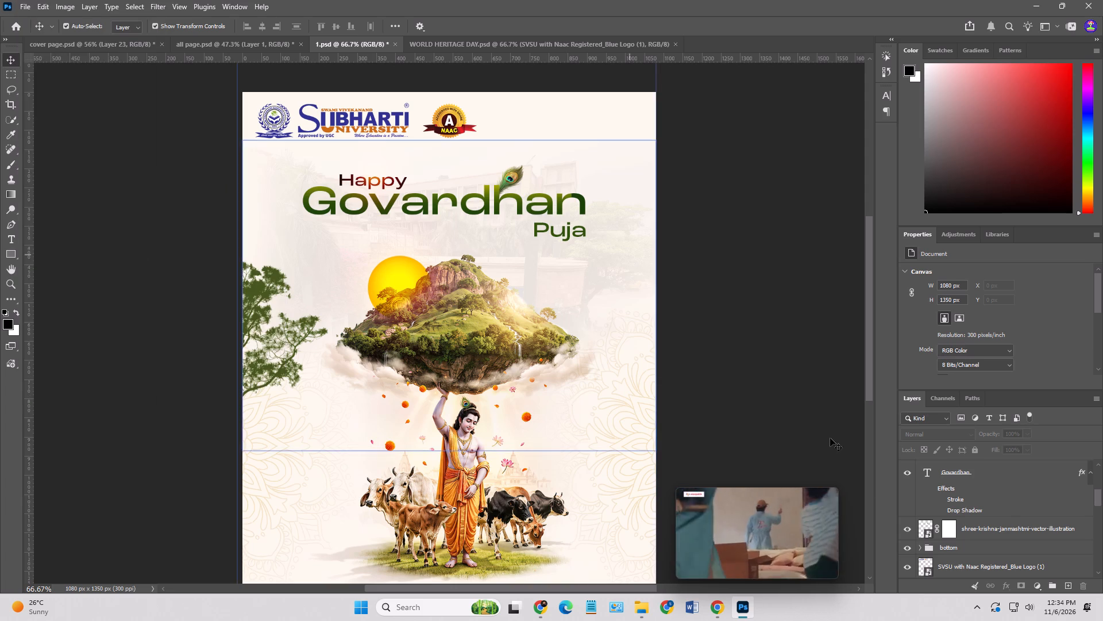
left_click(568, 166)
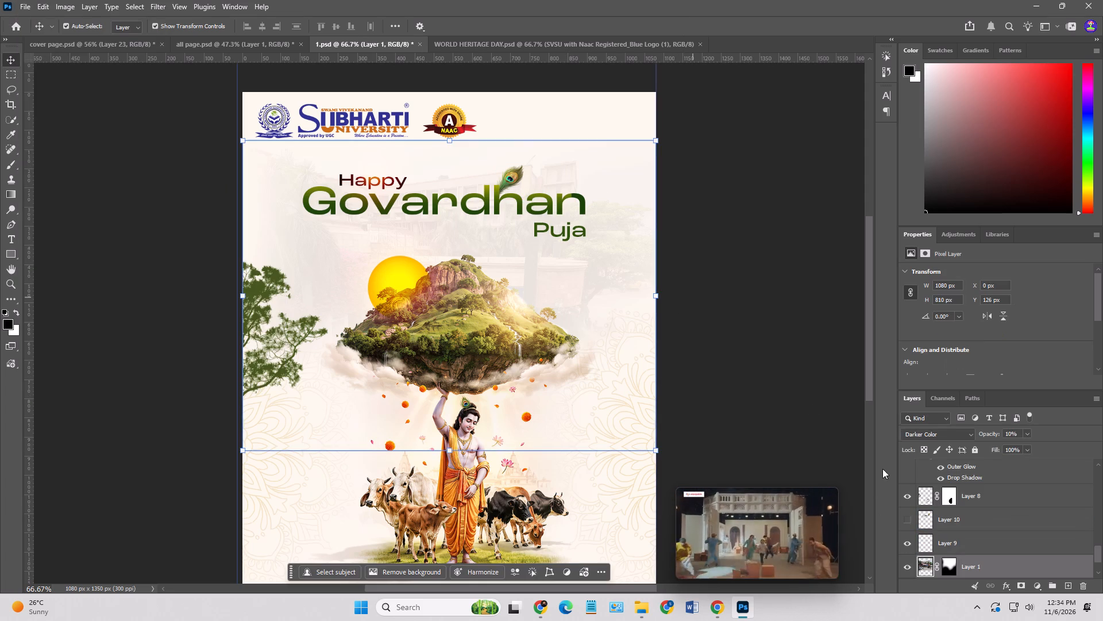
left_click(908, 566)
left_click(794, 420)
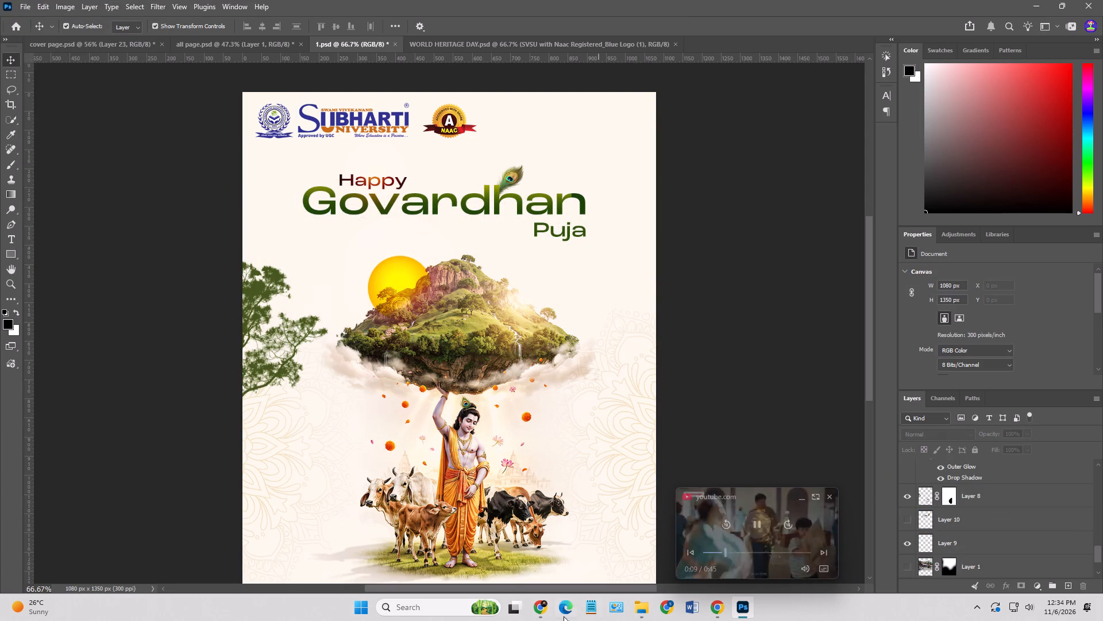
left_click(977, 570)
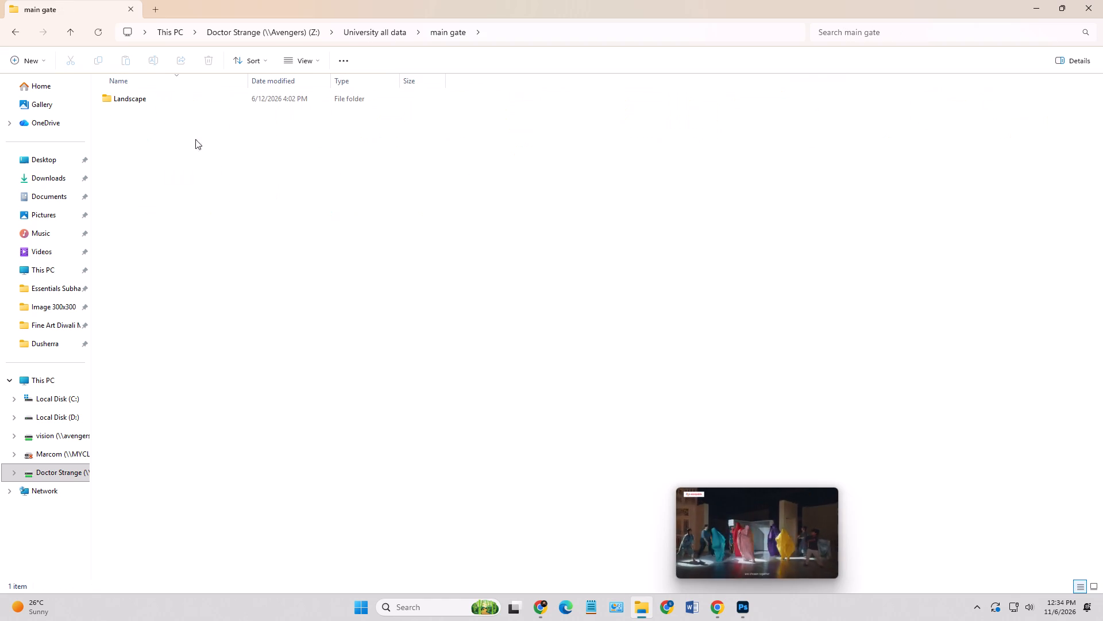
double_click(174, 100)
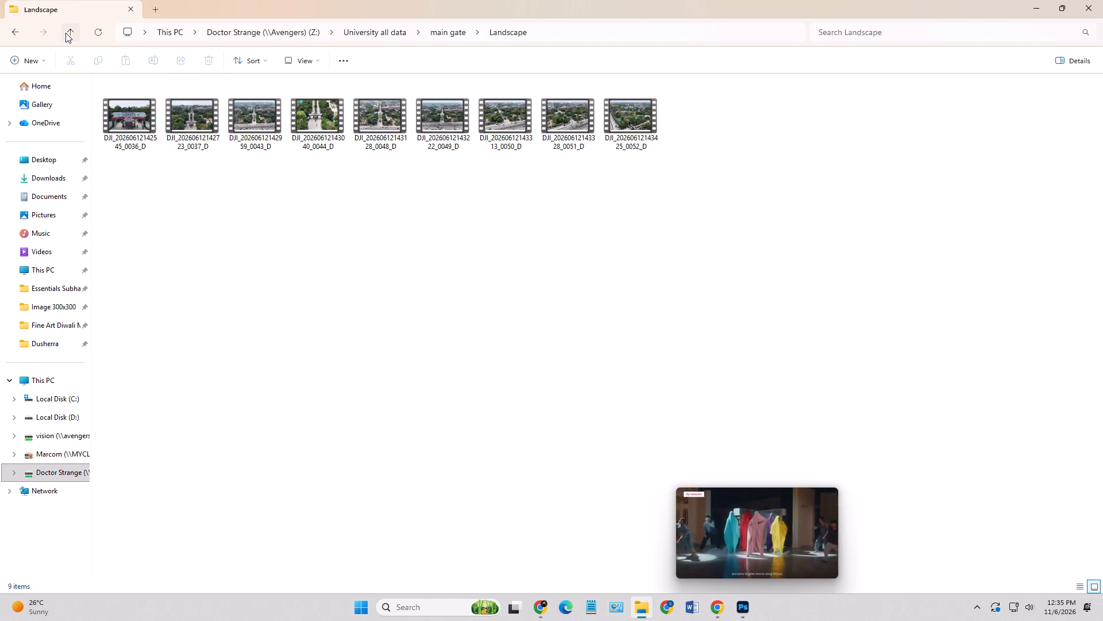
left_click(66, 32)
left_click(66, 32)
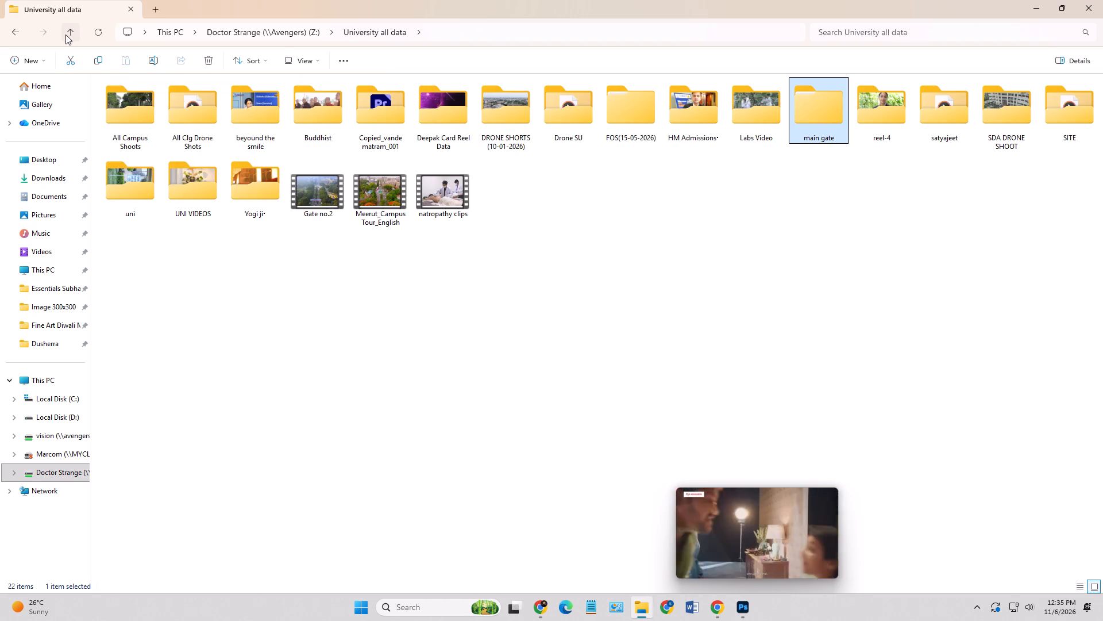
double_click(131, 107)
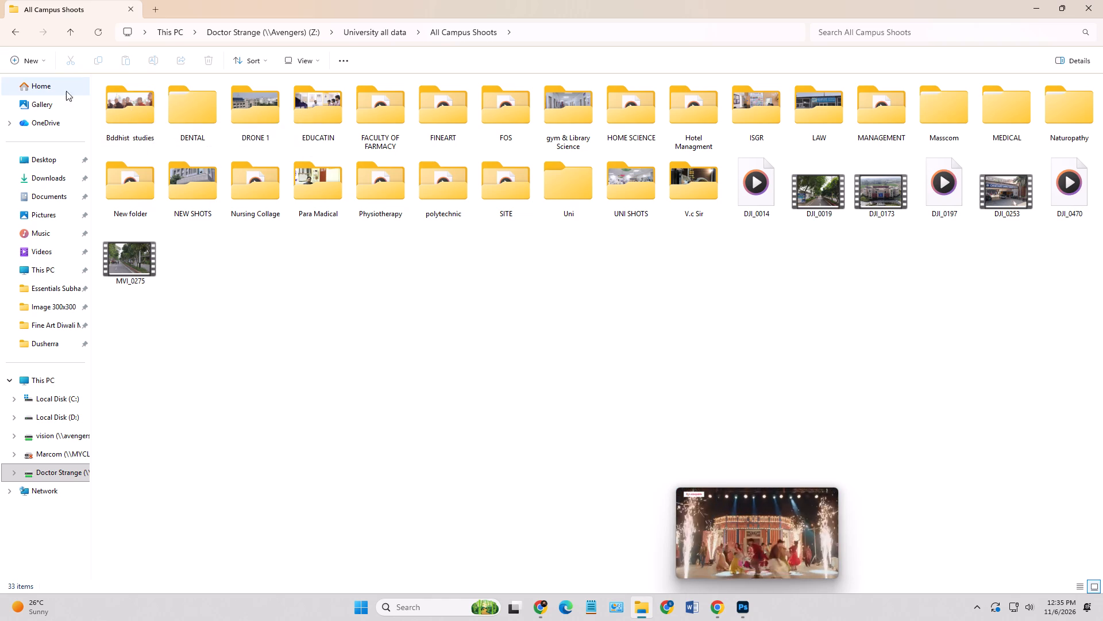
left_click(193, 191)
left_click(194, 189)
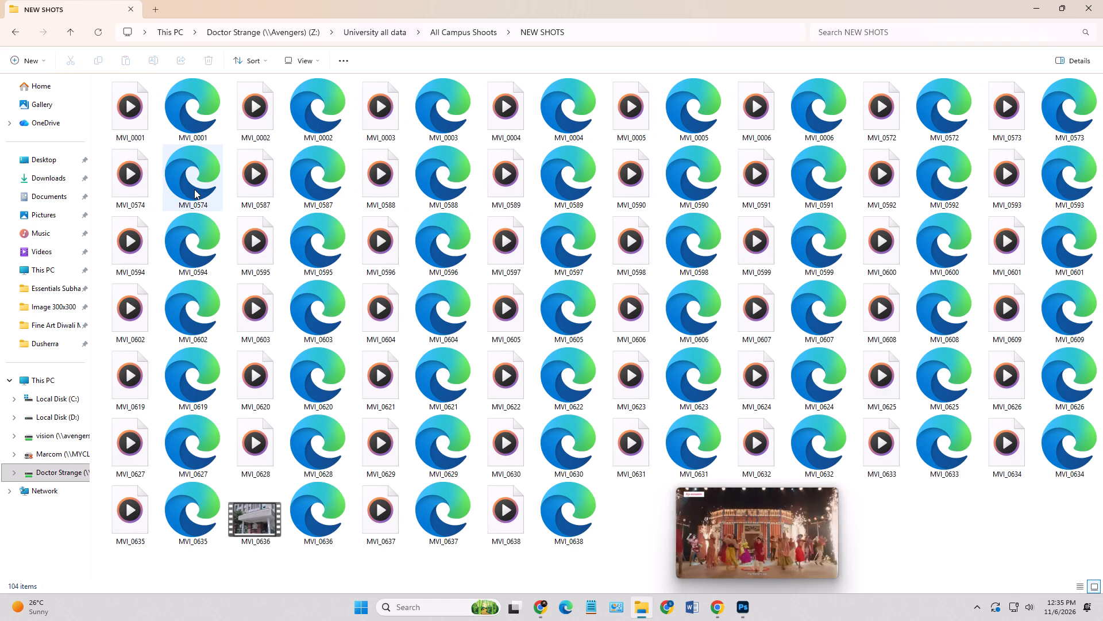
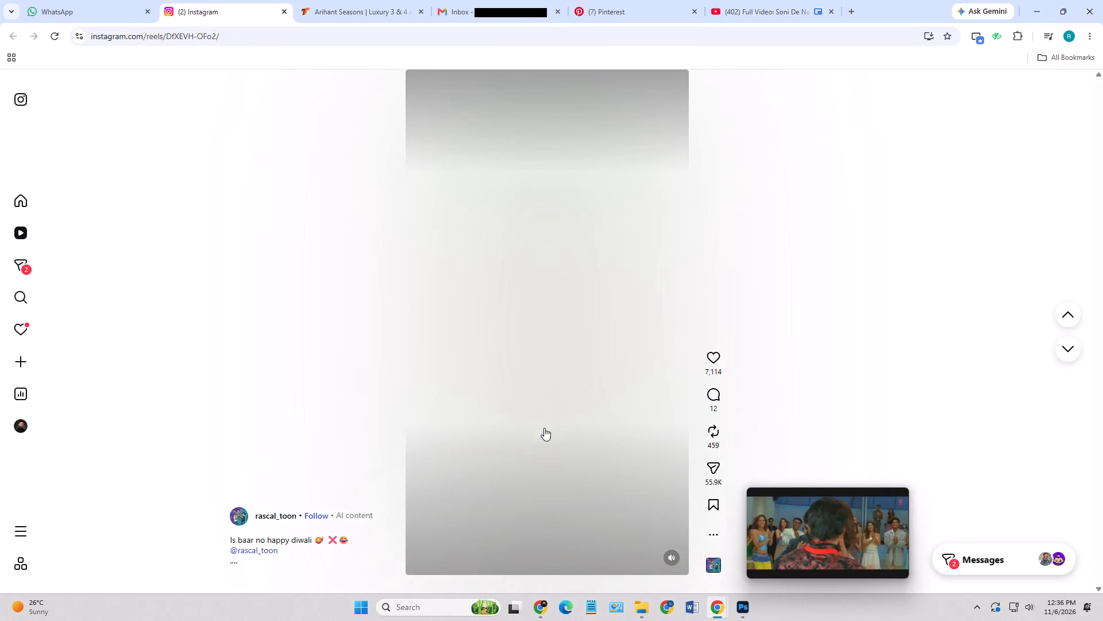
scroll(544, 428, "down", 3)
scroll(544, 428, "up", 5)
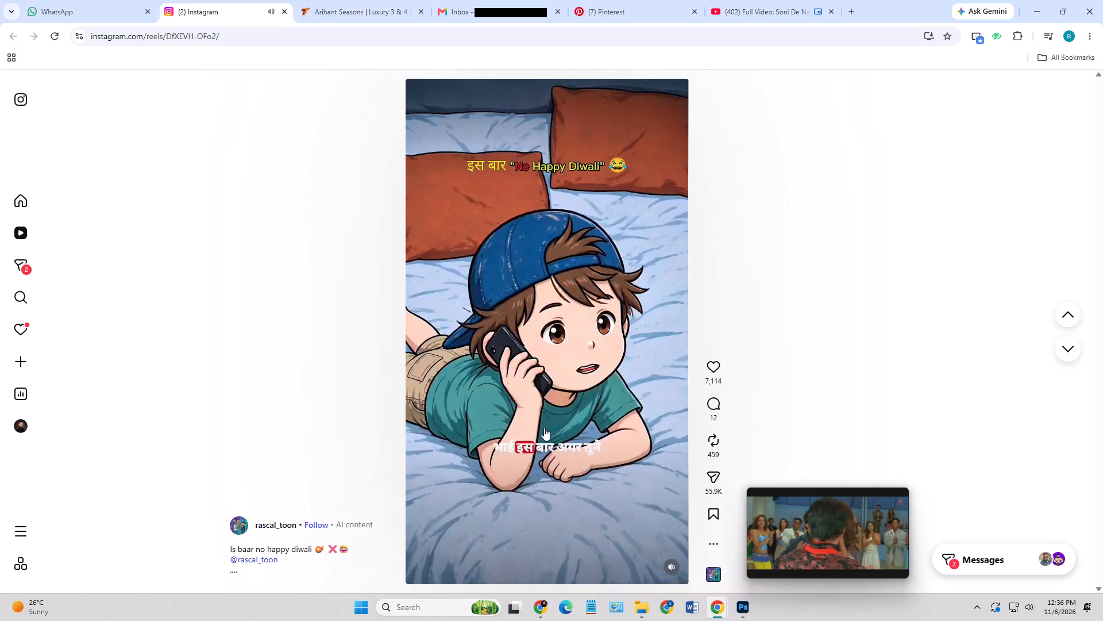
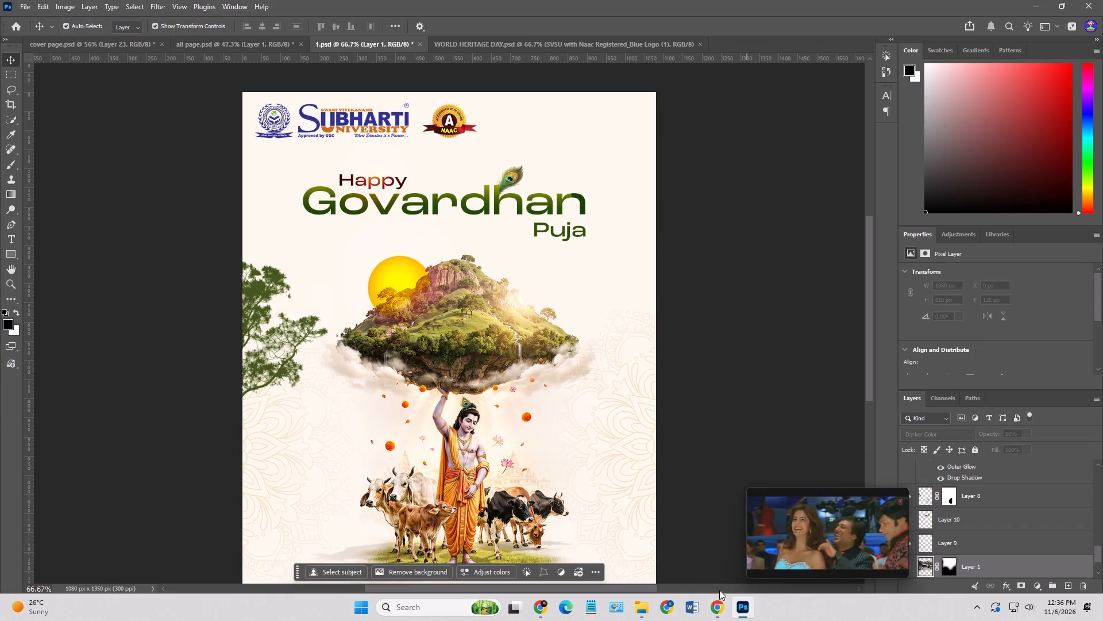
Select the university logo at the top of the Govardhan Puja design and nudge it down 4 px to Y 33 px.
left_click(132, 231)
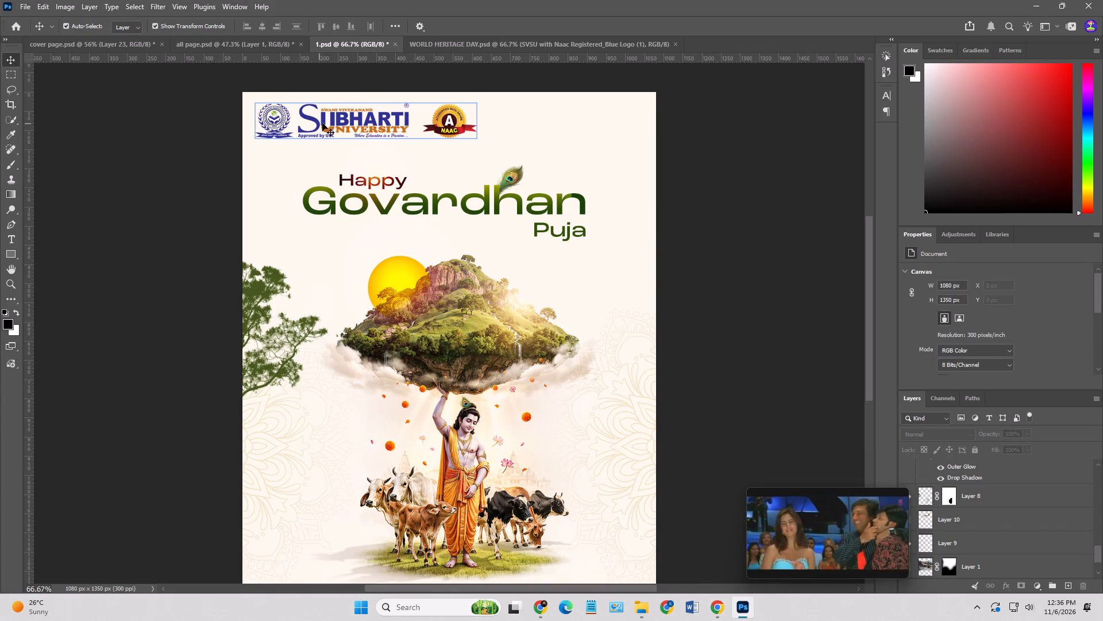
left_click(323, 123)
key("Down")
key("Down")
key("Down")
key("Down")
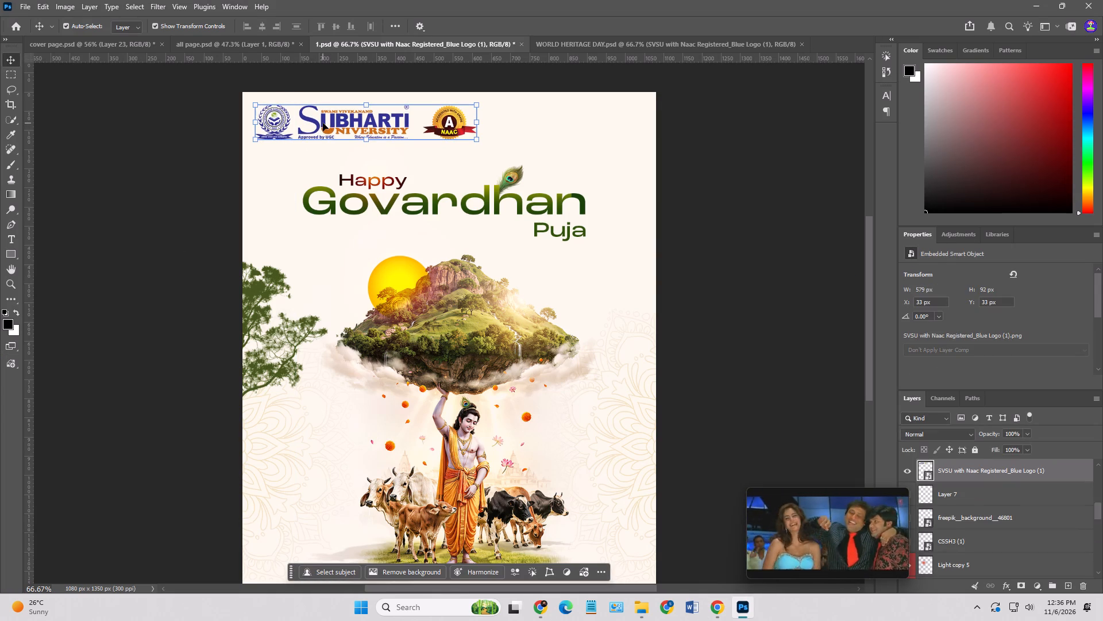
Go to the Home screen showing the recent files.
left_click(24, 26)
left_click(17, 27)
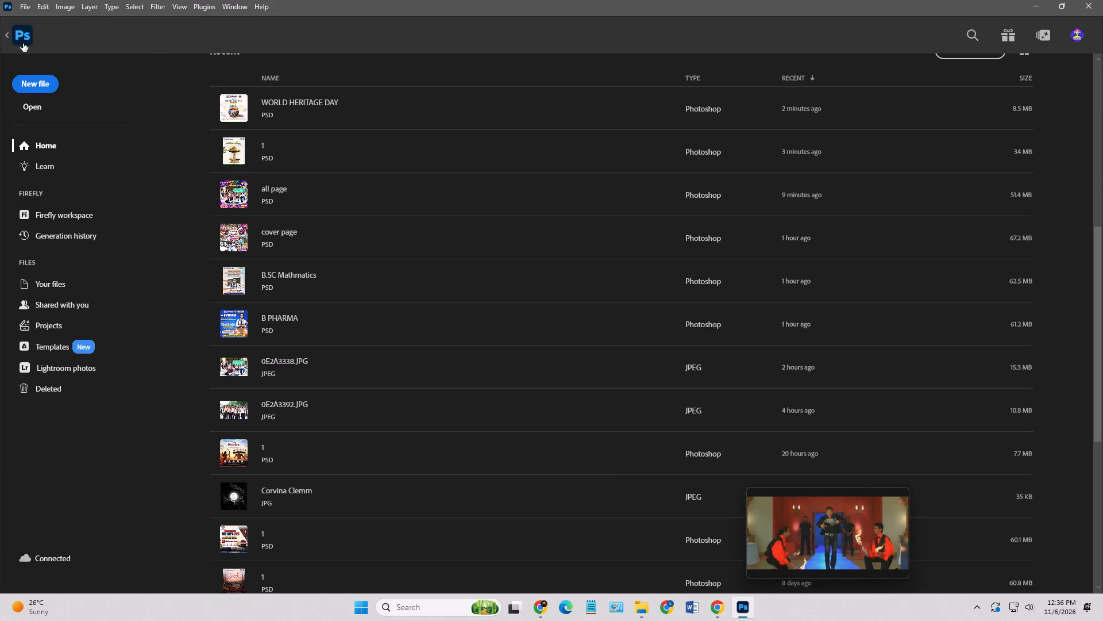
Open the hospital's Happy Diwali poster, 1.psd (60.8 MB), from the recent files and check its background image layer.
scroll(365, 320, "down", 2)
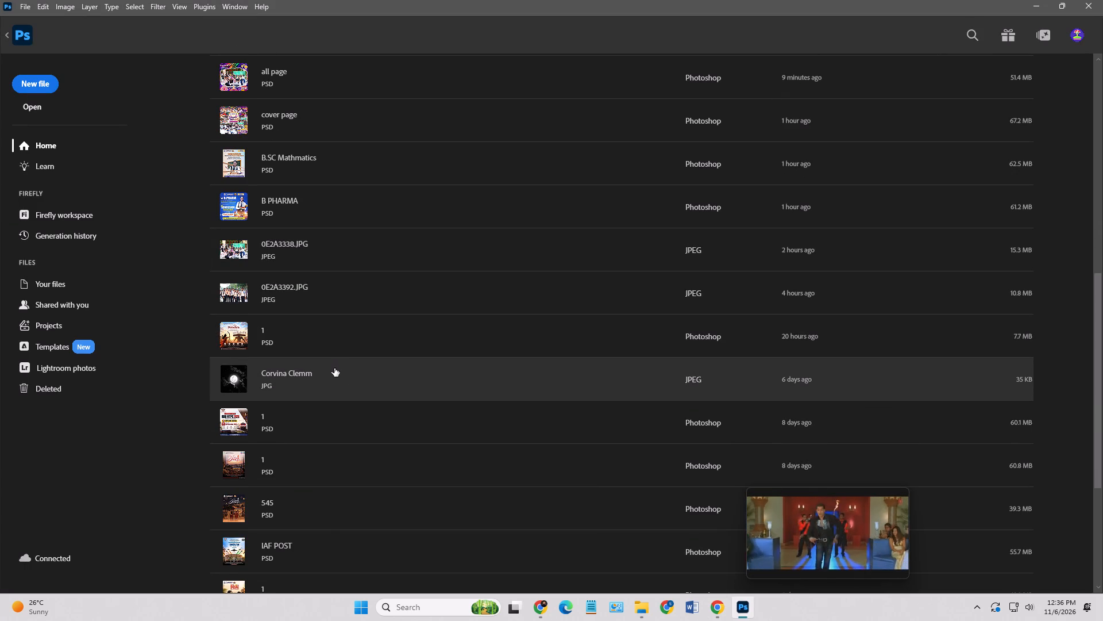
scroll(334, 368, "down", 1)
left_click(322, 401)
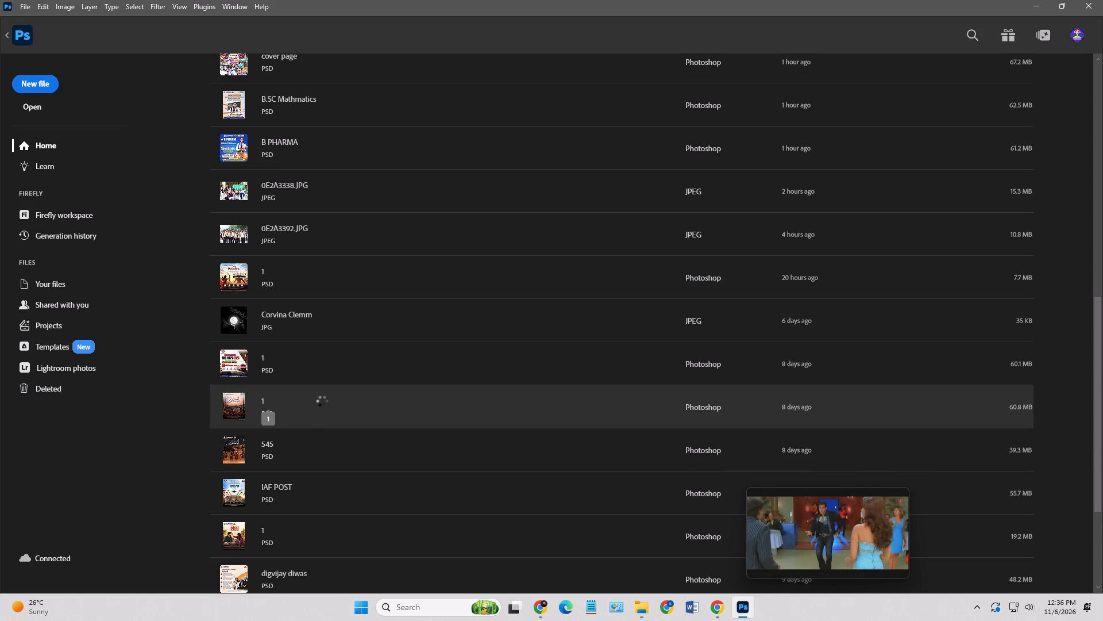
left_click(129, 310)
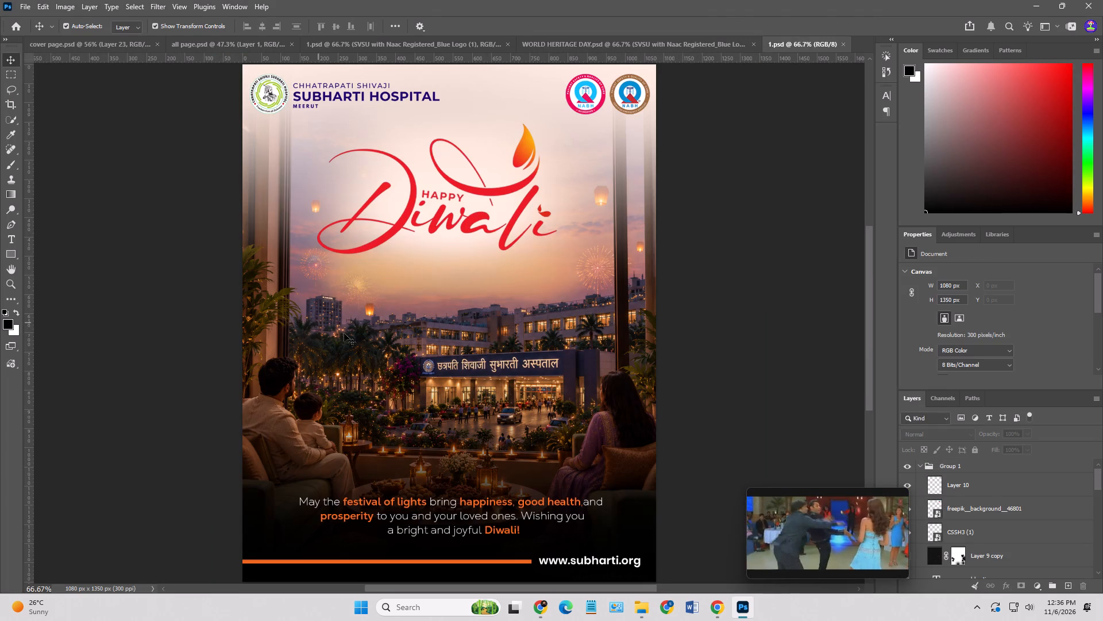
left_click(423, 356)
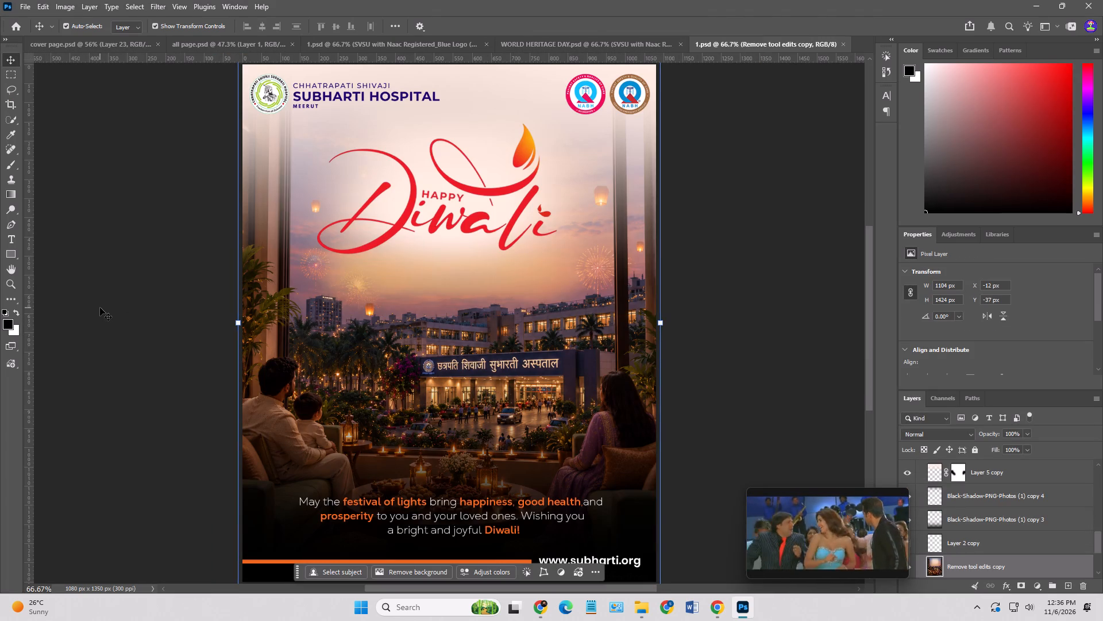
left_click(99, 308)
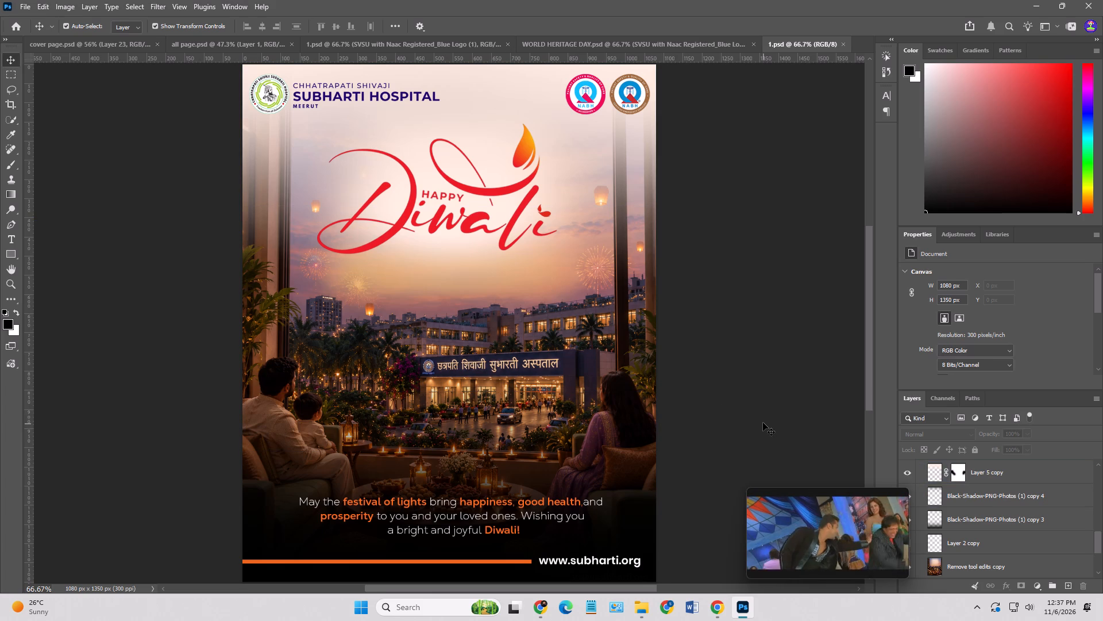
Return to the Home screen and look through the older recent files for a design with a university image.
left_click(16, 24)
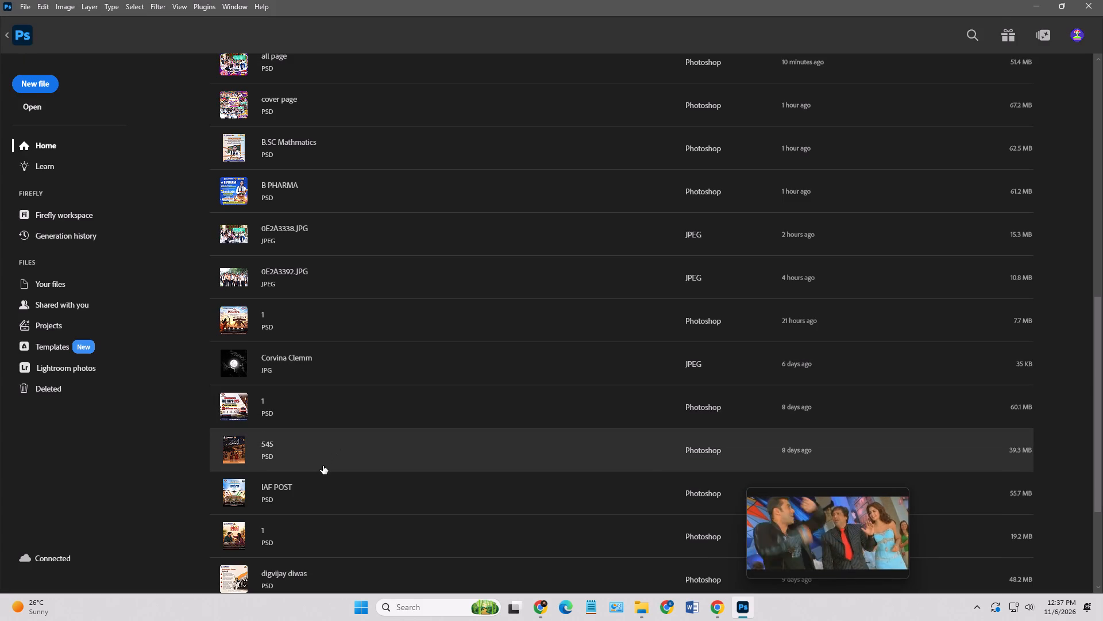
scroll(322, 454, "down", 3)
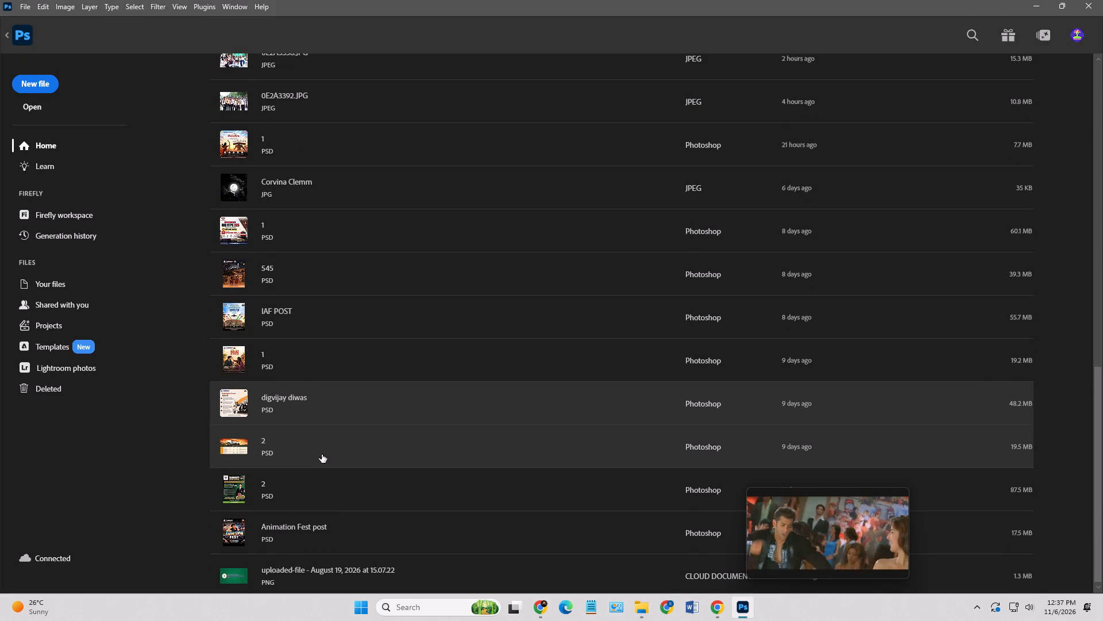
scroll(307, 382, "down", 2)
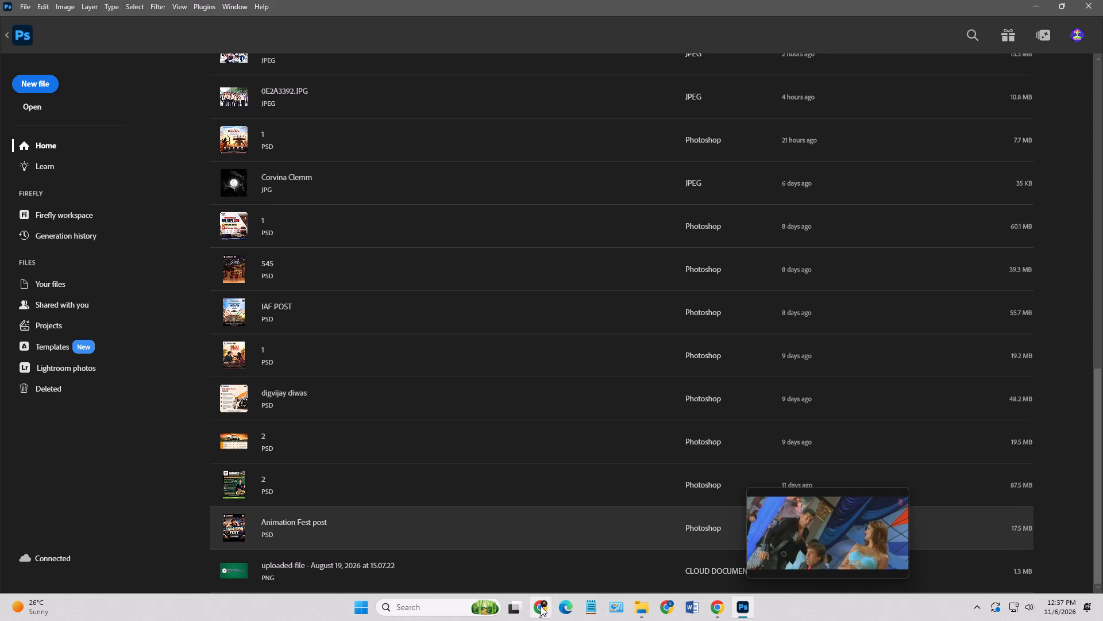
Switch to File Explorer and look through the Downloads folder's recent images for a usable Subharti University picture.
left_click(634, 603)
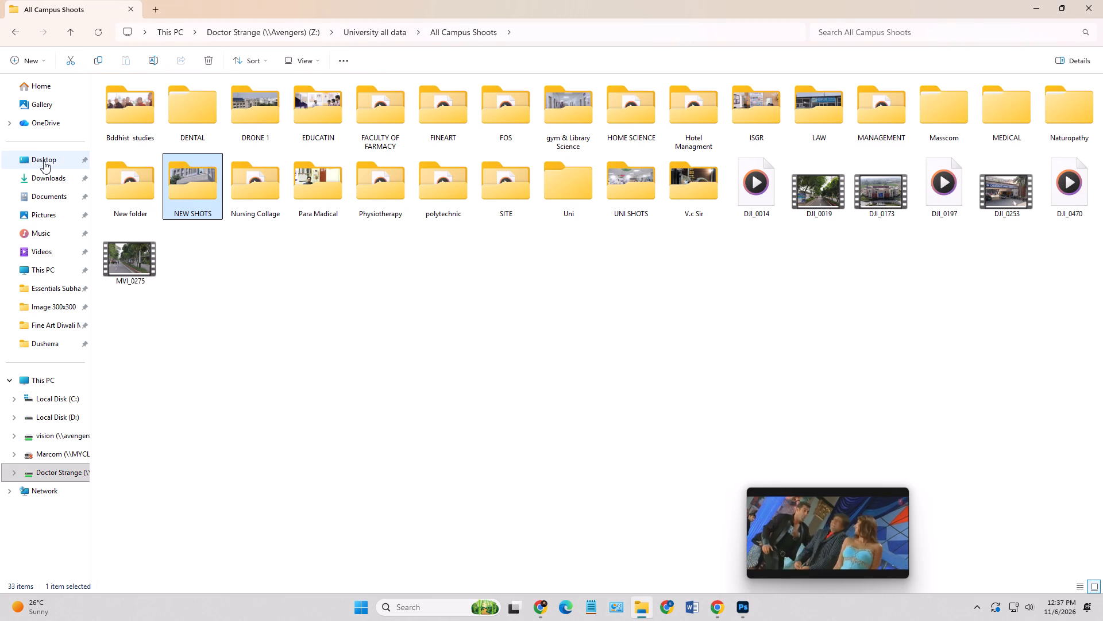
left_click(50, 183)
scroll(177, 219, "down", 1)
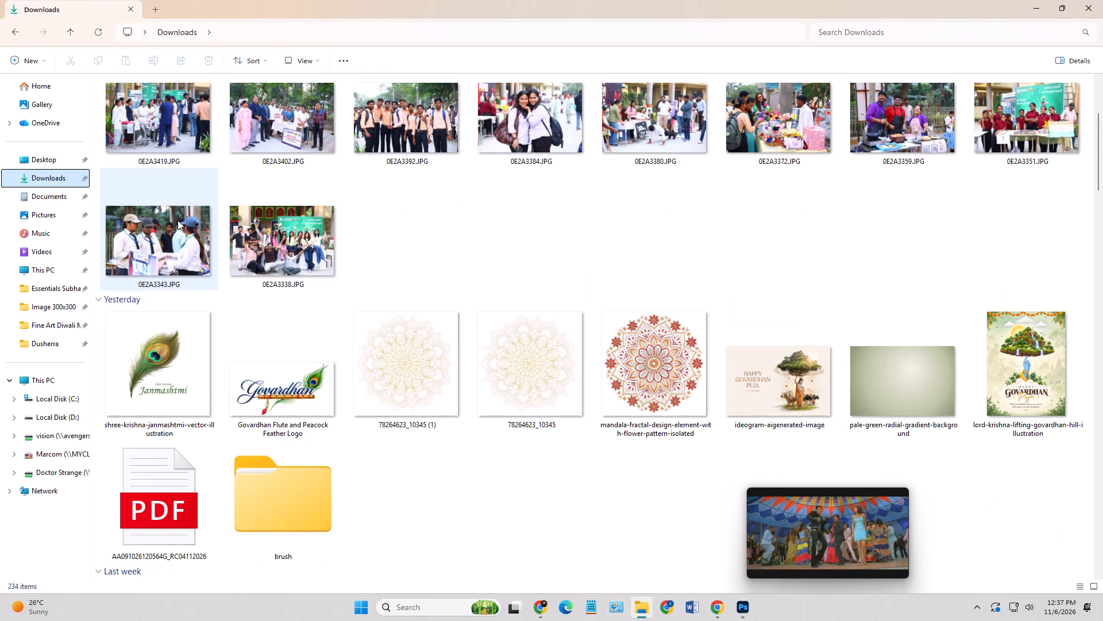
scroll(178, 220, "down", 2)
scroll(178, 220, "up", 2)
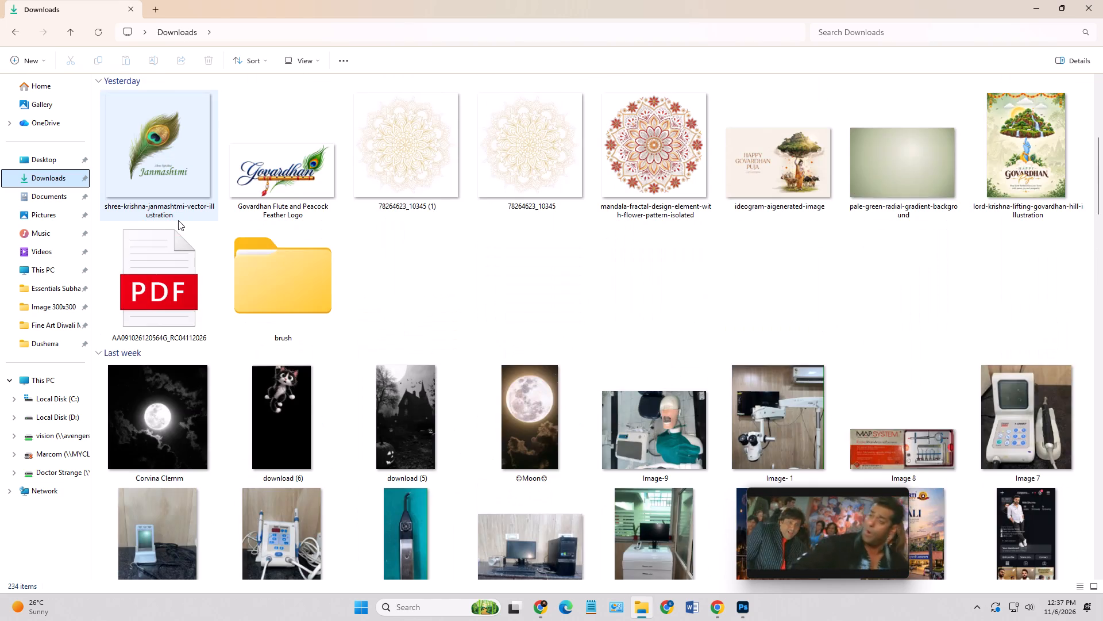
scroll(178, 220, "down", 3)
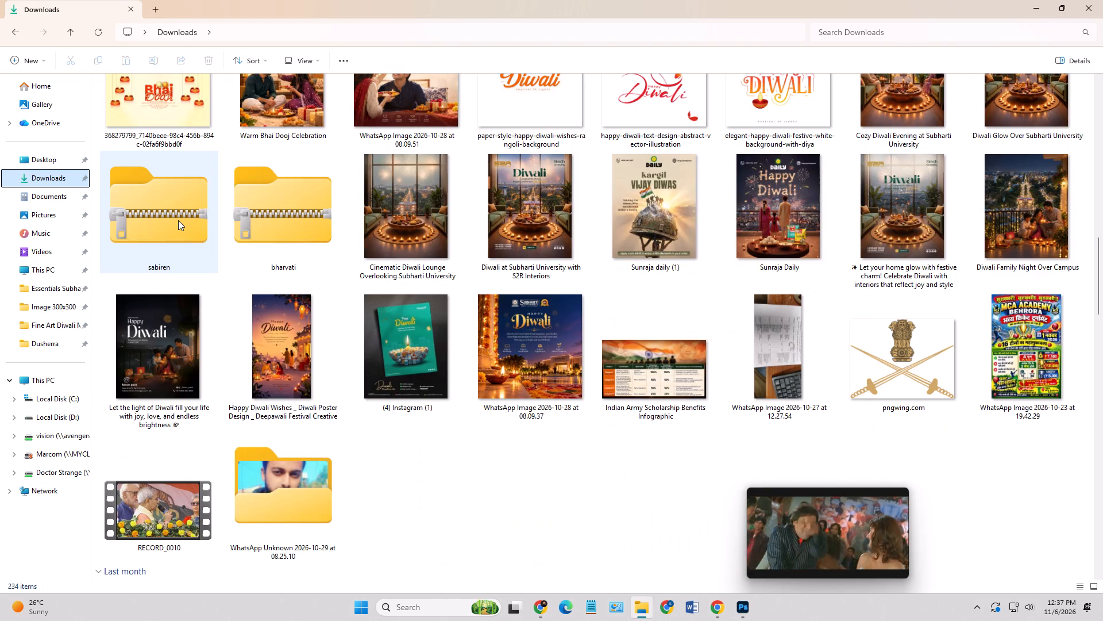
scroll(178, 220, "up", 1)
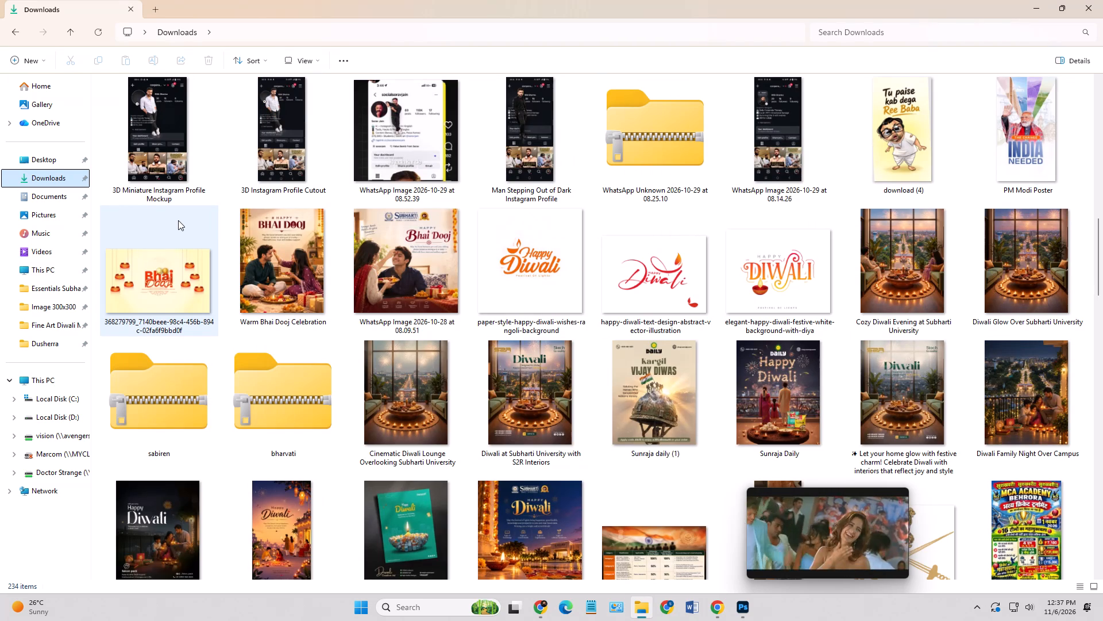
scroll(178, 220, "up", 1)
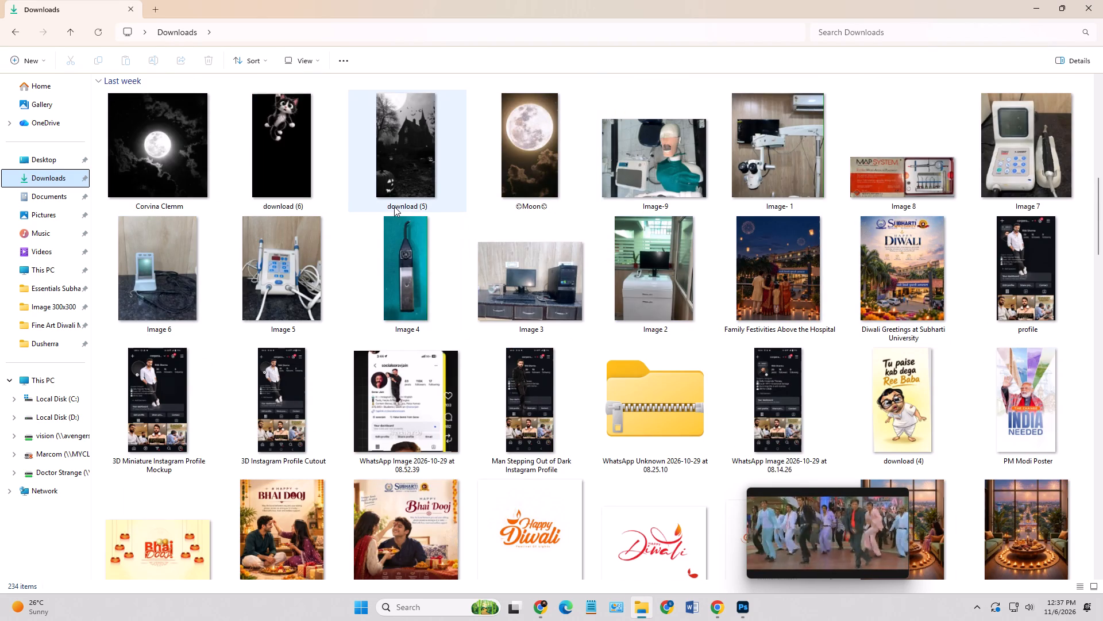
scroll(383, 221, "down", 2)
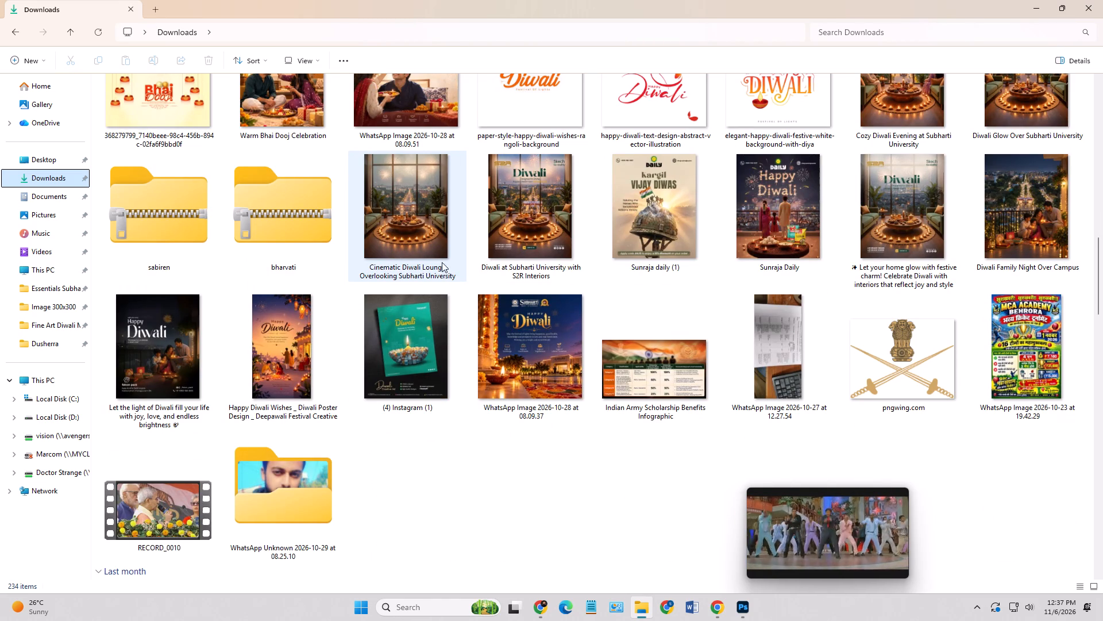
Preview the Sunraja Daily and Diwali at Subharti University with S2R Interiors images from Downloads.
double_click(788, 228)
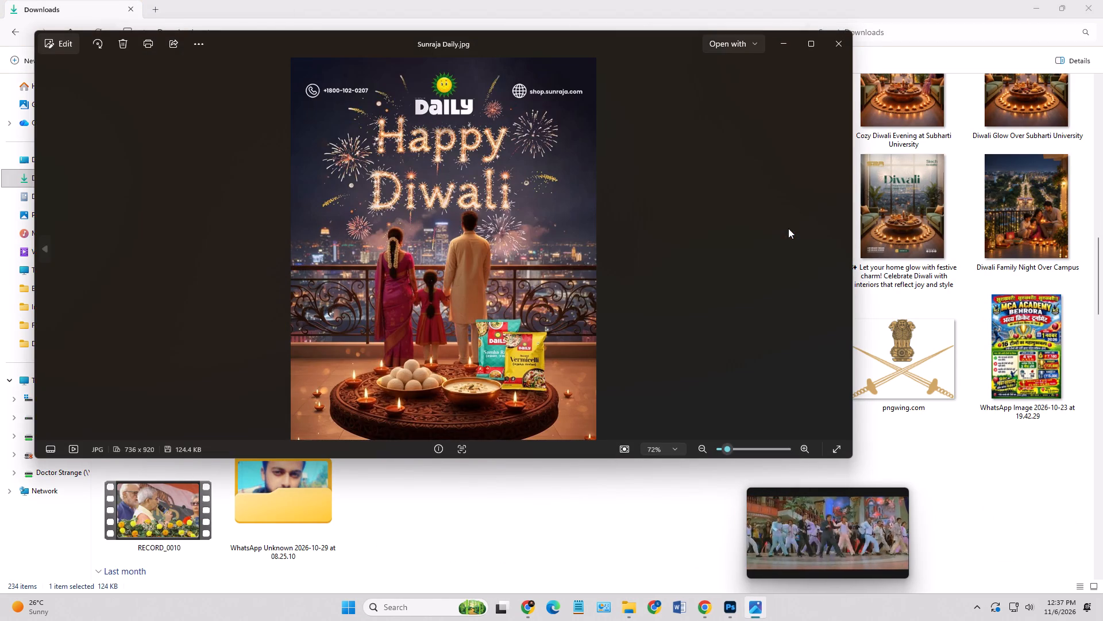
left_click(838, 44)
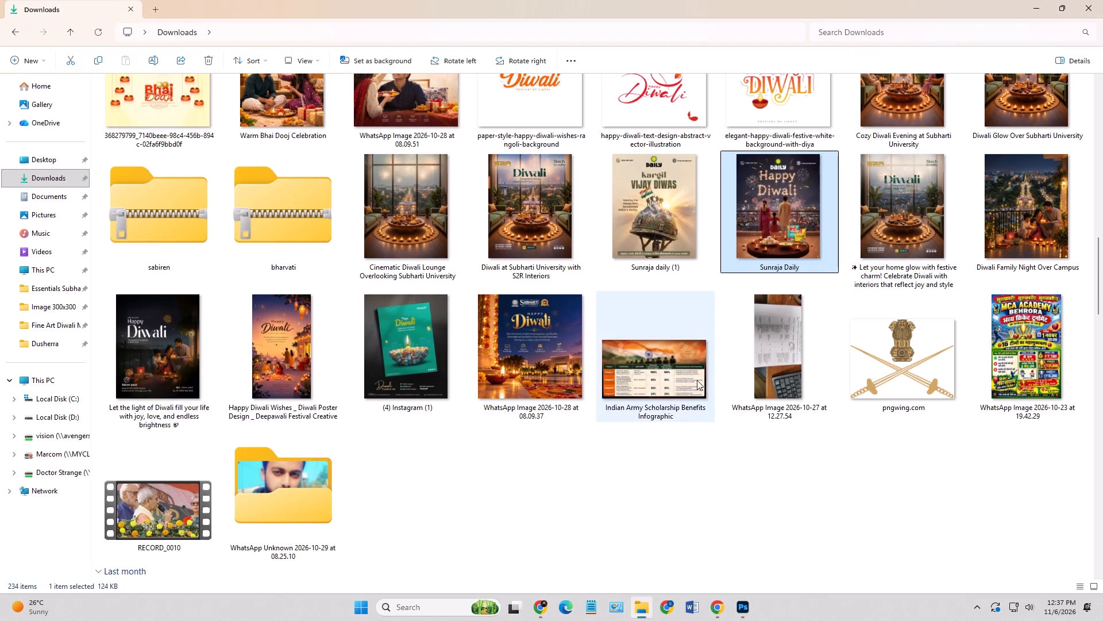
key("alt+Tab")
key("alt+Tab")
double_click(516, 218)
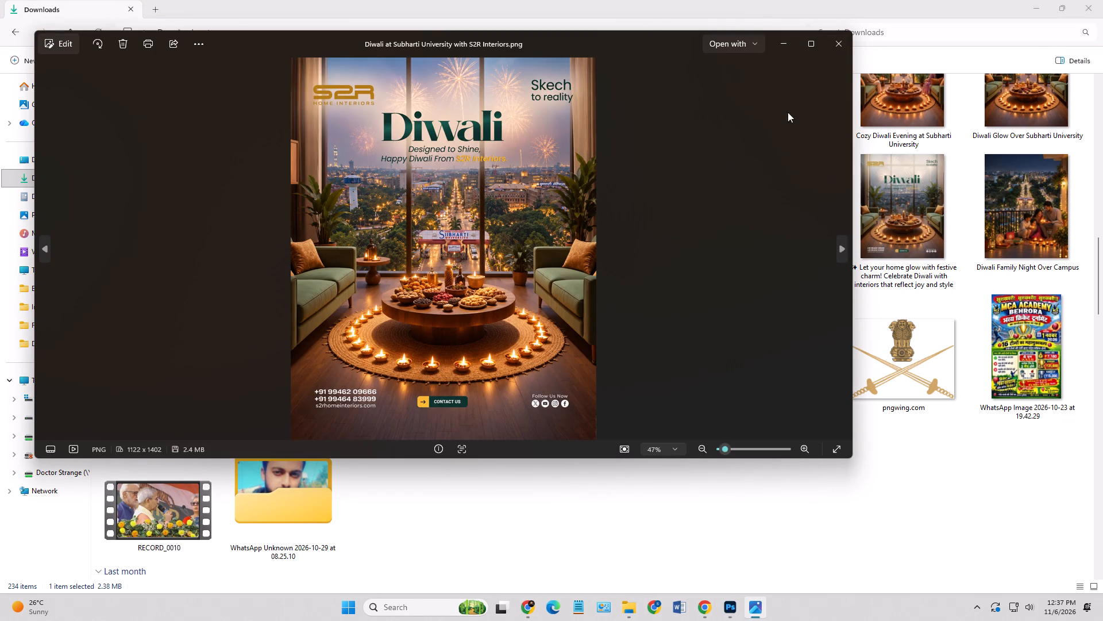
left_click(840, 49)
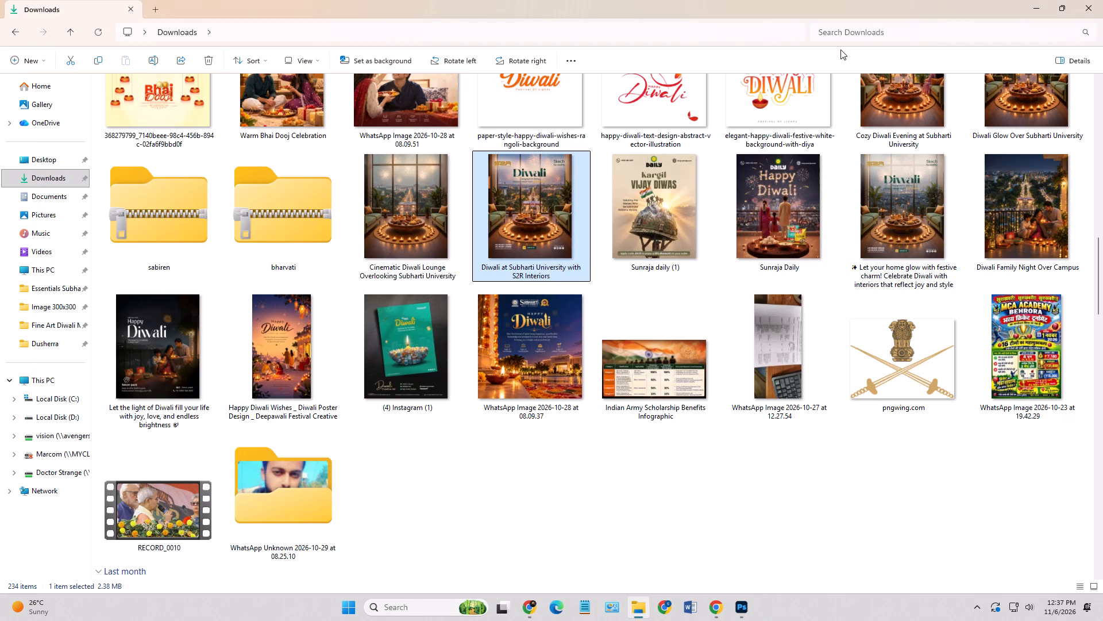
left_click(711, 604)
left_click(658, 560)
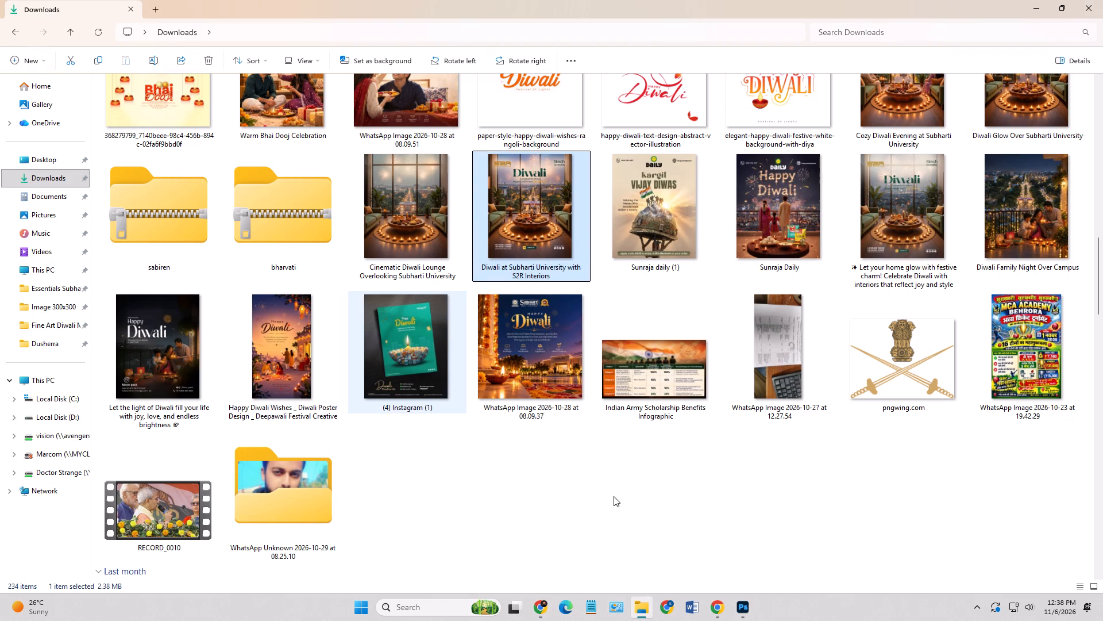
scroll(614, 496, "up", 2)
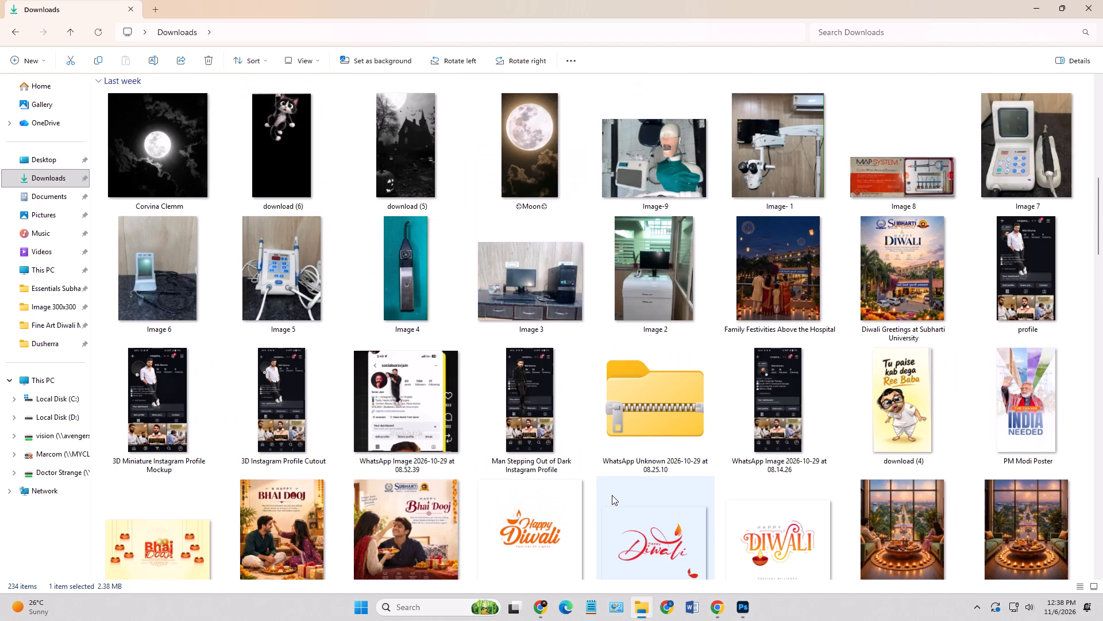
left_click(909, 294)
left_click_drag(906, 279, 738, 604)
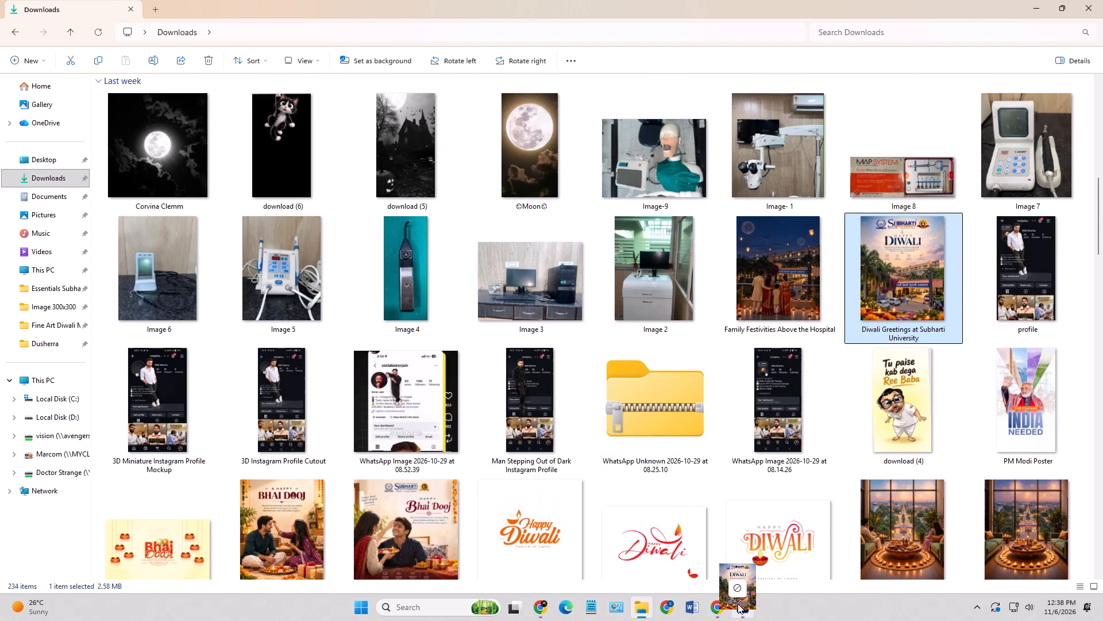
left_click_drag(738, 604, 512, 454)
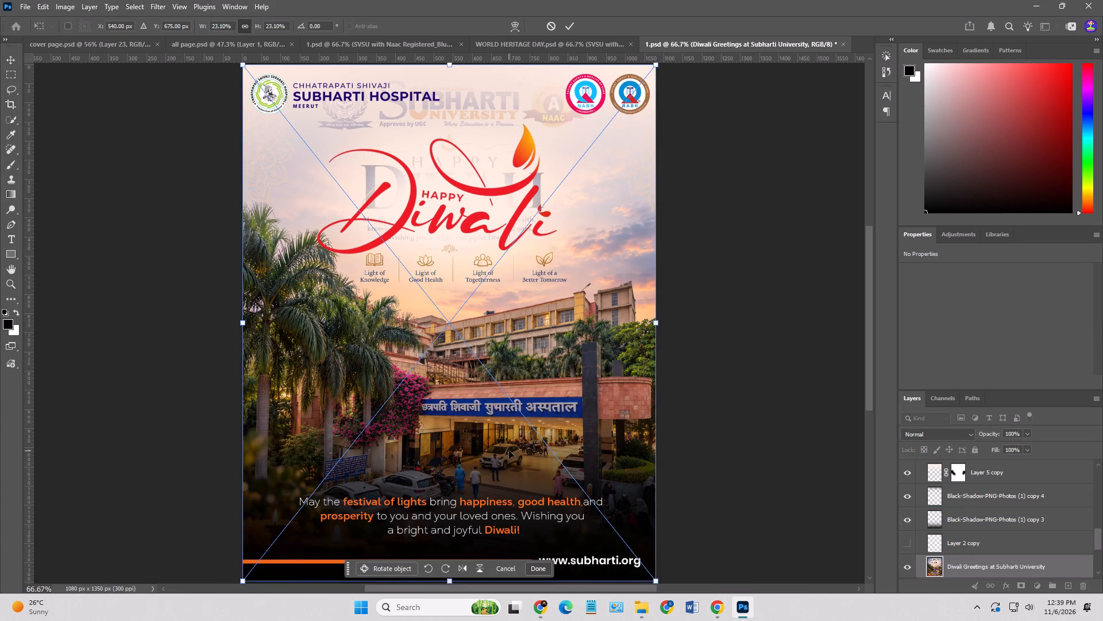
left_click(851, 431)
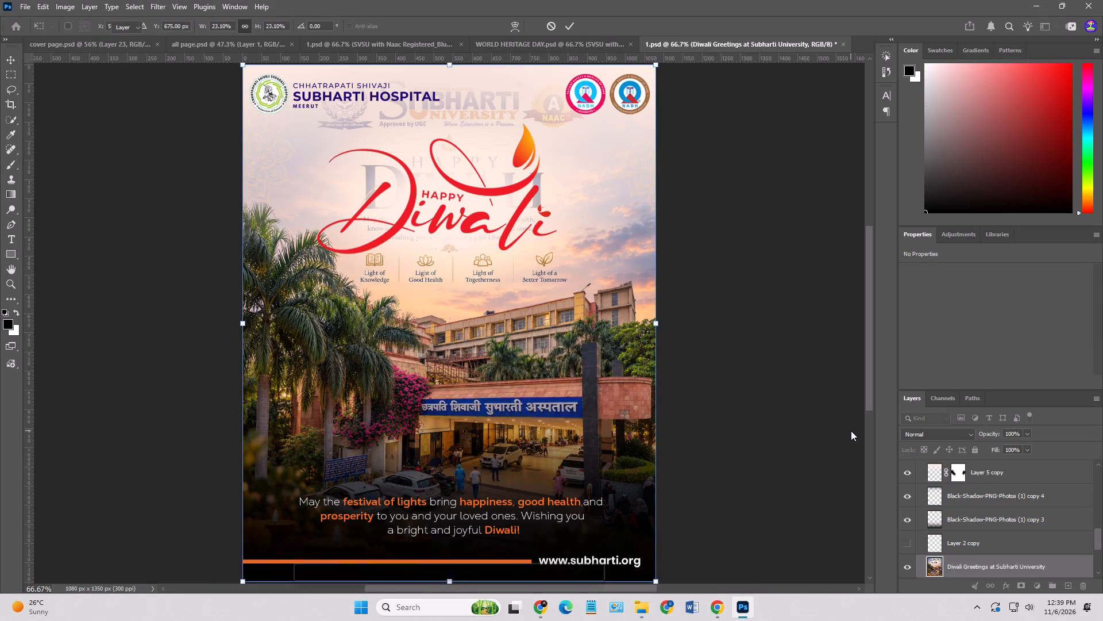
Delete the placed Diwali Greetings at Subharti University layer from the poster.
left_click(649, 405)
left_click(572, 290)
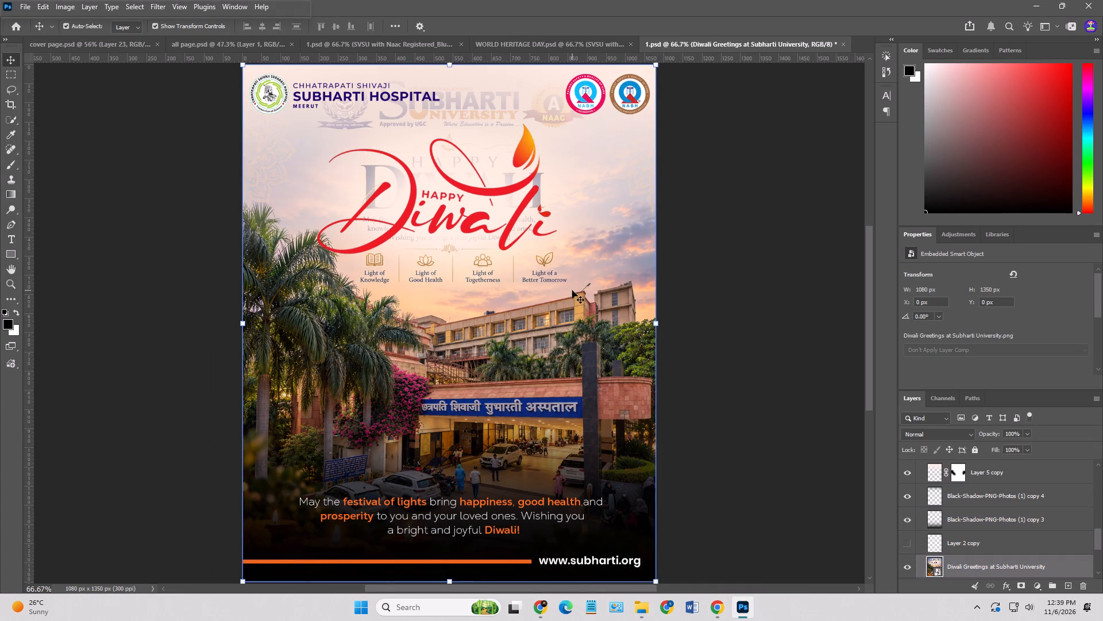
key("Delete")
Preview Family Festivities Above the Hospital from Downloads, place it as the Happy Diwali poster's background in Photoshop and deselect it.
key("alt+Tab")
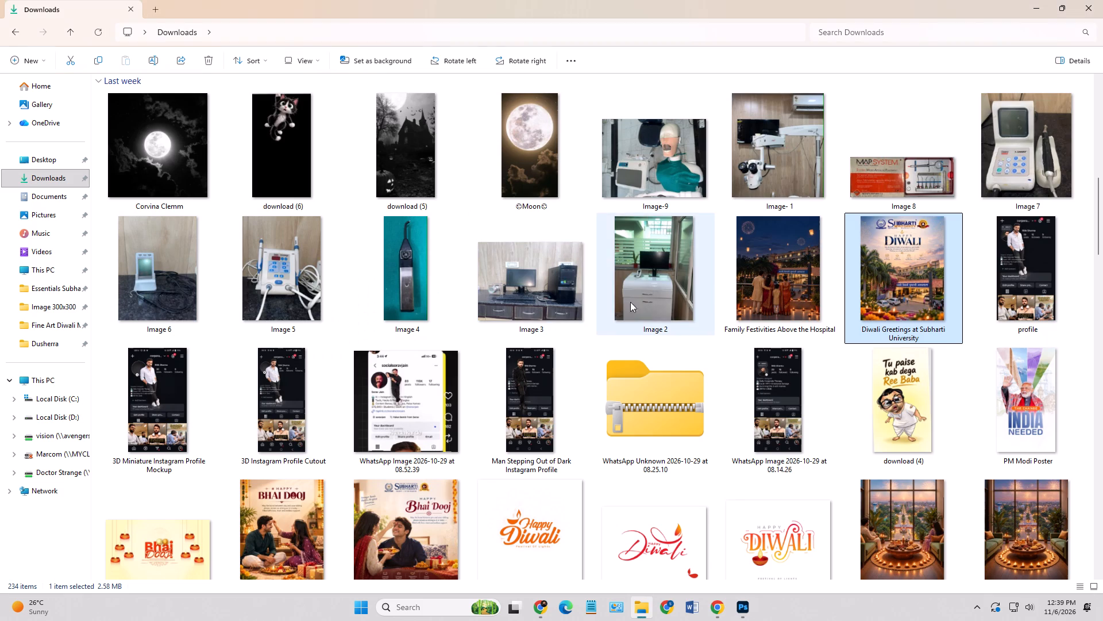
double_click(774, 293)
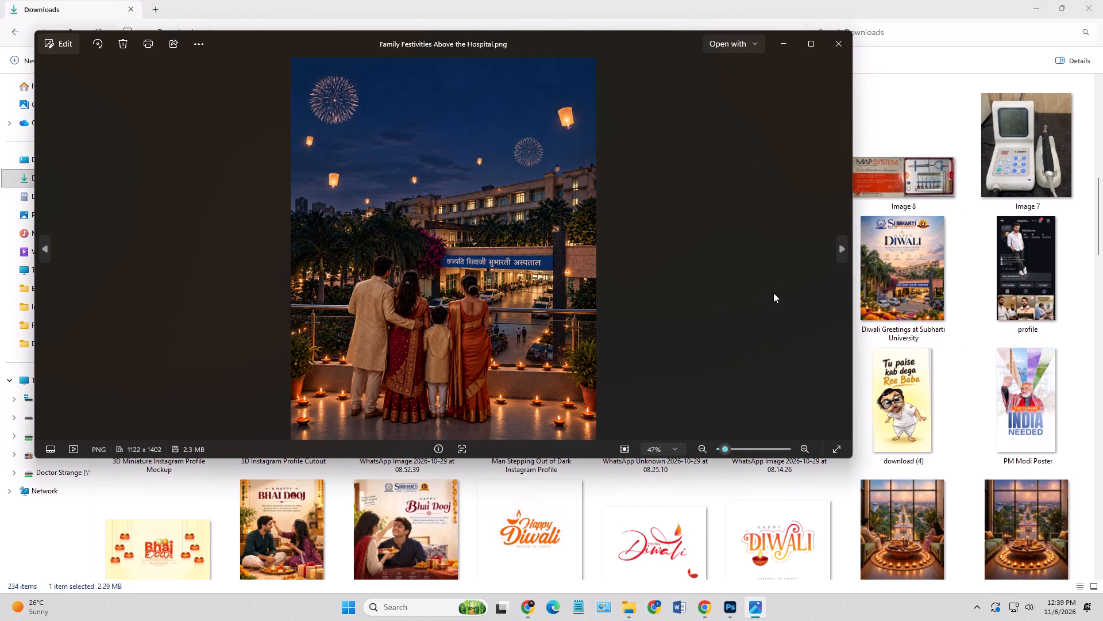
left_click(833, 45)
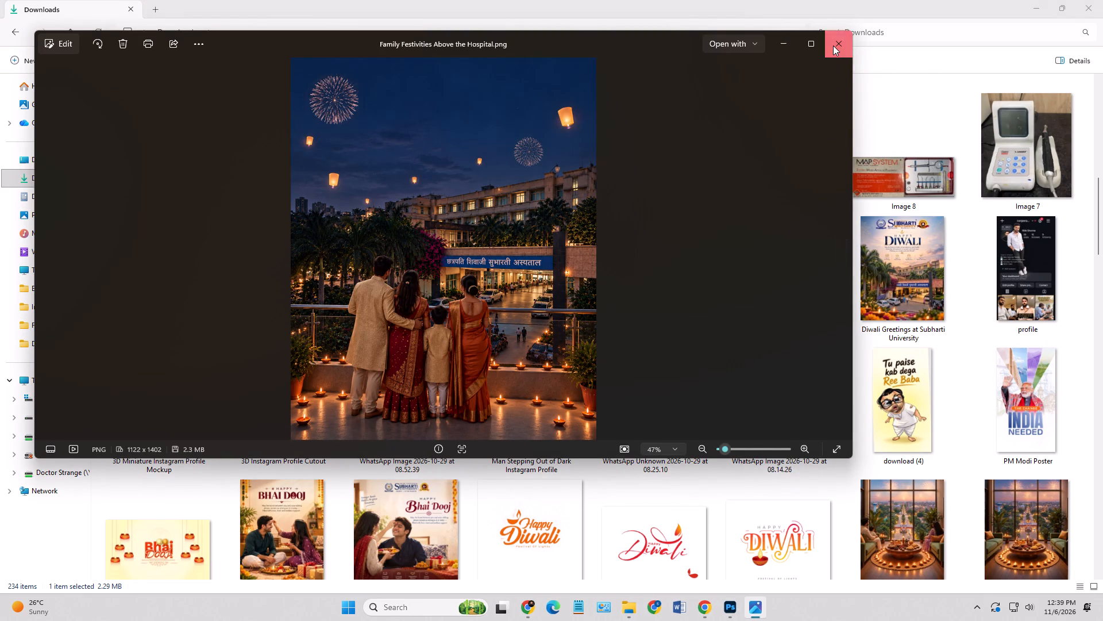
left_click_drag(777, 258, 762, 612)
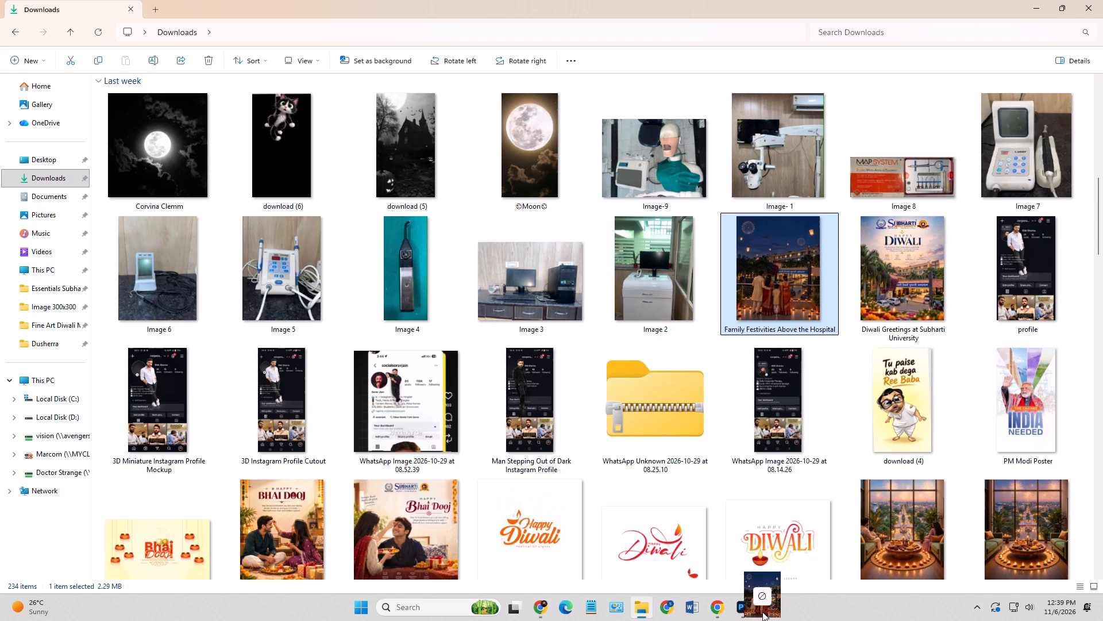
left_click_drag(762, 612, 542, 442)
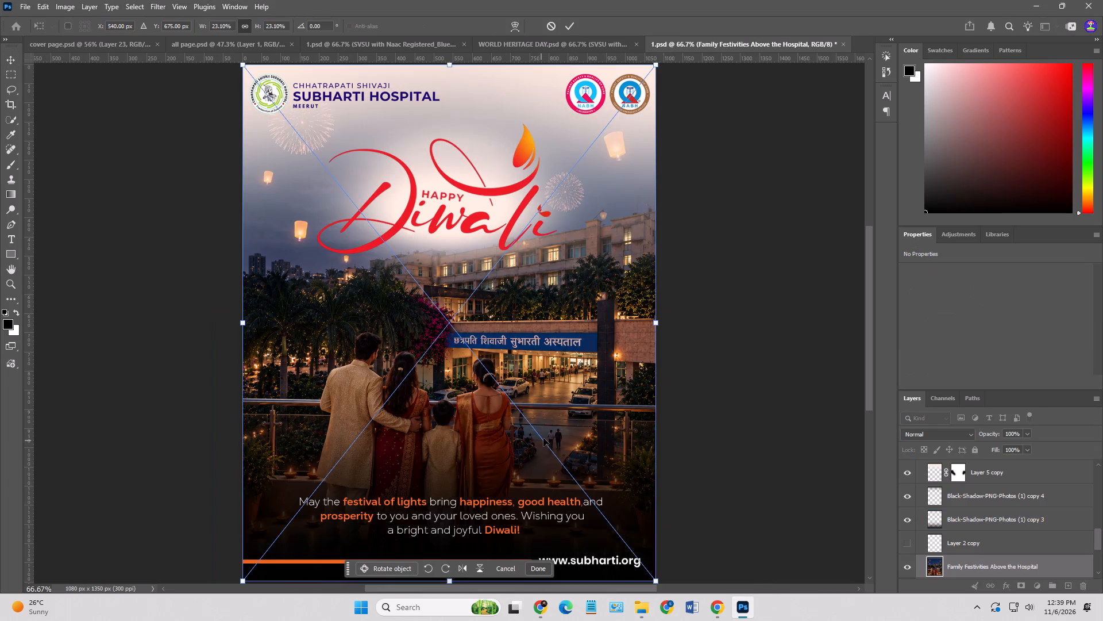
left_click(825, 402)
scroll(736, 366, "down", 4)
scroll(734, 366, "up", 3)
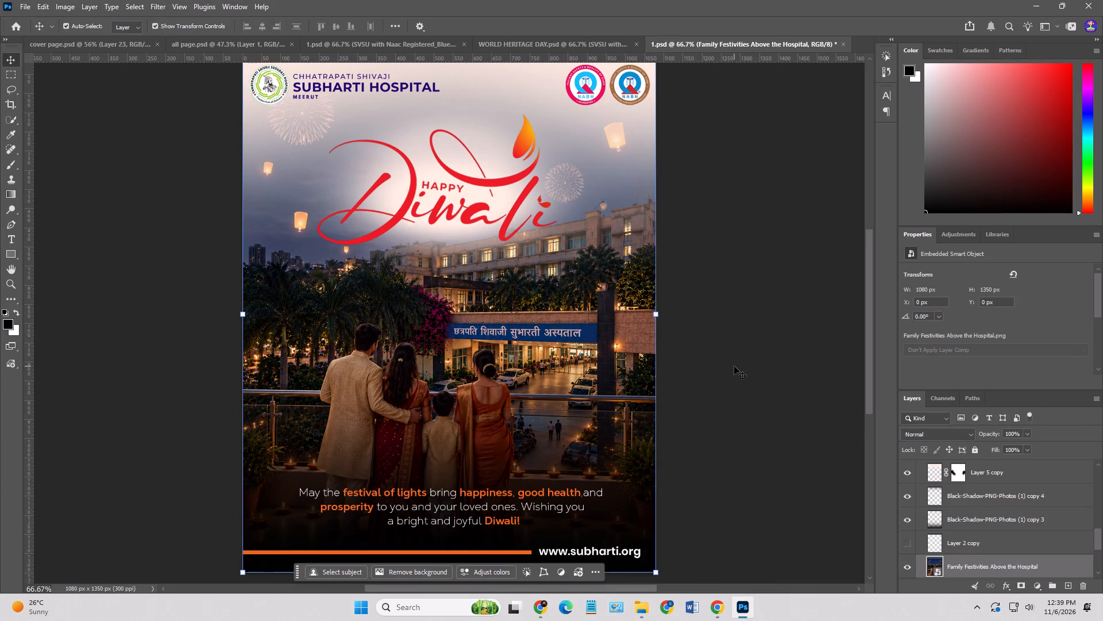
left_click(735, 366)
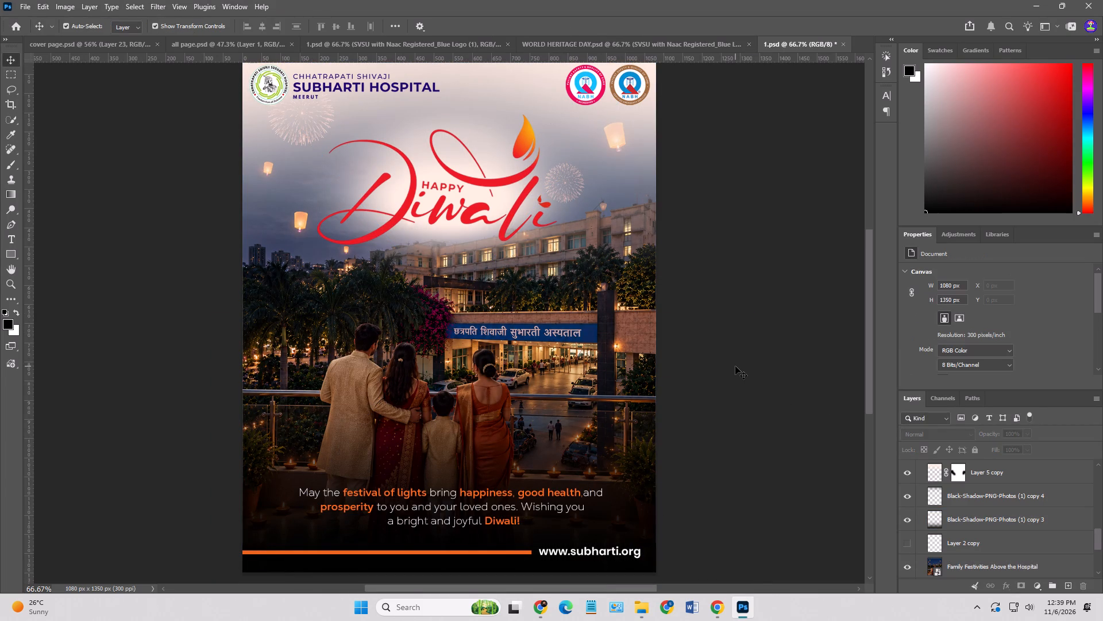
Move the Happy Diwali lettering, Layer 6 copy and Layer 7 copy together, about 15 px right and 10 px up.
scroll(735, 366, "up", 2)
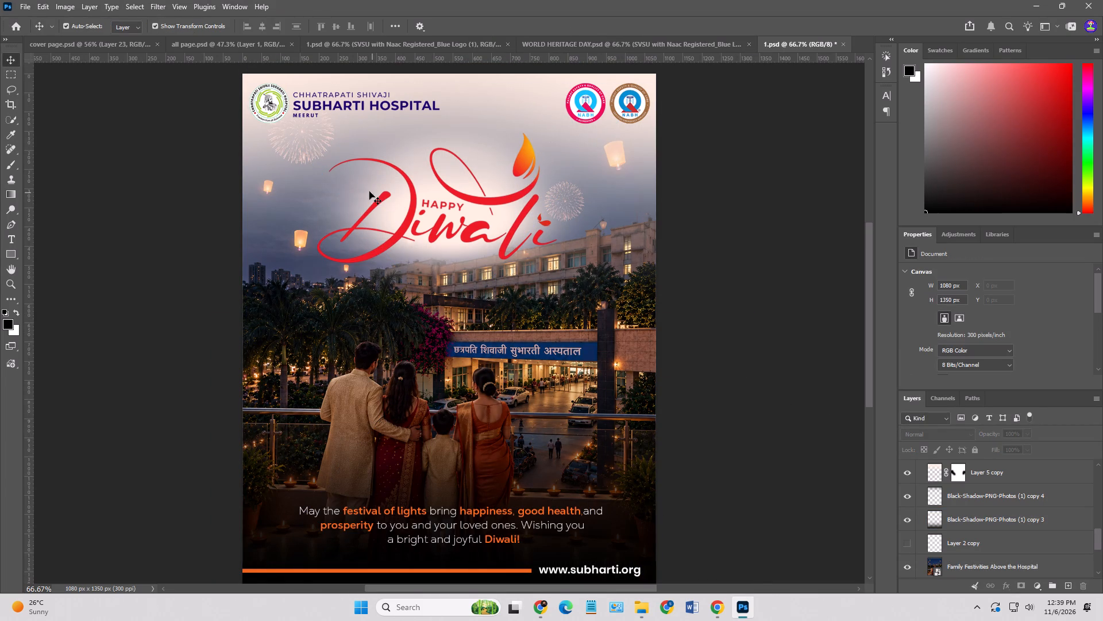
left_click_drag(473, 200, 479, 200)
key("ctrl+z")
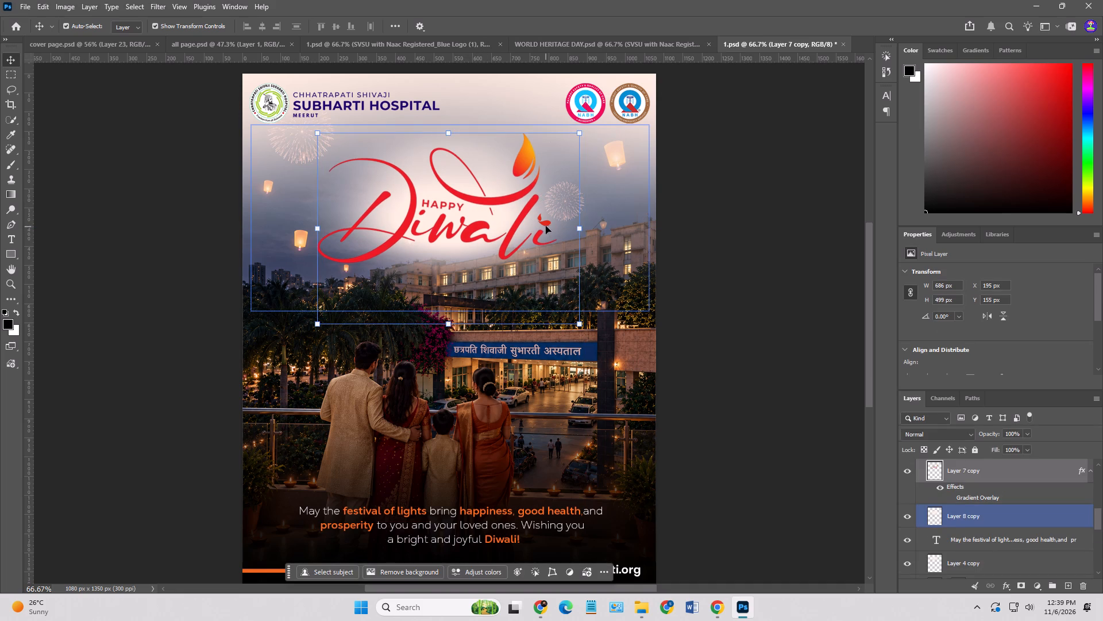
left_click(546, 224, "shift")
left_click_drag(498, 201, 503, 201)
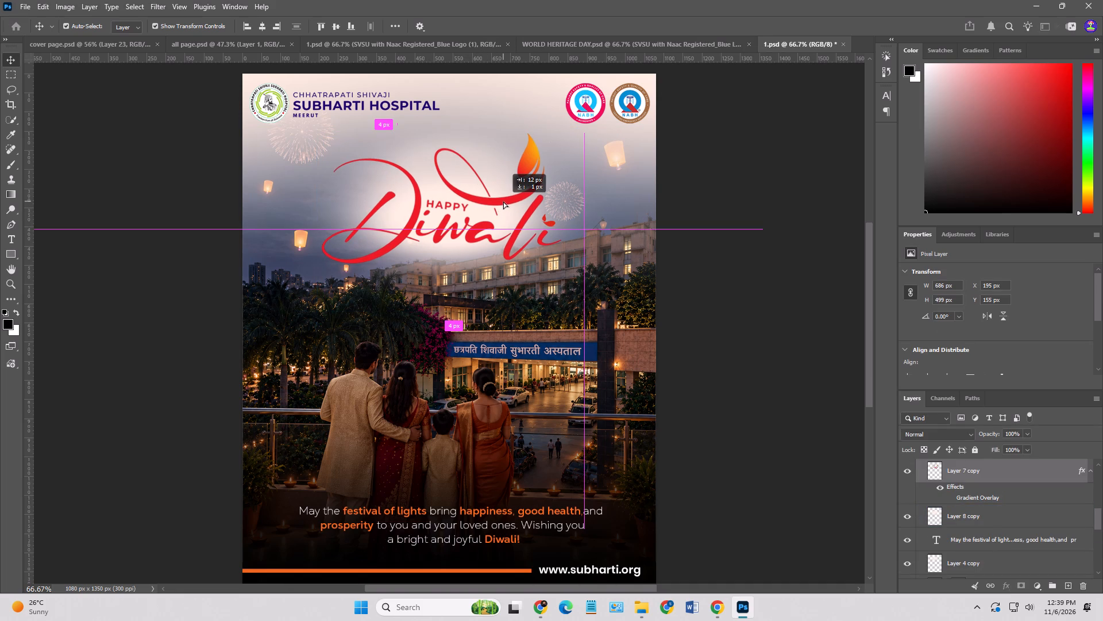
left_click_drag(503, 201, 504, 199)
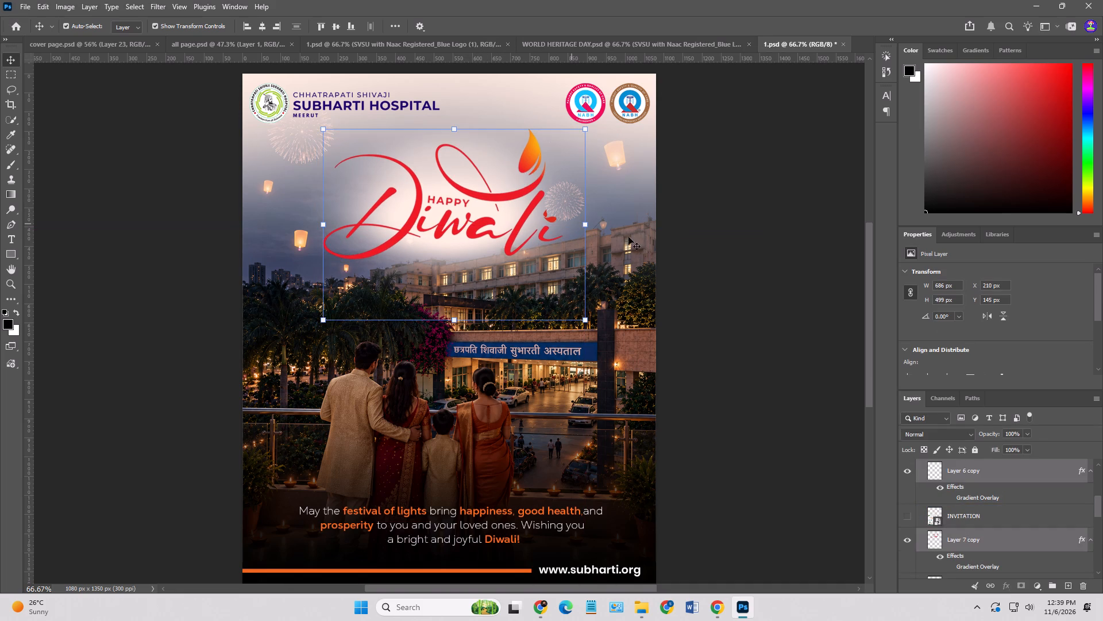
left_click(665, 246)
Select and hide Layer 5 copy, the pale overlay across the upper part of the poster.
left_click(467, 88)
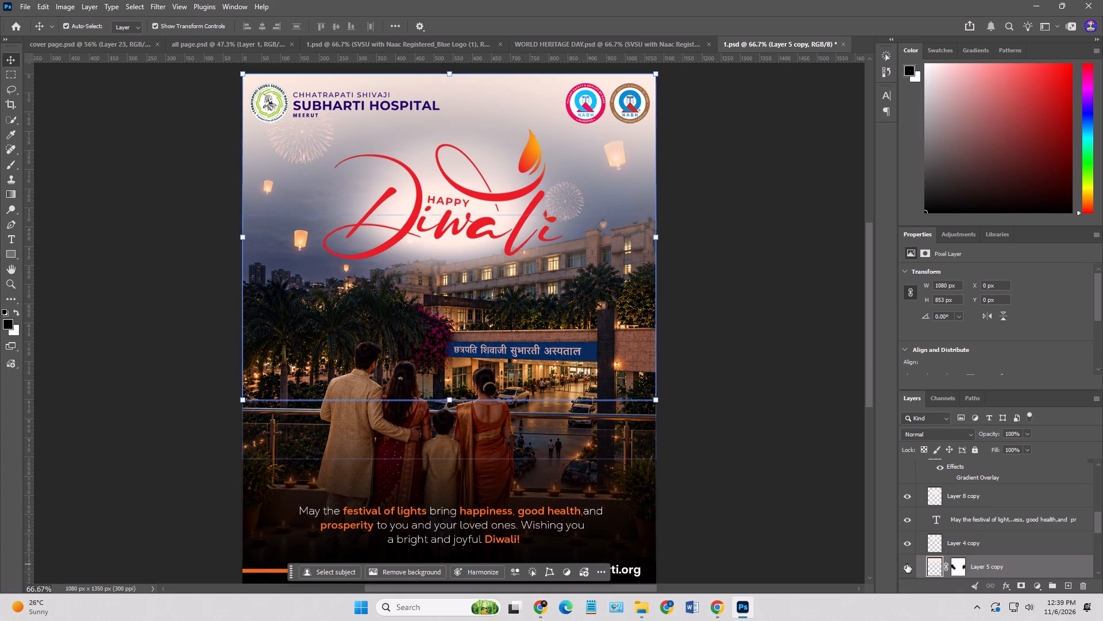
left_click(907, 564)
left_click(795, 501)
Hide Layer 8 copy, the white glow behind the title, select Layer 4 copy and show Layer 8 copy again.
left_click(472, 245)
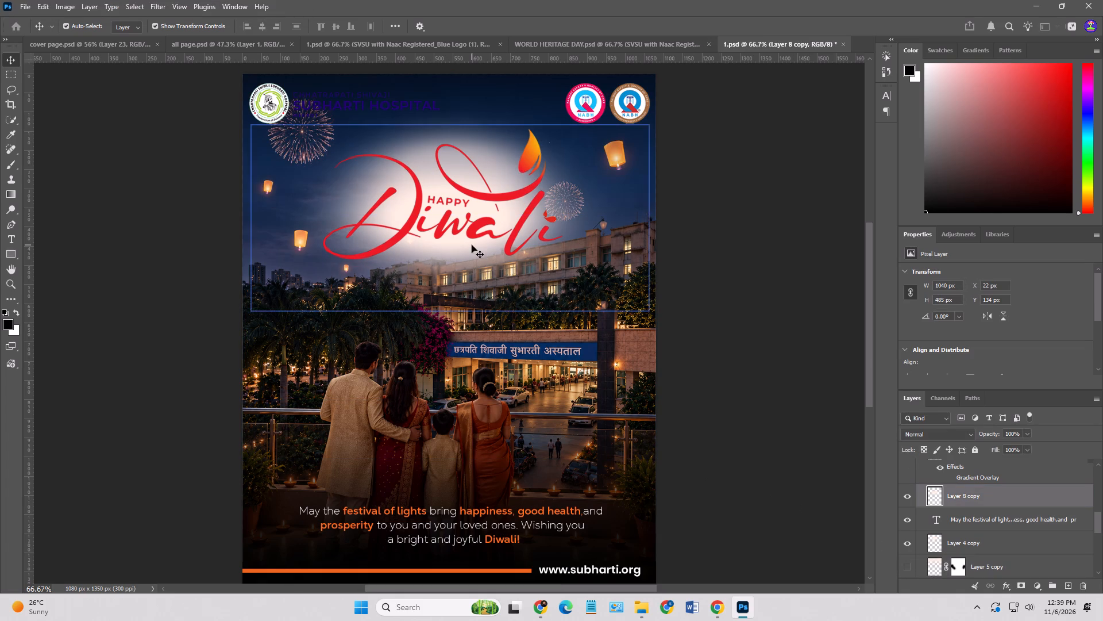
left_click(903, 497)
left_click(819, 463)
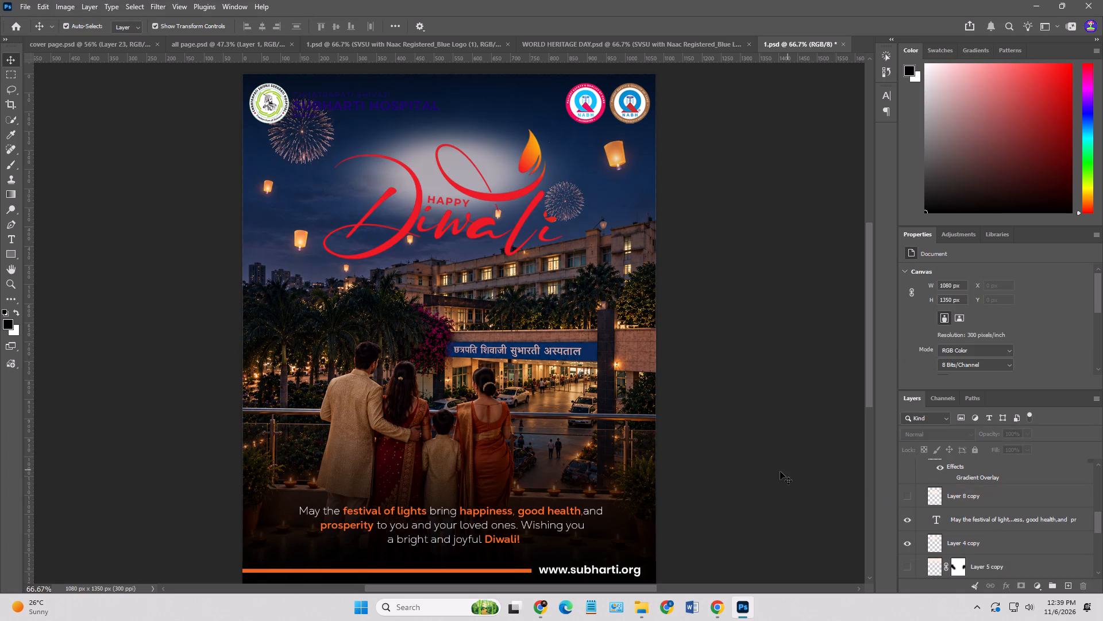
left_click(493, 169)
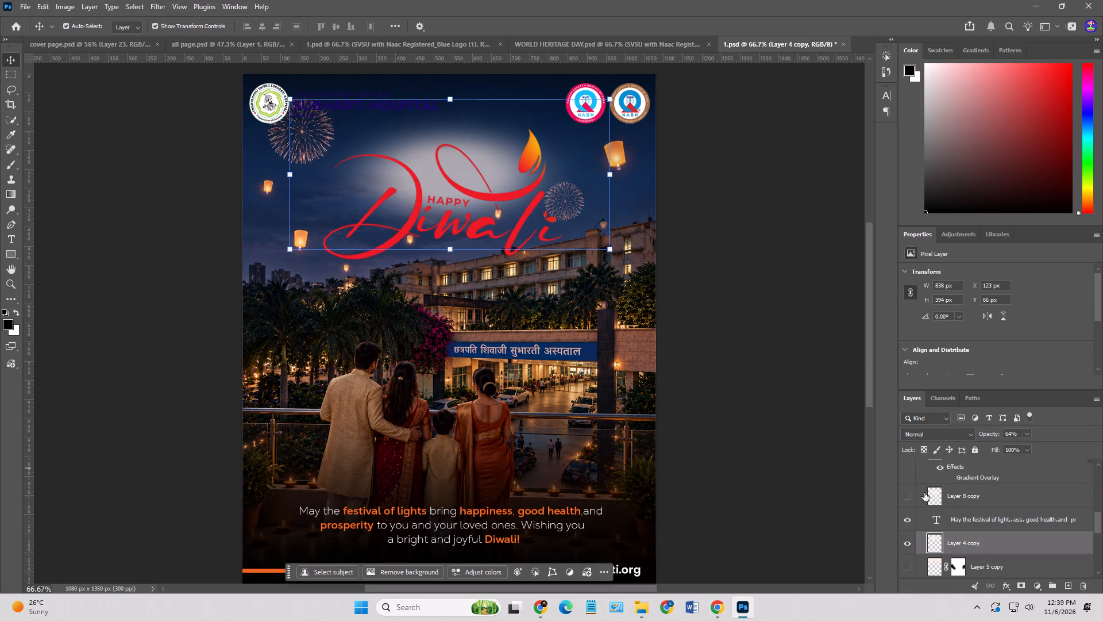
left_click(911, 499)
Toggle Group 2's visibility on and off and collapse Group 1 in the layer stack.
scroll(986, 570, "down", 2)
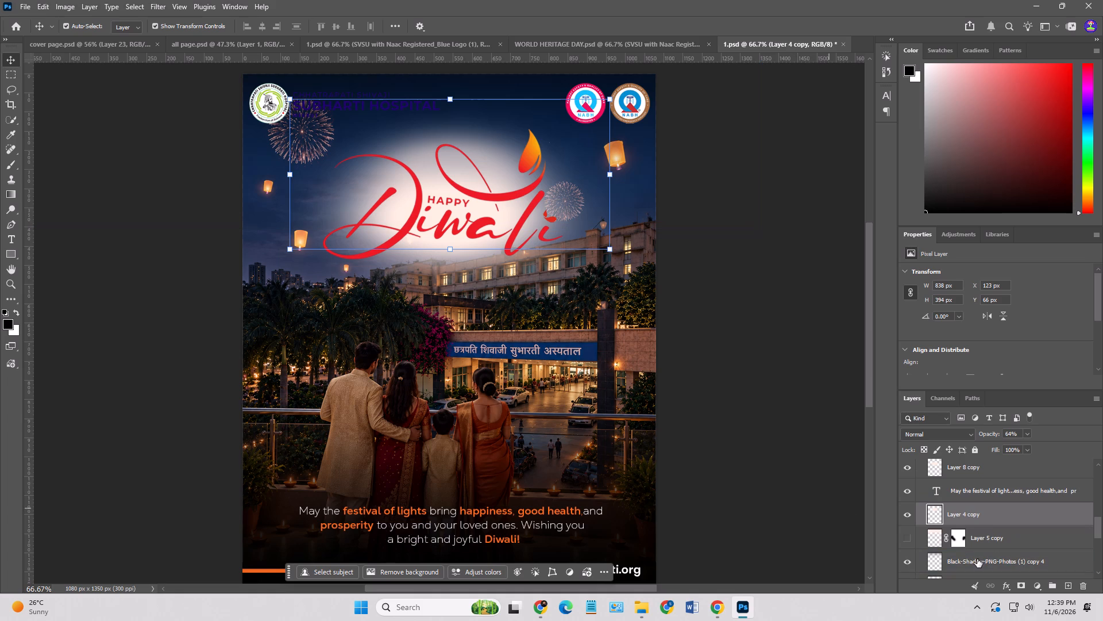
scroll(978, 559, "down", 13)
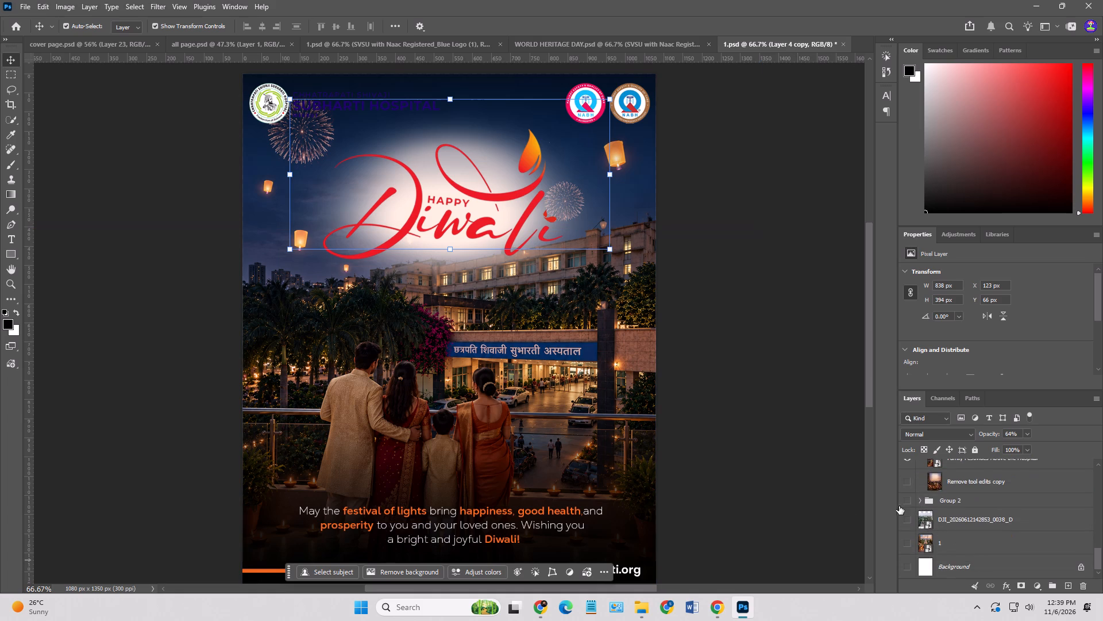
left_click(905, 503)
left_click(905, 503)
scroll(954, 530, "up", 3)
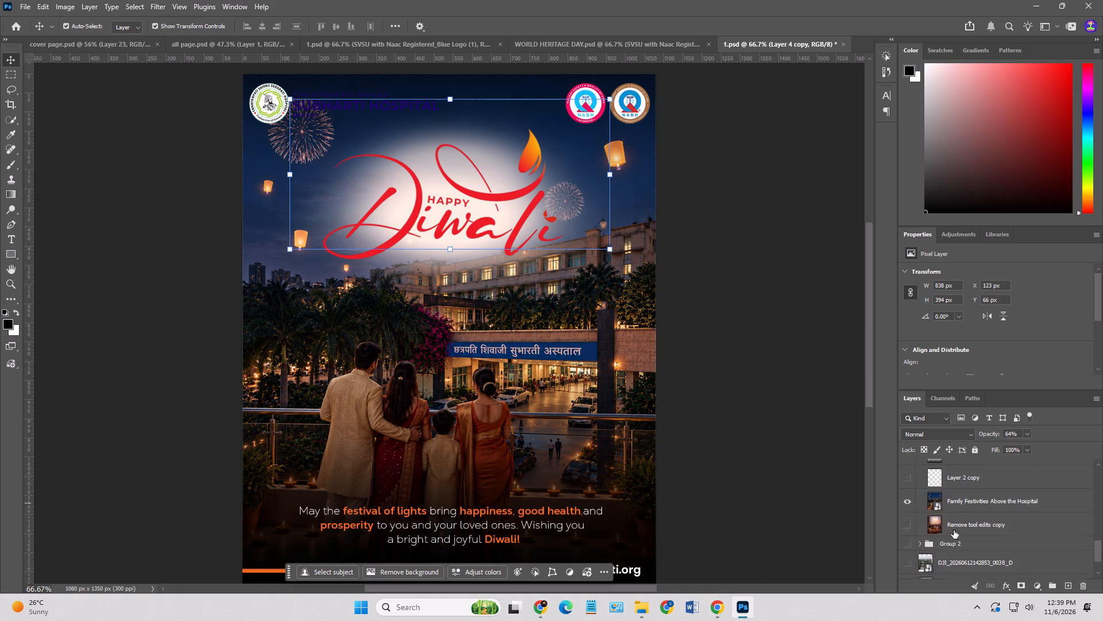
scroll(954, 530, "up", 20)
scroll(954, 530, "up", 12)
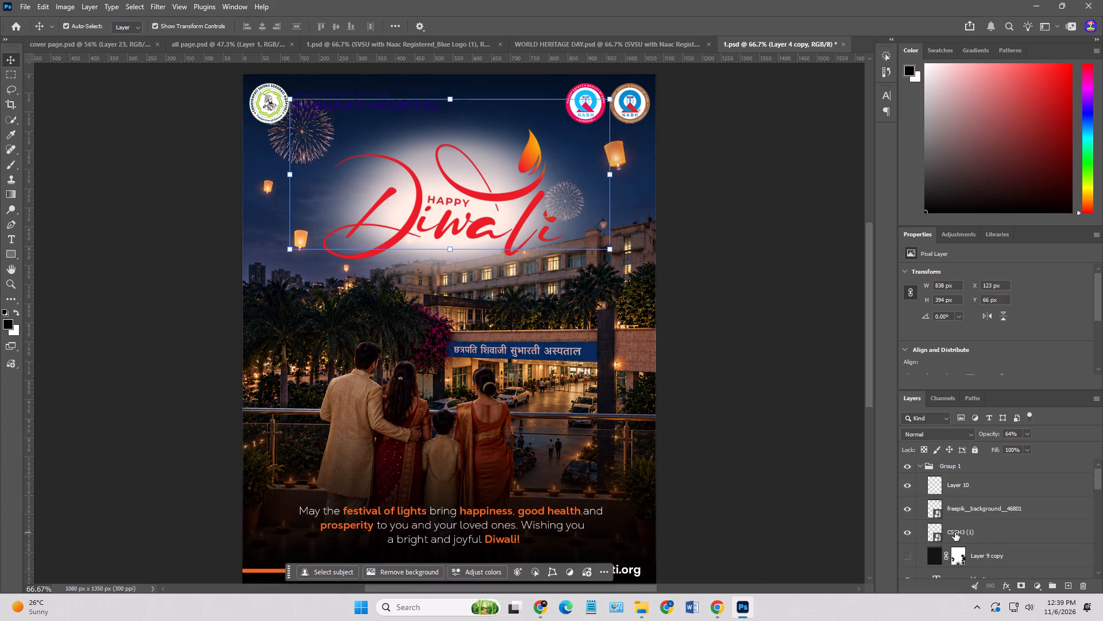
scroll(955, 532, "up", 5)
left_click(923, 465)
left_click(921, 465)
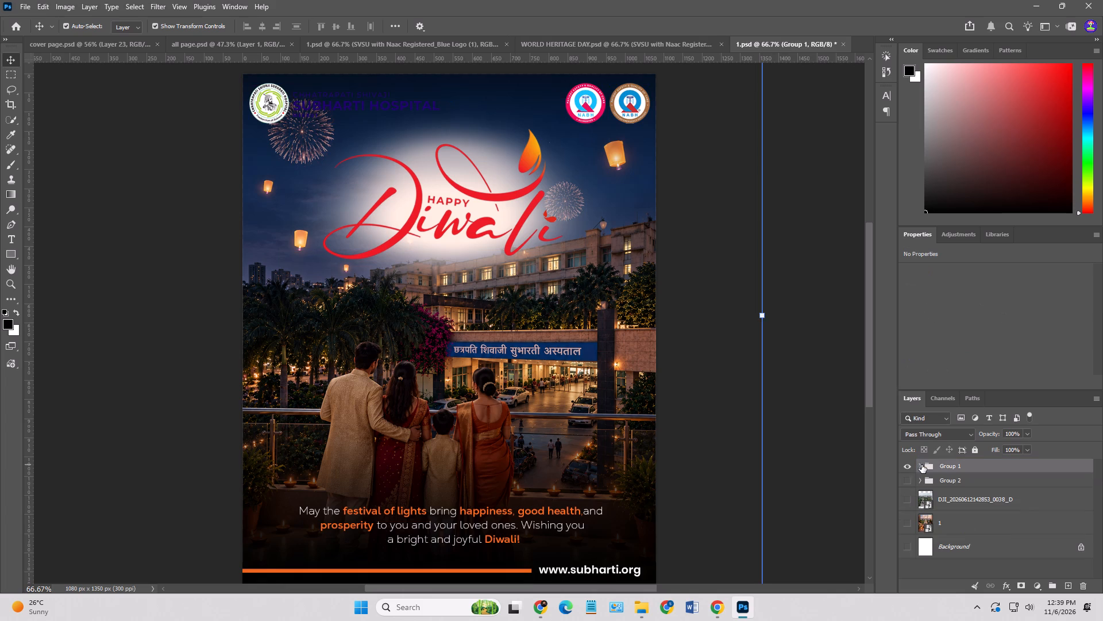
Compare the university design in Group 2 with the hospital design in Group 1 by switching their visibility, leaving only Group 1 shown.
left_click(907, 467)
left_click(907, 481)
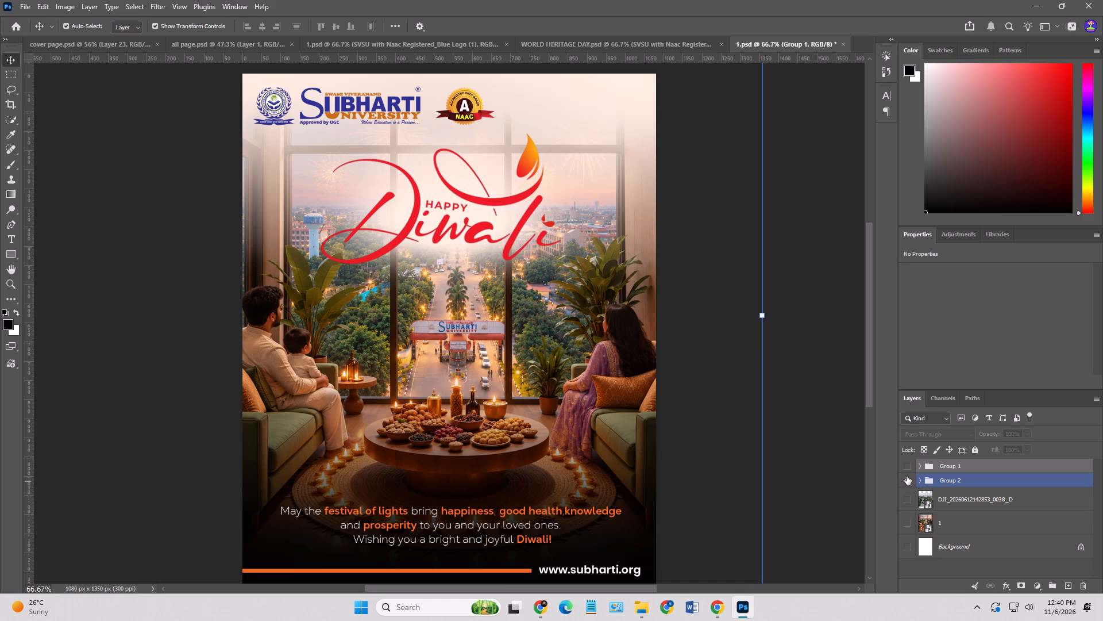
left_click(908, 470)
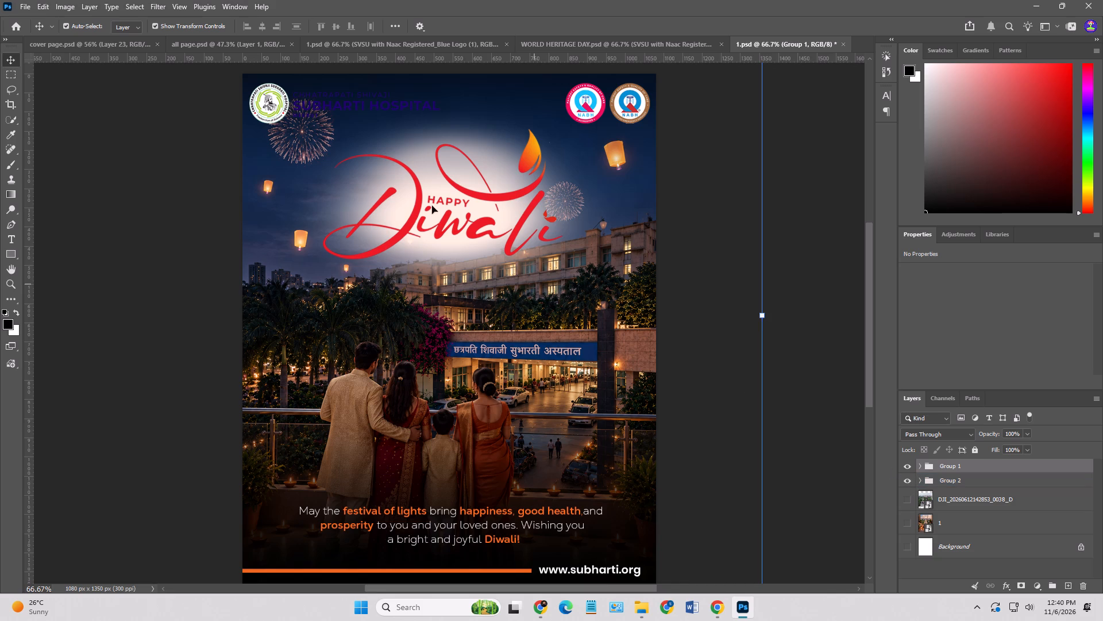
left_click(918, 463)
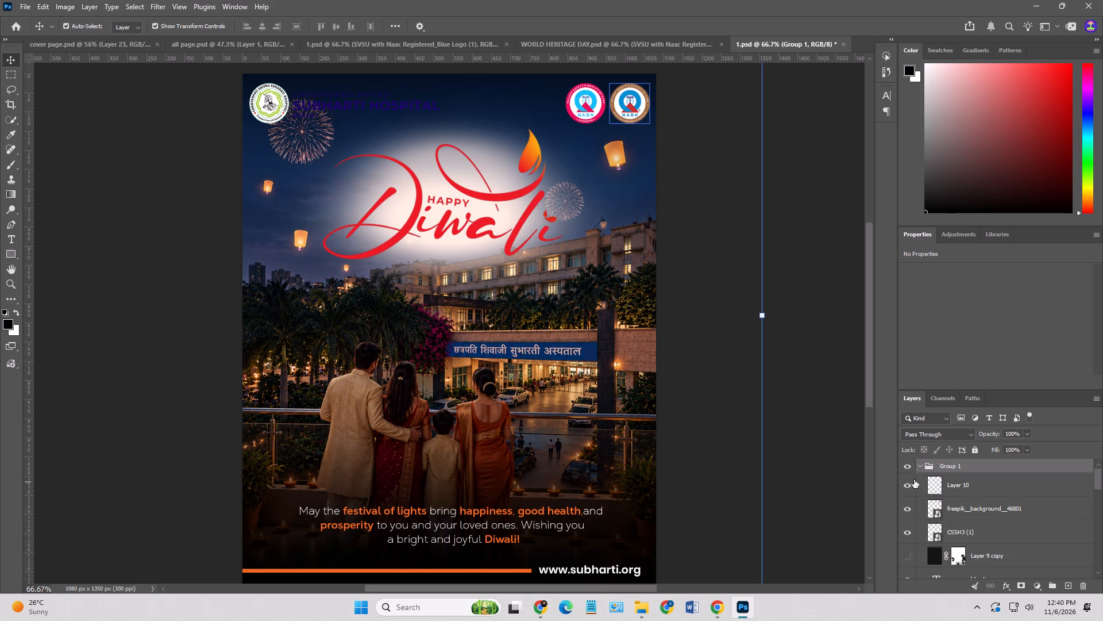
left_click(920, 467)
left_click(908, 482)
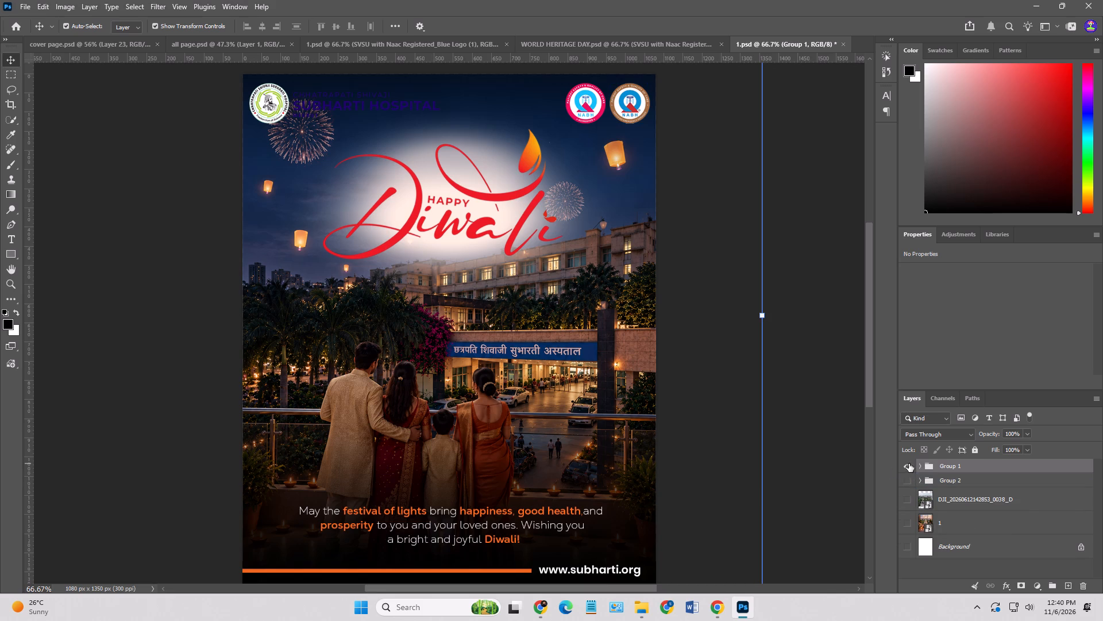
Hide the white glow layers behind the Diwali title in Group 1, Layer 8 copy and Layer 4 copy.
left_click(919, 466)
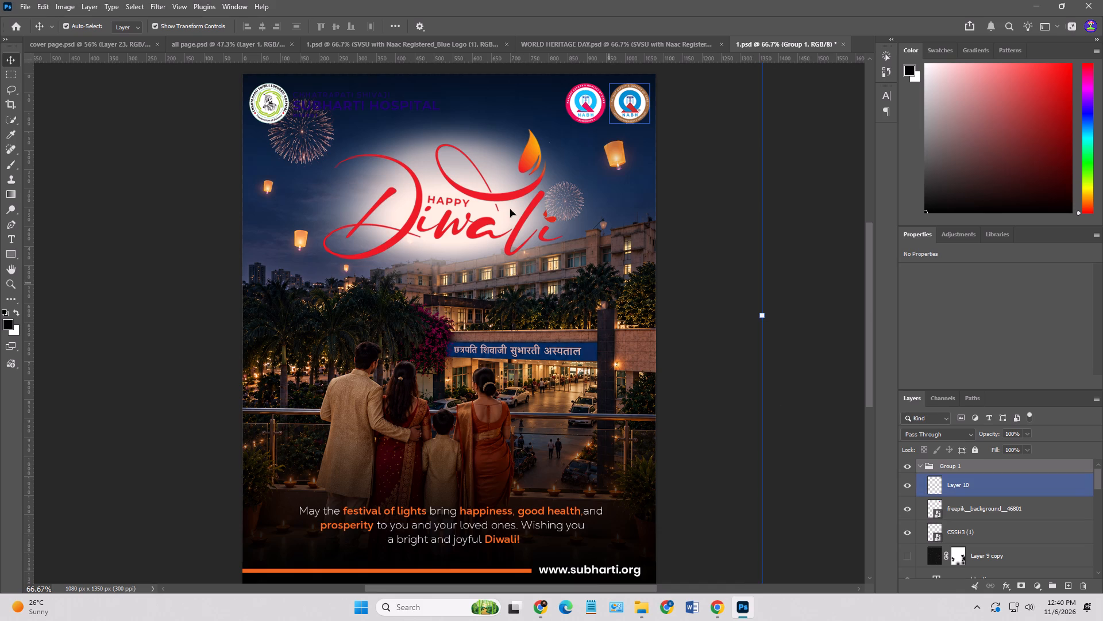
left_click(428, 181)
left_click(909, 566)
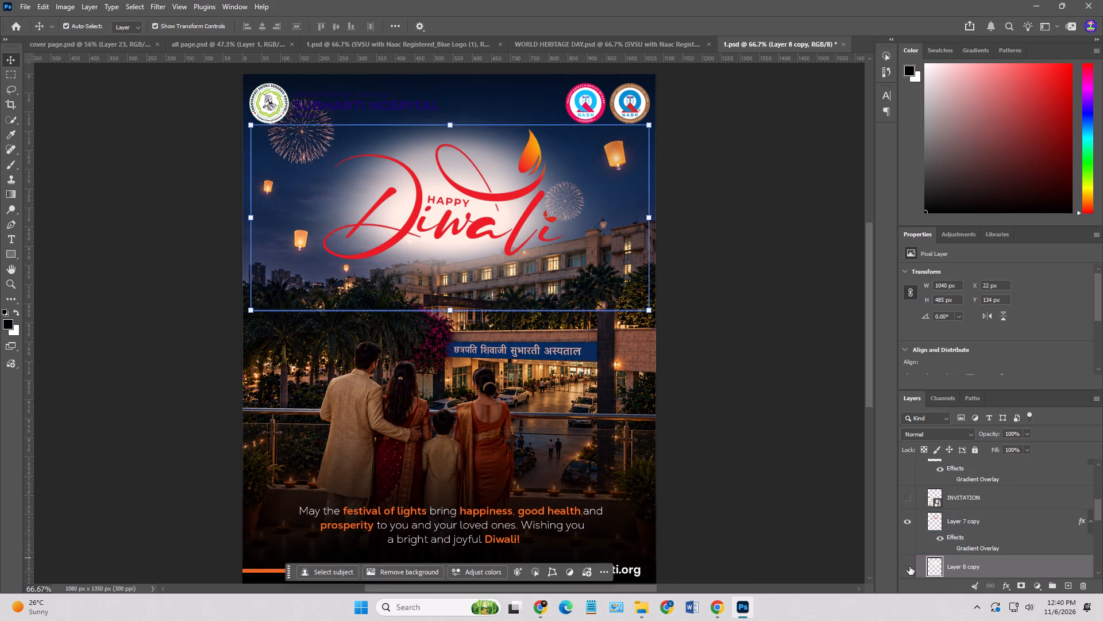
left_click(422, 171)
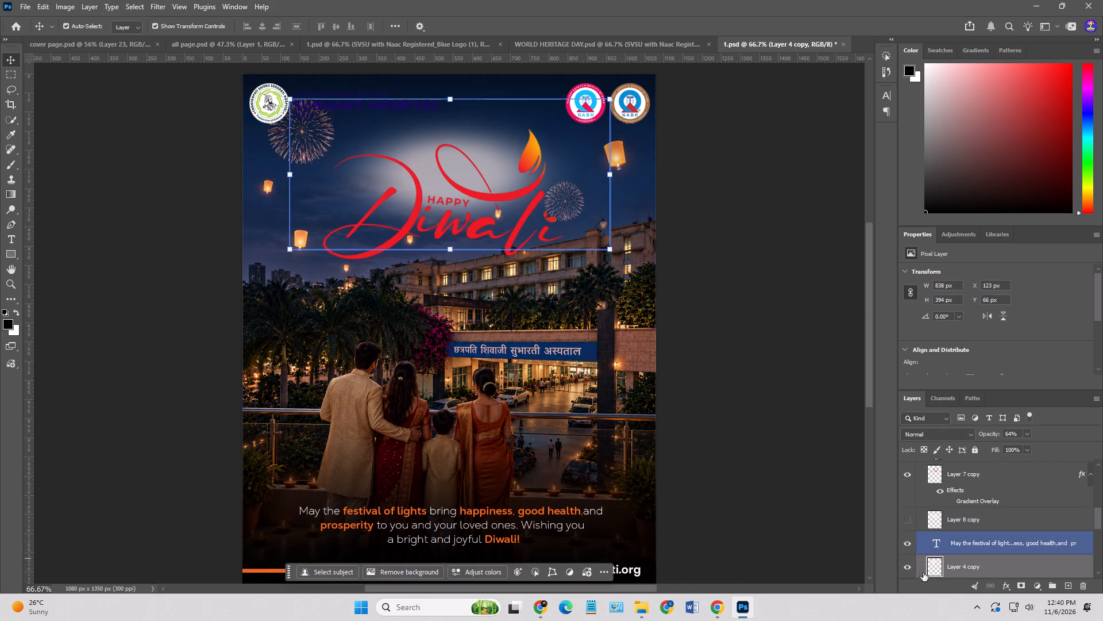
left_click(912, 569)
left_click(744, 429)
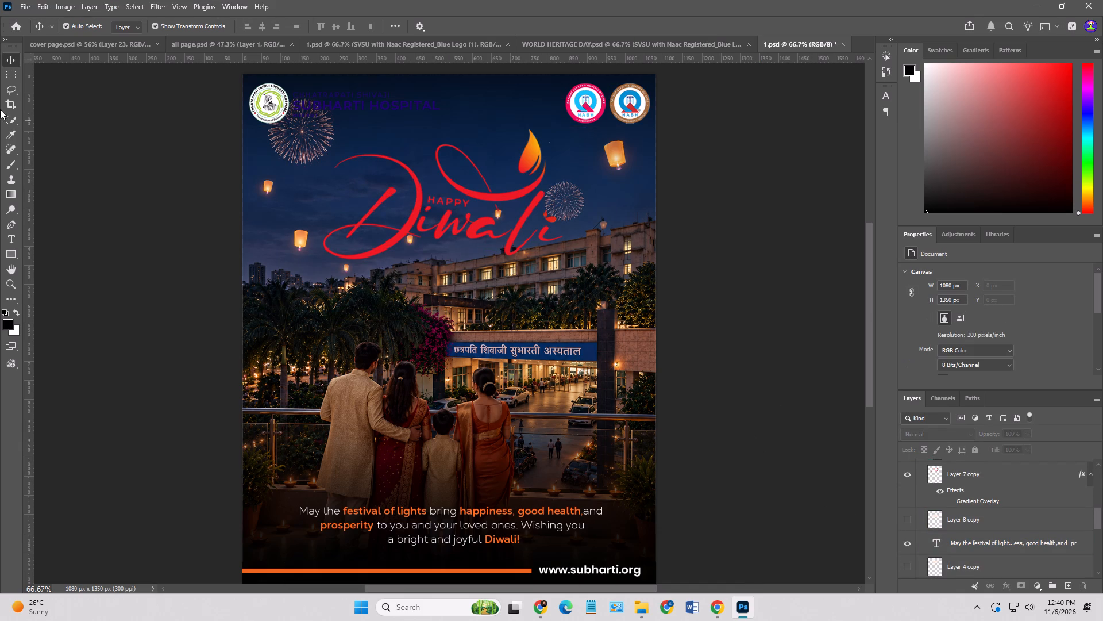
With the Brush tool and Family Festivities Above the Hospital layer selected, sample the sign's blue and adjust the foreground colour to #004397.
left_click(6, 162)
scroll(963, 544, "down", 4)
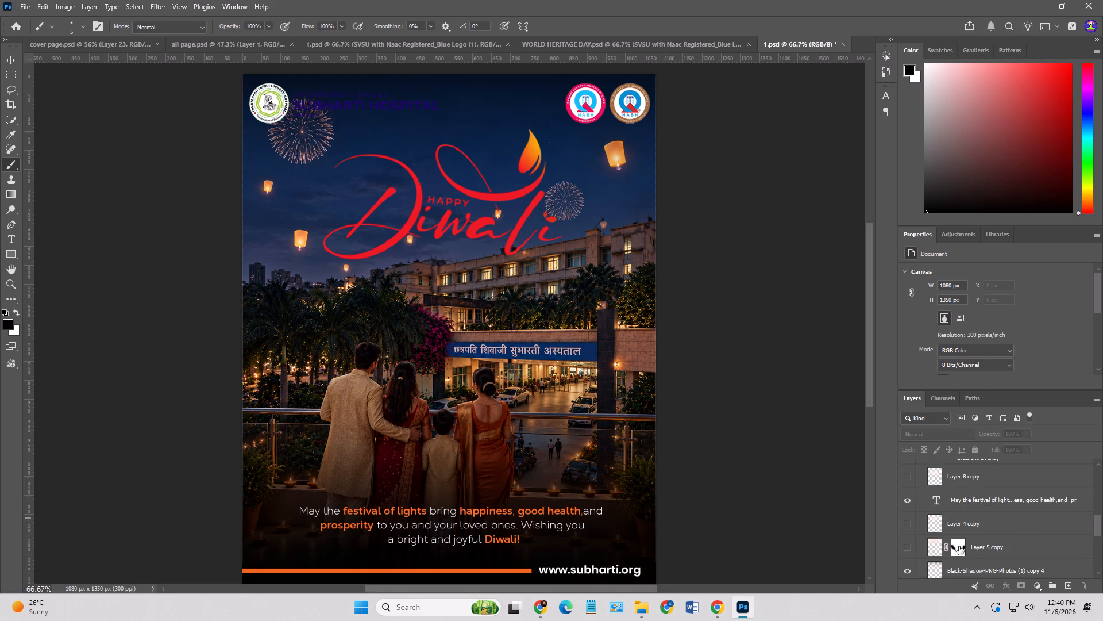
scroll(959, 546, "down", 10)
left_click(954, 487)
scroll(939, 511, "up", 3)
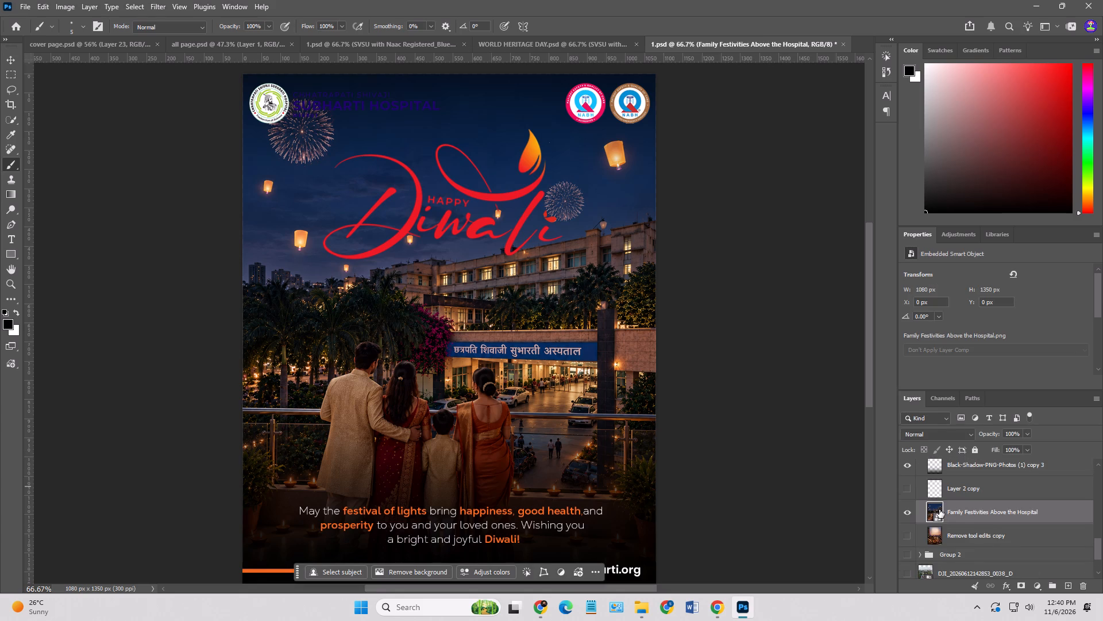
scroll(943, 512, "up", 1)
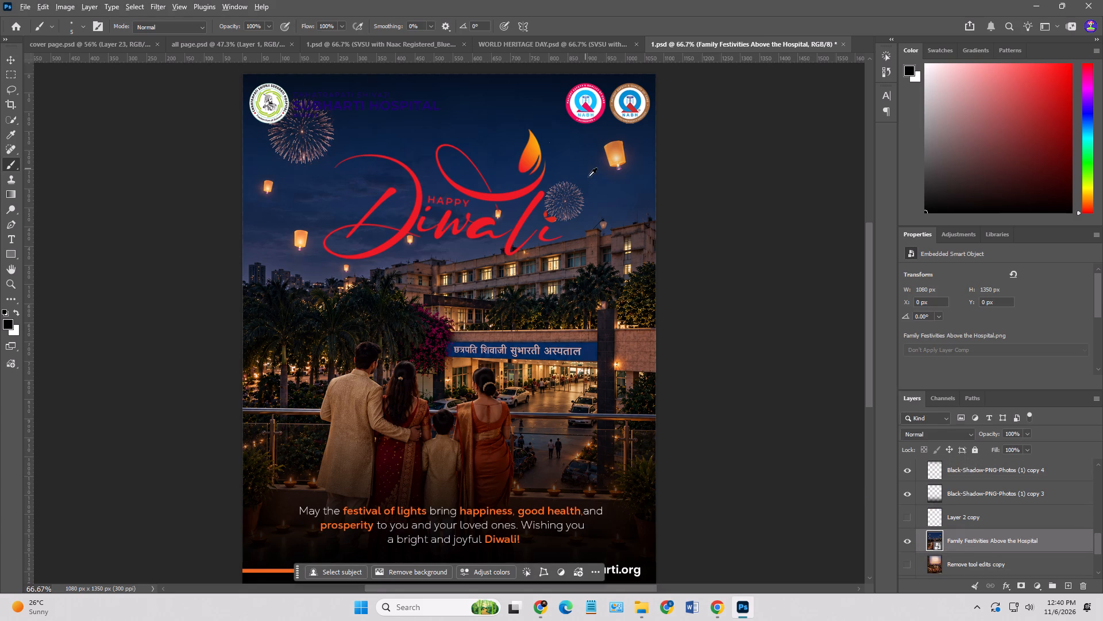
left_click(541, 354, "alt")
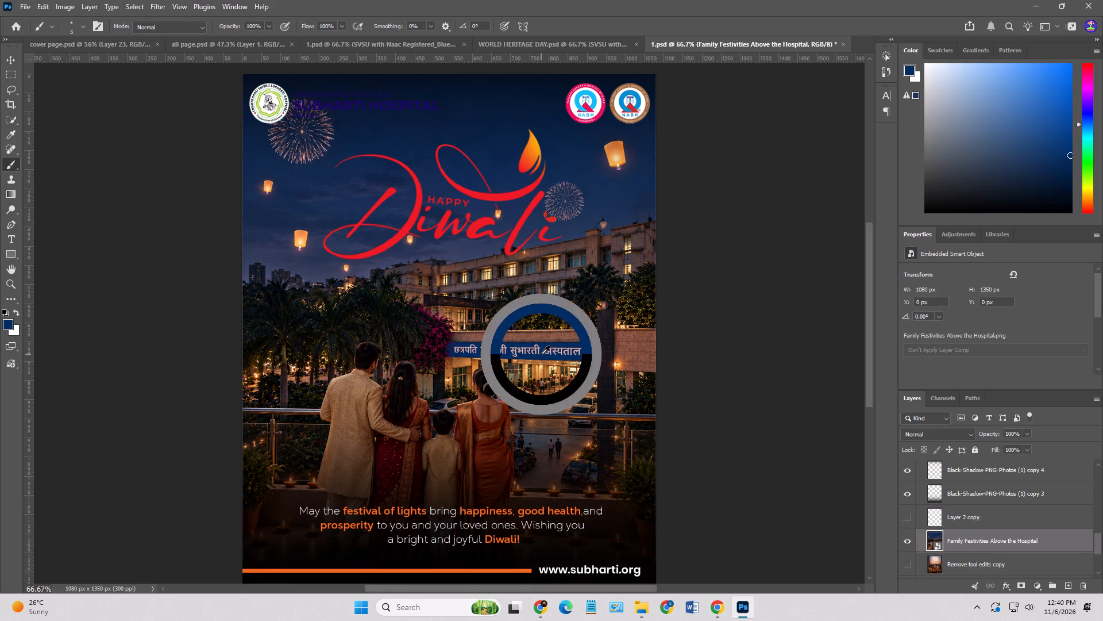
left_click(9, 324)
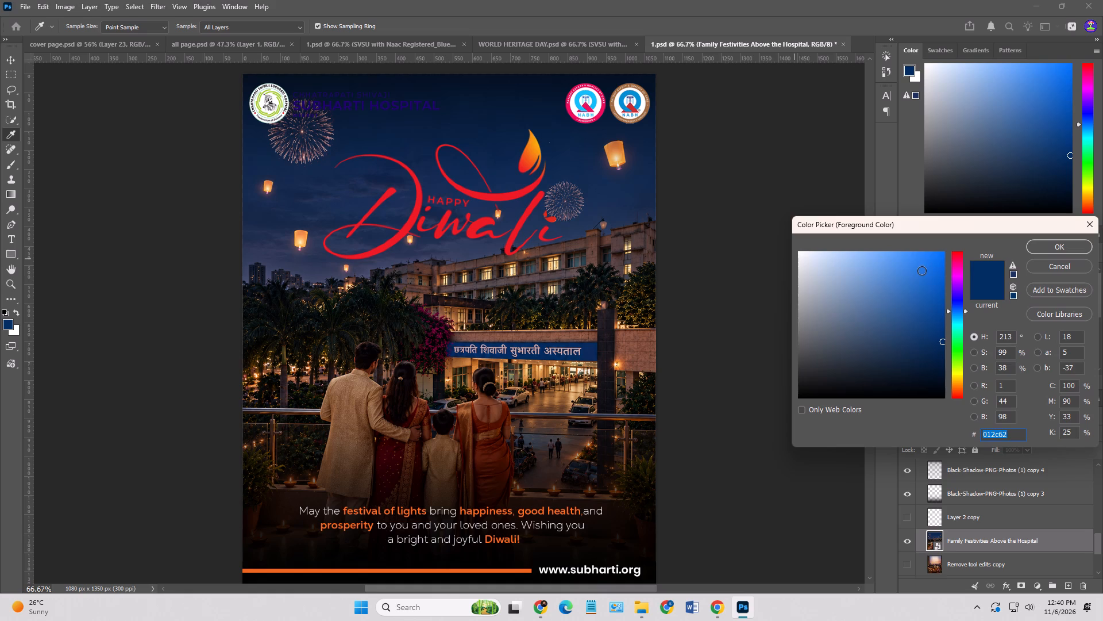
left_click_drag(936, 291, 946, 311)
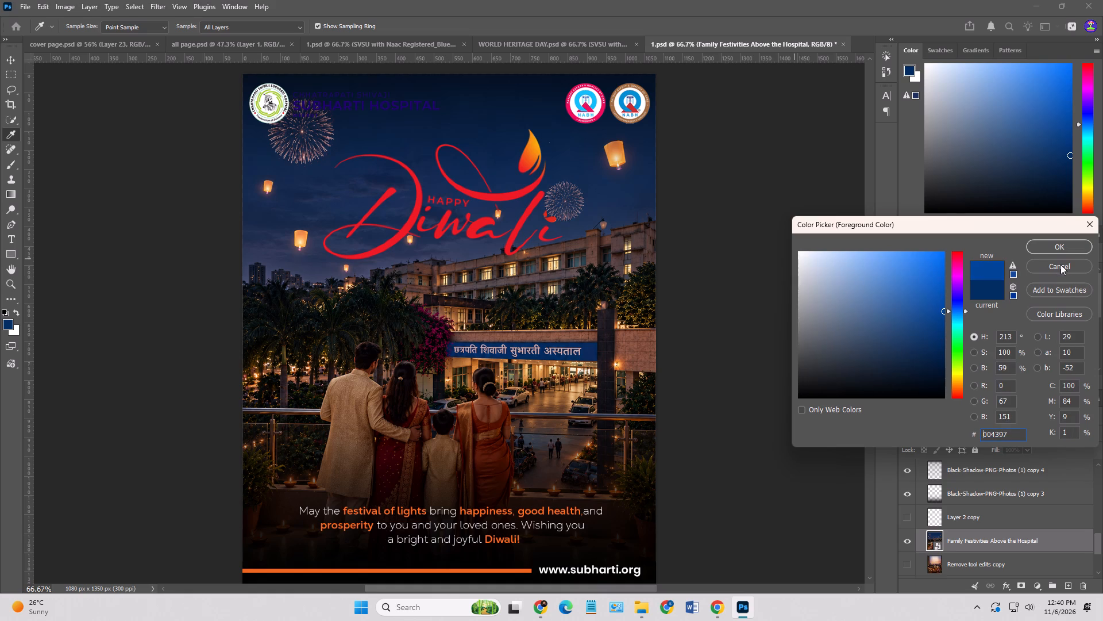
left_click(1060, 248)
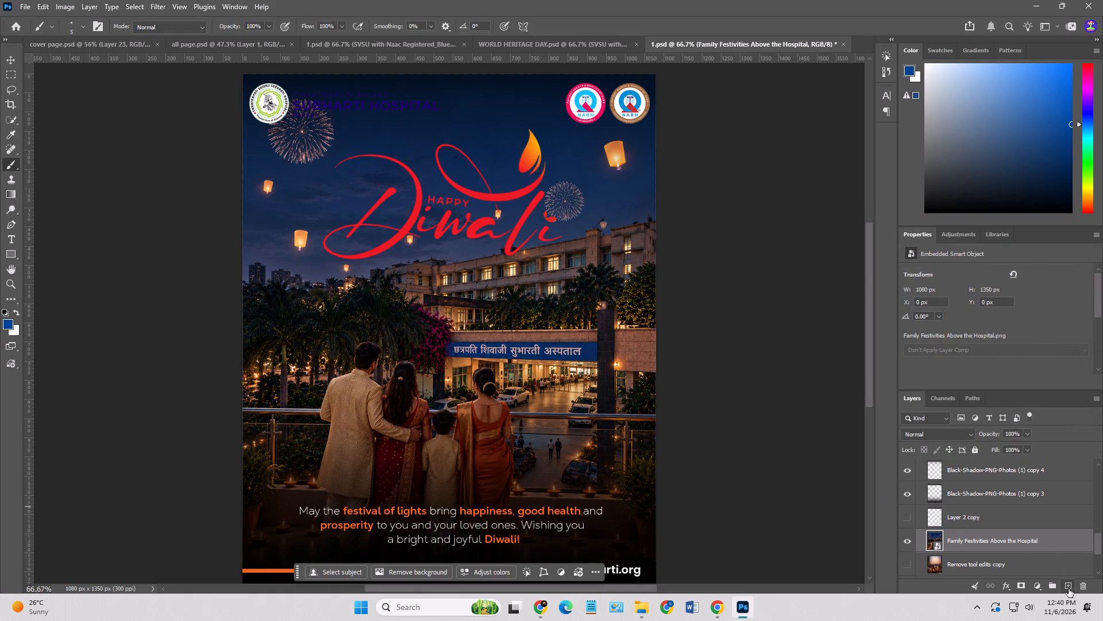
Add a new layer above the family background image and set up a soft round brush enlarged to 500 px.
left_click(1069, 589)
left_click(75, 25)
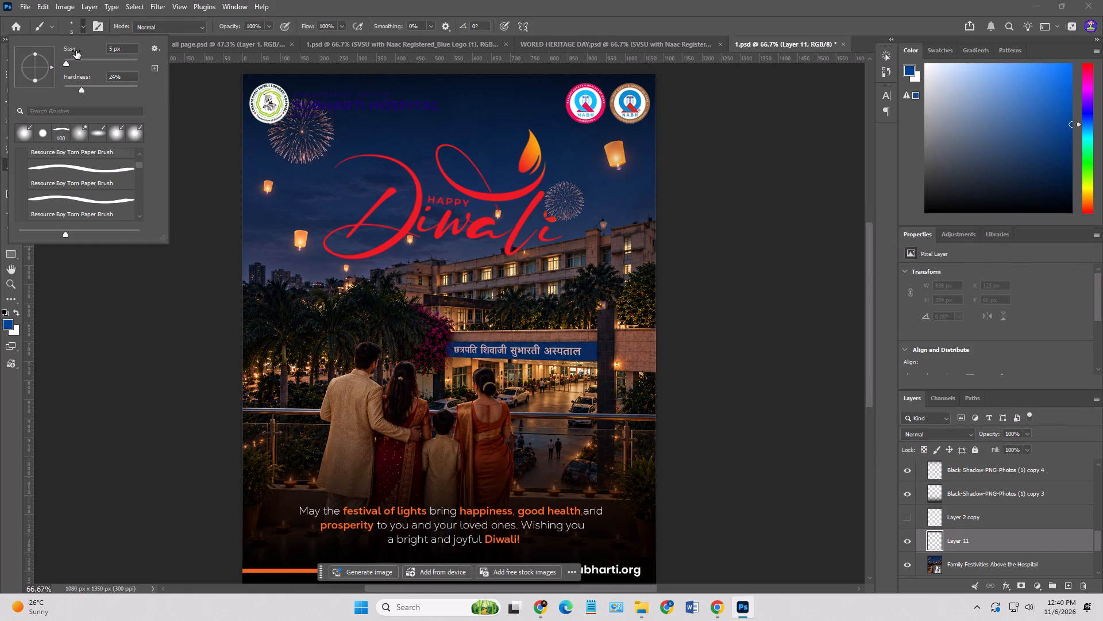
double_click(25, 138)
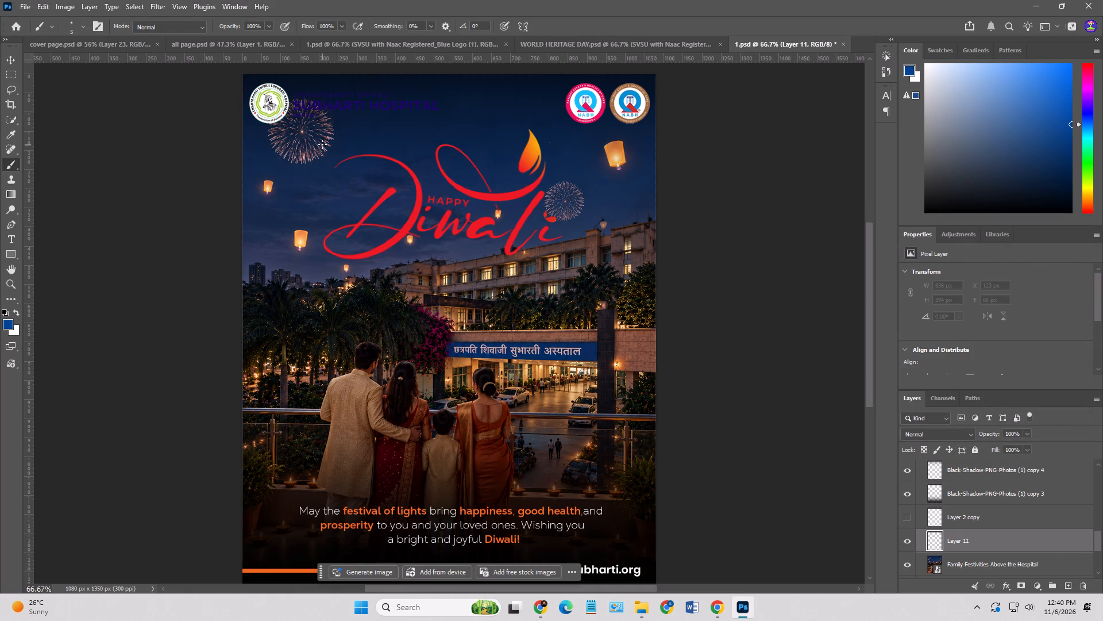
key("bracketright")
key("bracketright")
key("bracketright")
key("bracketright")
key("bracketright")
key("bracketright")
key("bracketright")
key("bracketright")
key("bracketright")
key("bracketright")
key("bracketright")
key("bracketright")
key("bracketright")
key("bracketright")
key("bracketright")
key("bracketright")
key("bracketright")
key("bracketright")
key("bracketright")
key("bracketright")
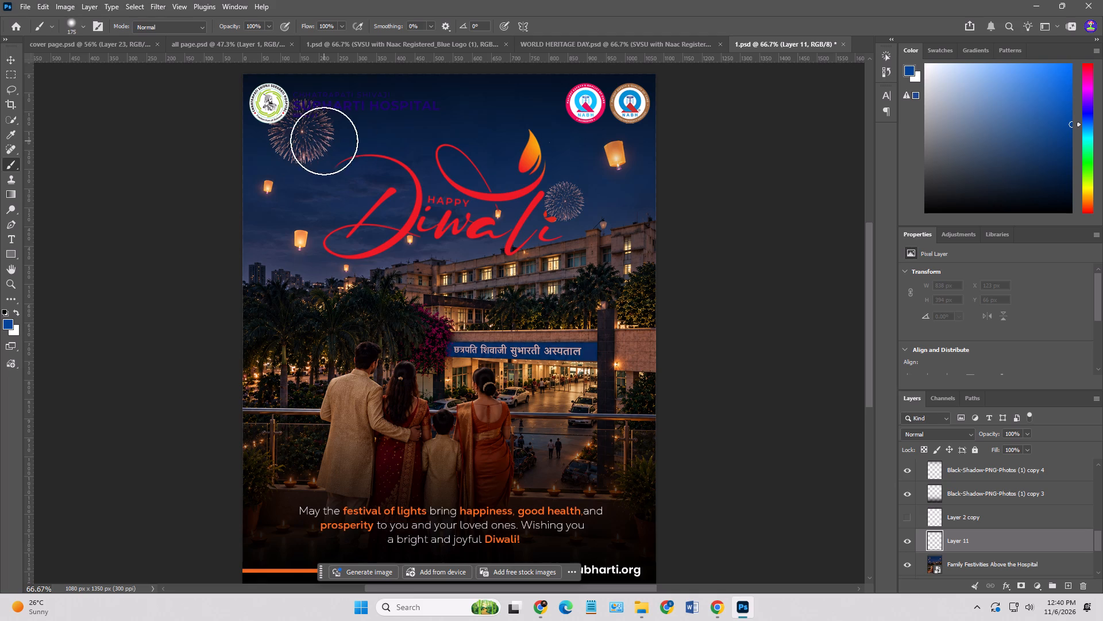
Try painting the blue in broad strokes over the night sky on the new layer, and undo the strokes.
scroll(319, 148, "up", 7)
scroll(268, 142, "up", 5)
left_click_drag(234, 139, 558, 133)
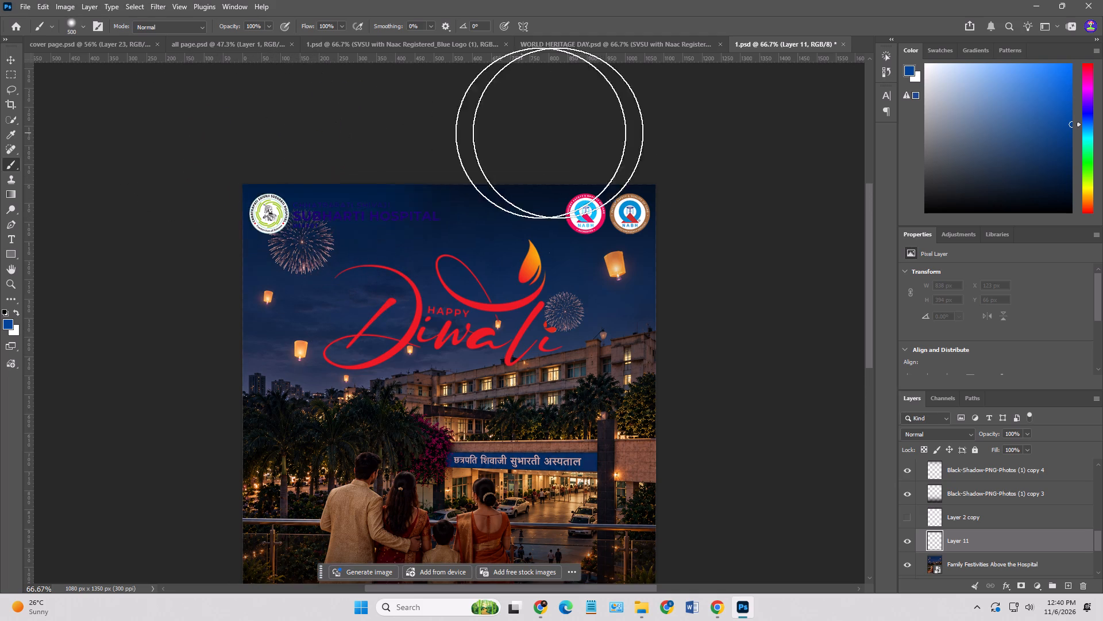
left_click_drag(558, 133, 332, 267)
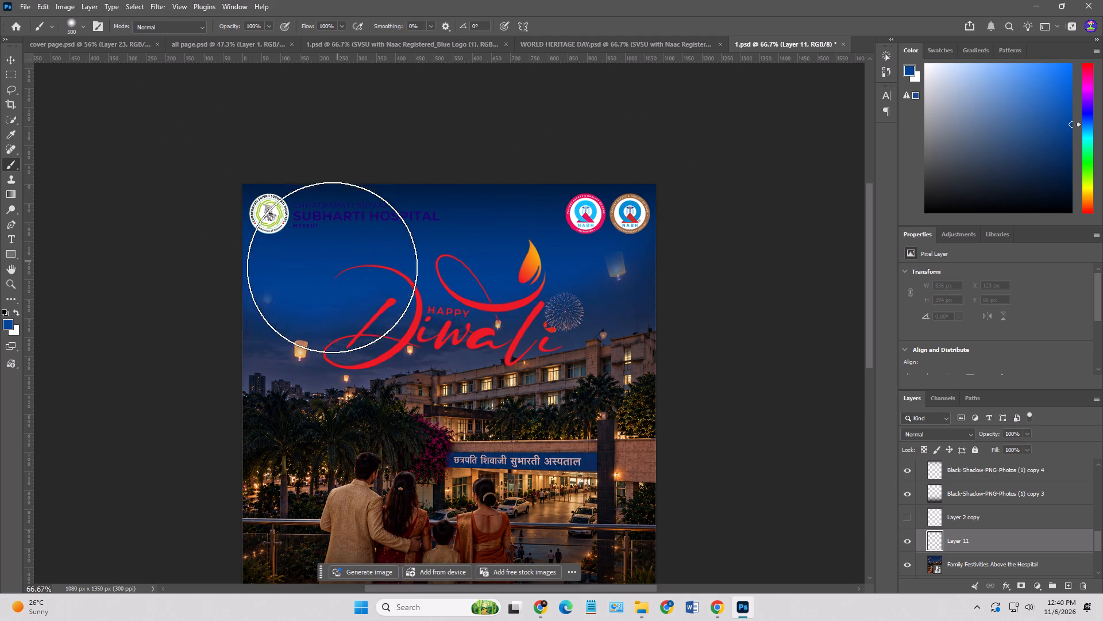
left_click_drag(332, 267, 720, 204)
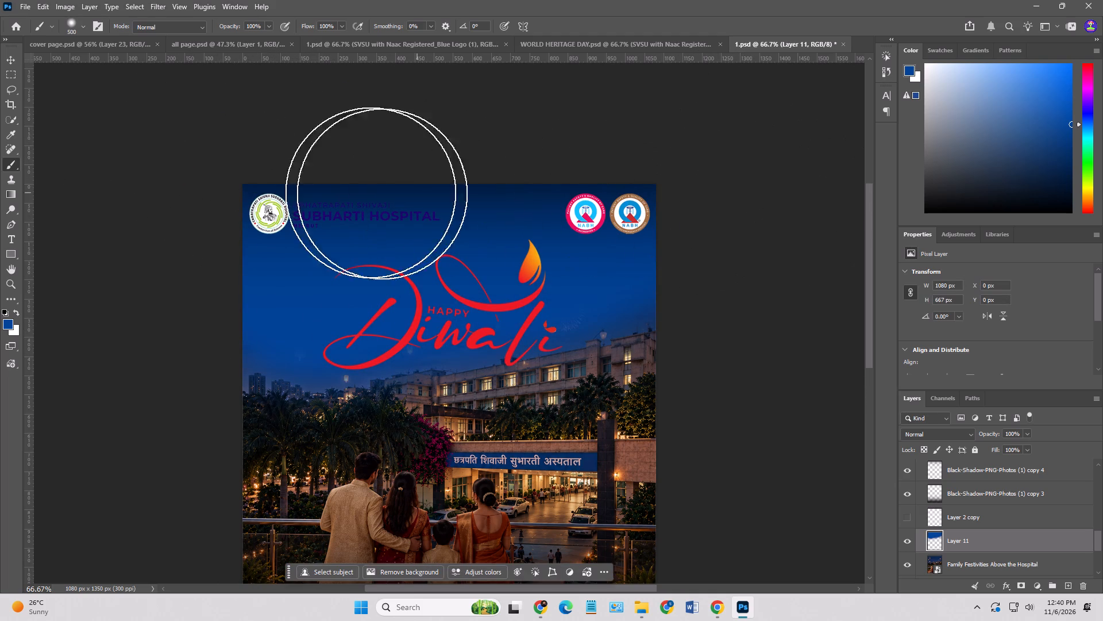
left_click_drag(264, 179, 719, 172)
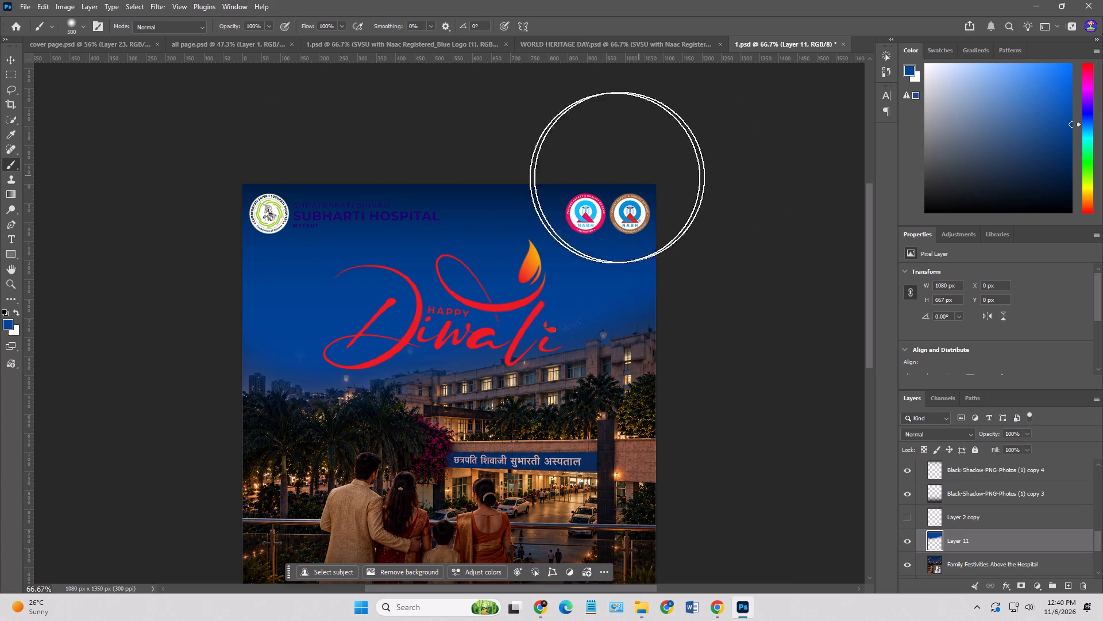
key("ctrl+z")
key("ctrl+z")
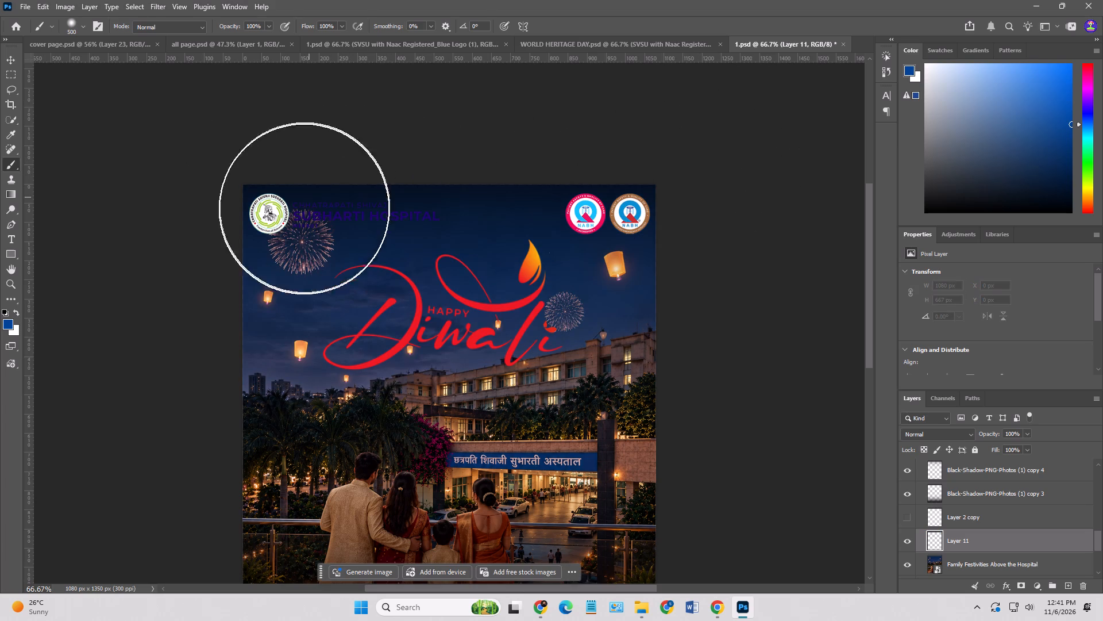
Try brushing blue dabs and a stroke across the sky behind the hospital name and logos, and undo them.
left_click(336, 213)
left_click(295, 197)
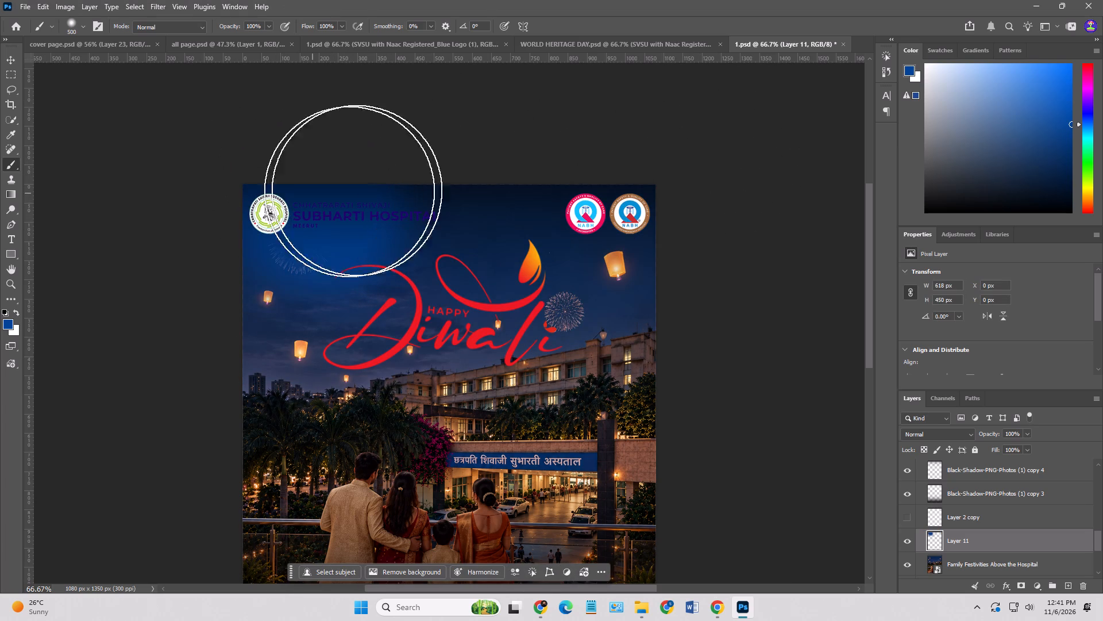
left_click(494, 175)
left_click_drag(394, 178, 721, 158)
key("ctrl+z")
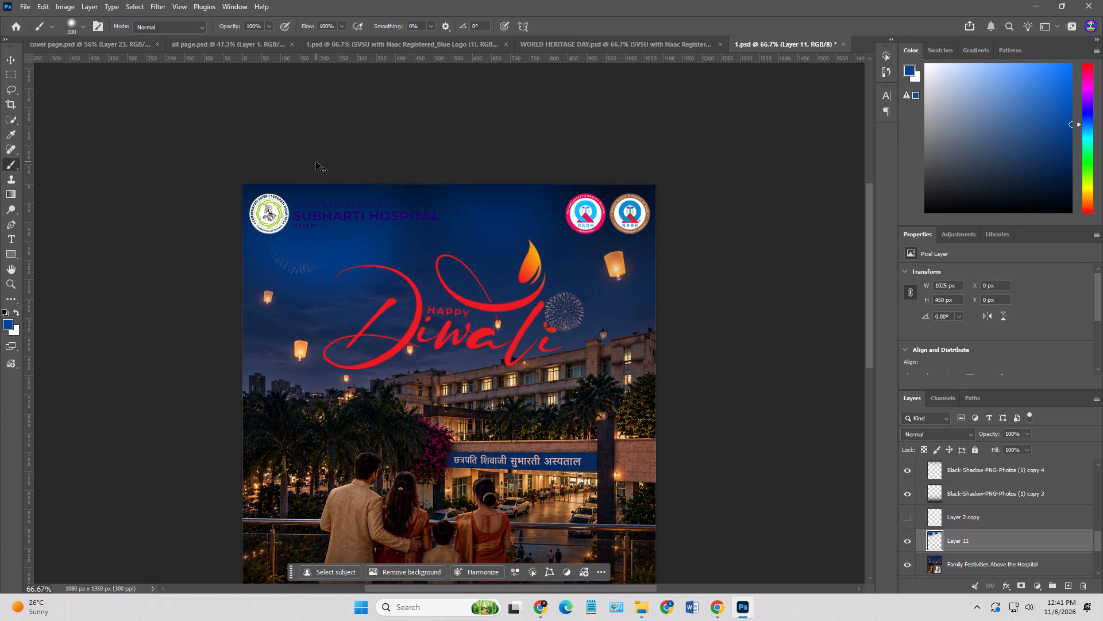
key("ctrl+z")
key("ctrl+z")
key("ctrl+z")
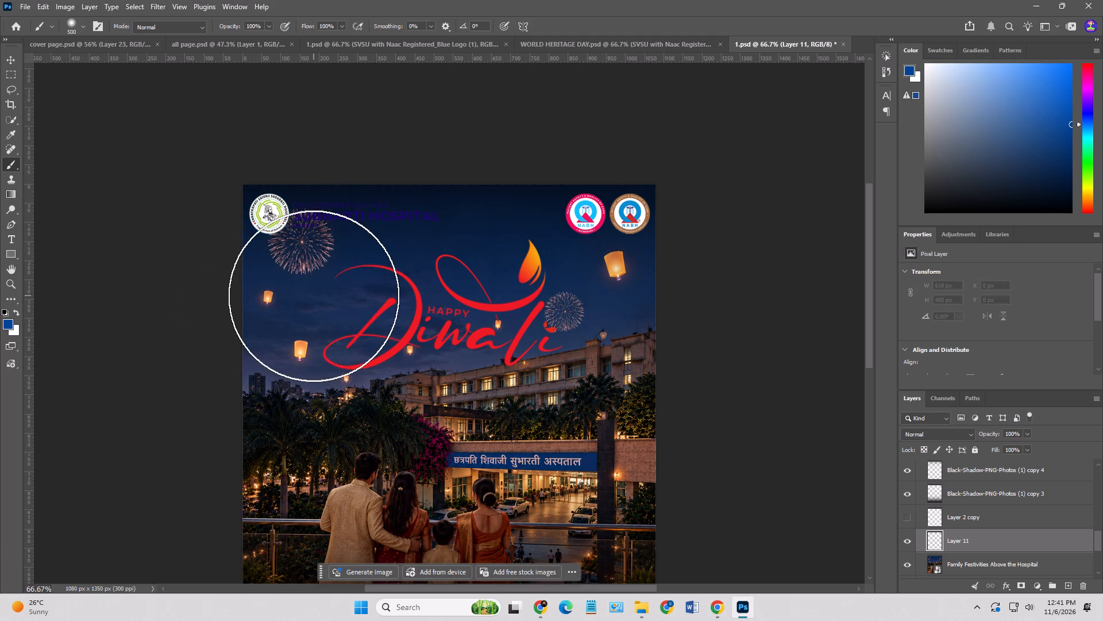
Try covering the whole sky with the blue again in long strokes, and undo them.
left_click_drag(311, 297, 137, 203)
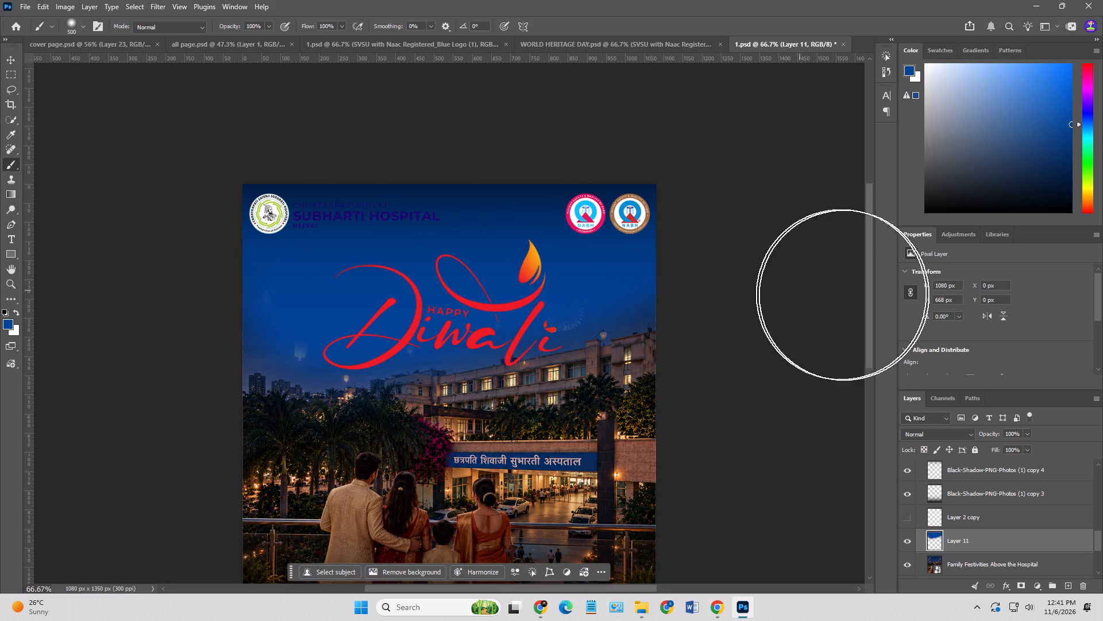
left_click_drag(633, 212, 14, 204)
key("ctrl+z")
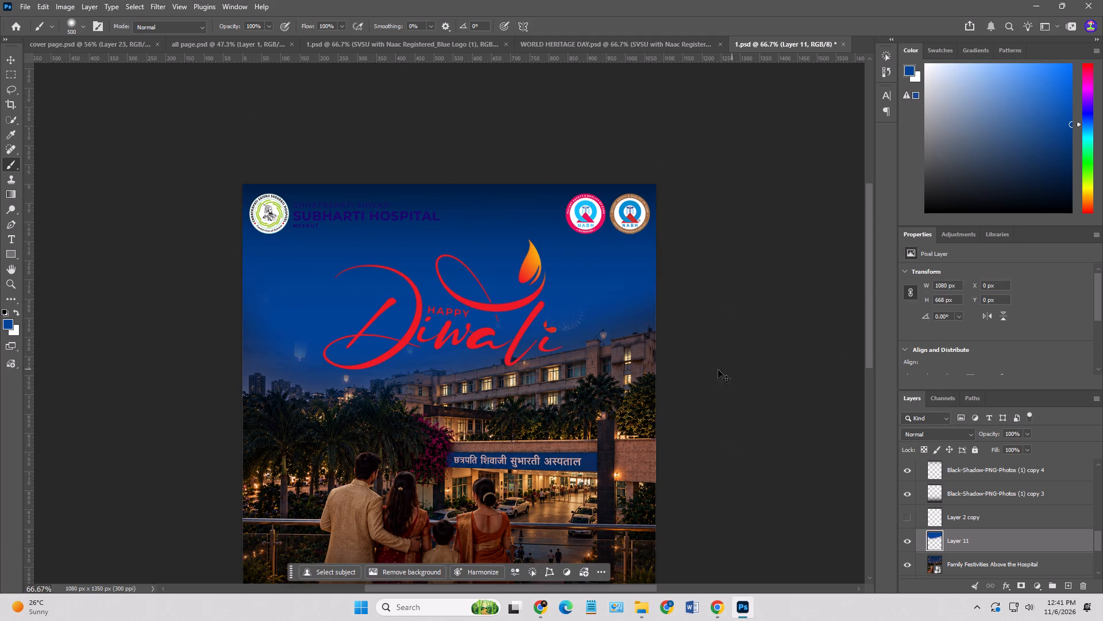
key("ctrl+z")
Change the foreground colour to cyan #00a7c5 and paint it over the whole sky down to the hospital roofline.
left_click(2, 320)
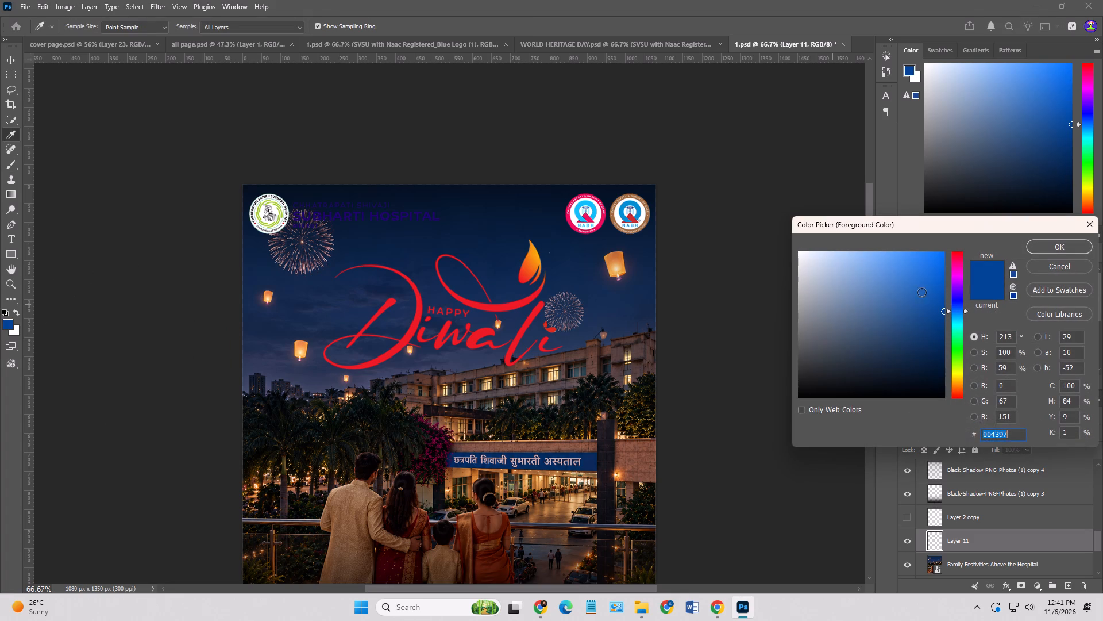
left_click_drag(940, 296, 965, 285)
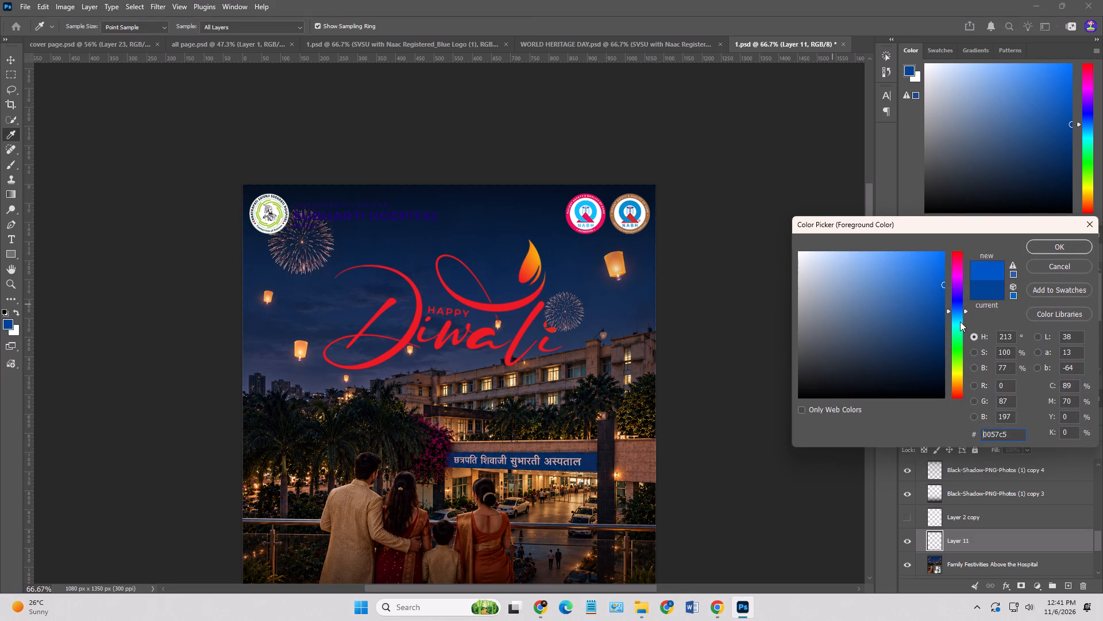
left_click_drag(958, 310, 958, 318)
left_click_drag(955, 315, 958, 321)
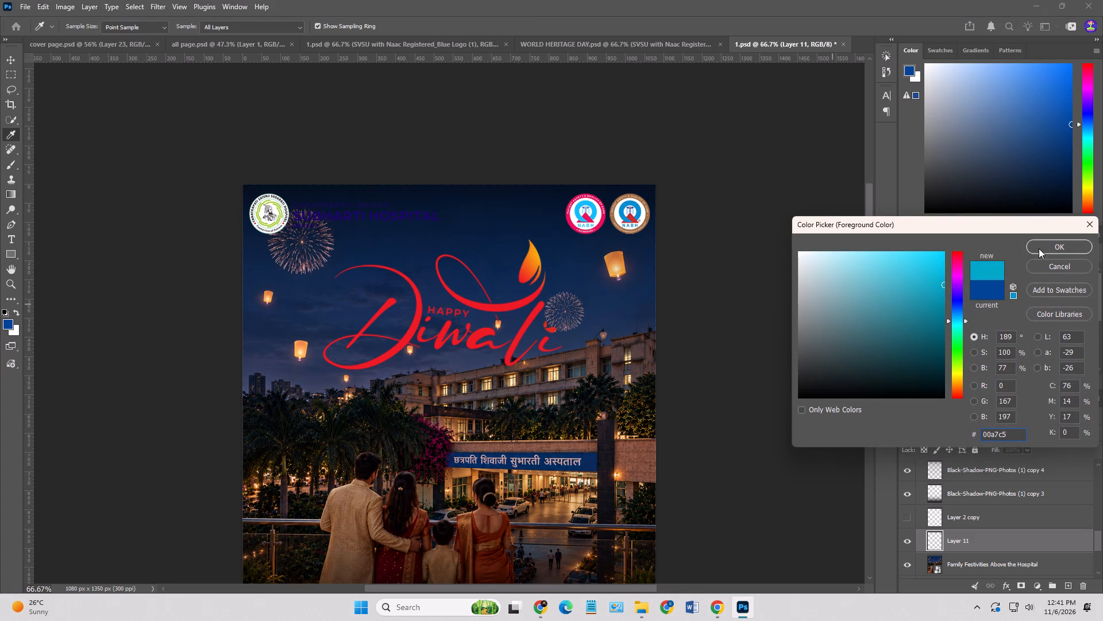
left_click(1040, 247)
left_click_drag(227, 246, 676, 267)
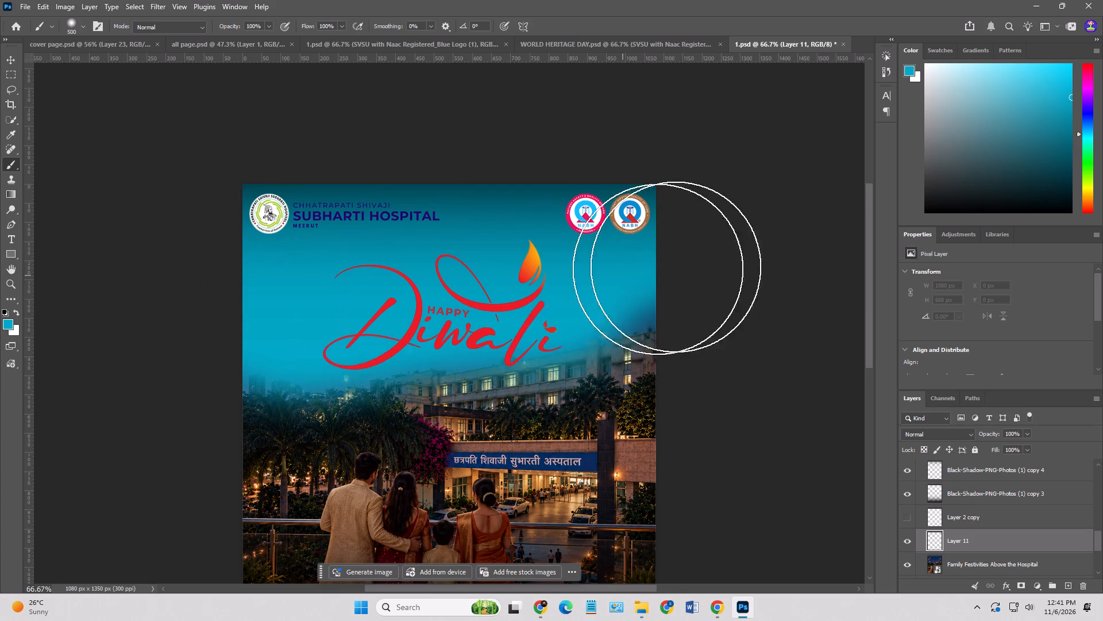
left_click_drag(676, 267, 807, 237)
left_click_drag(651, 210, 462, 190)
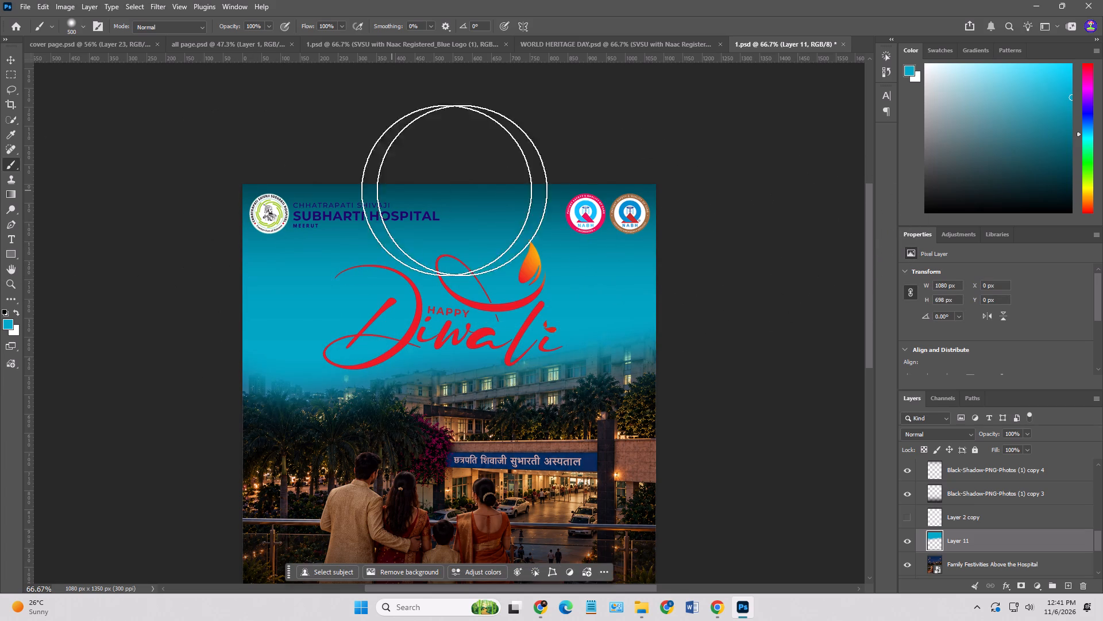
left_click_drag(462, 190, 476, 189)
Hide the Black-Shadow-PNG-Photos (1) copy 4 layer that darkens the top of the poster.
scroll(920, 493, "up", 1)
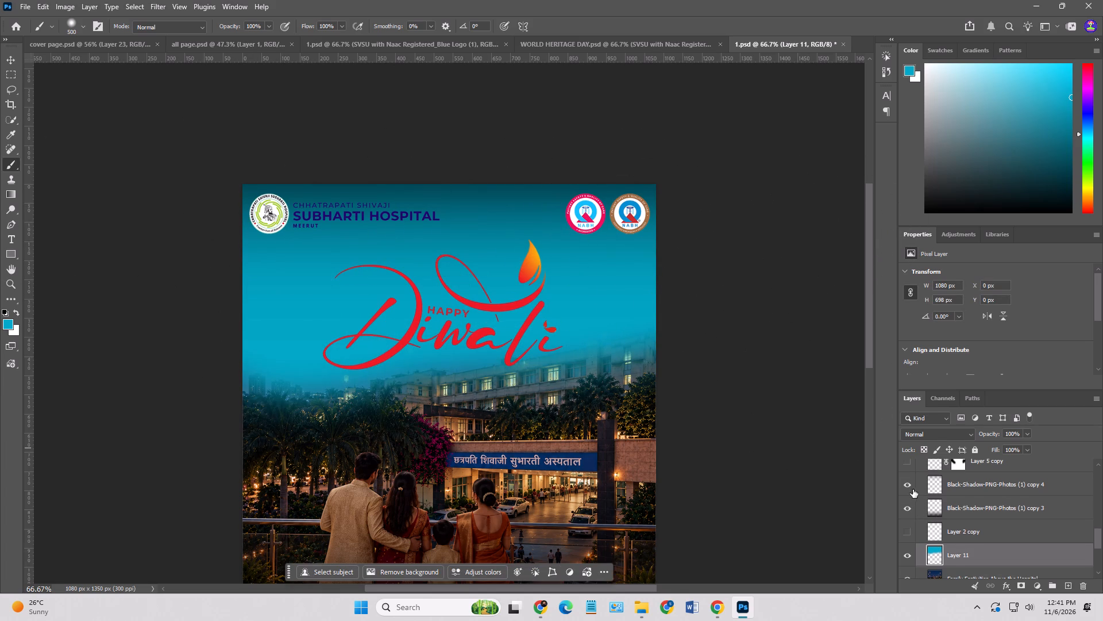
left_click(911, 486)
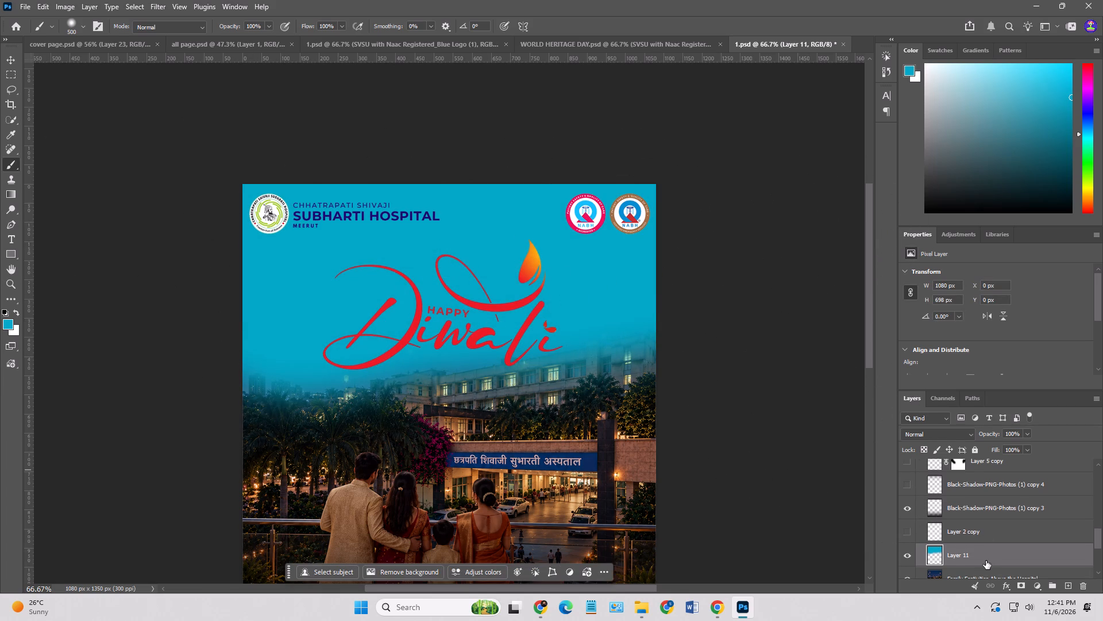
Change the painted cyan layer's blend mode, previewing Color Dodge over the sky.
left_click(942, 434)
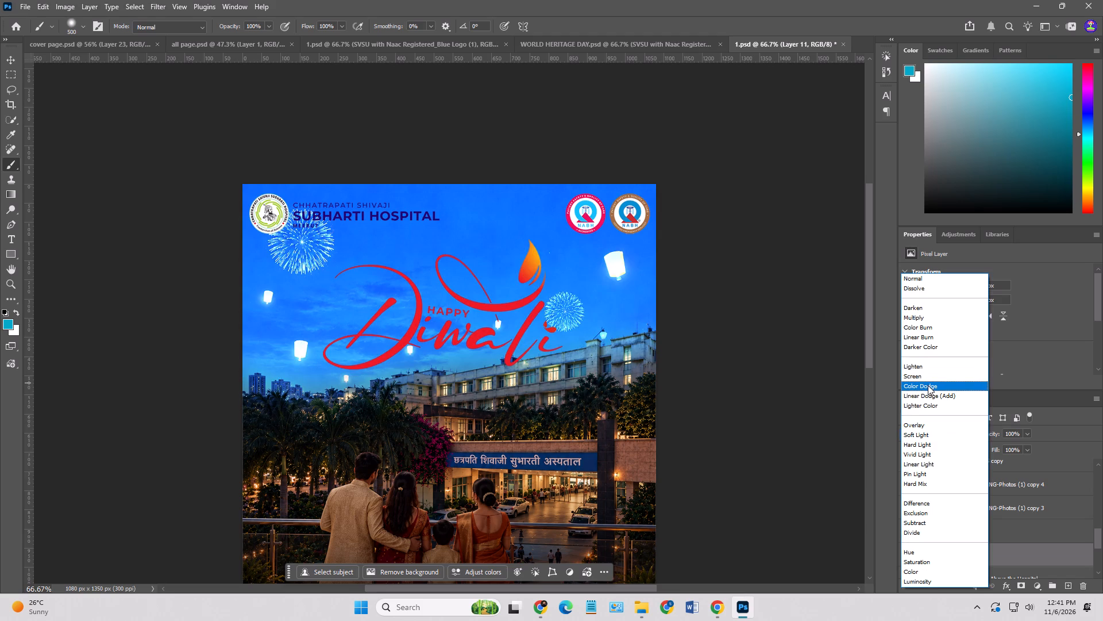
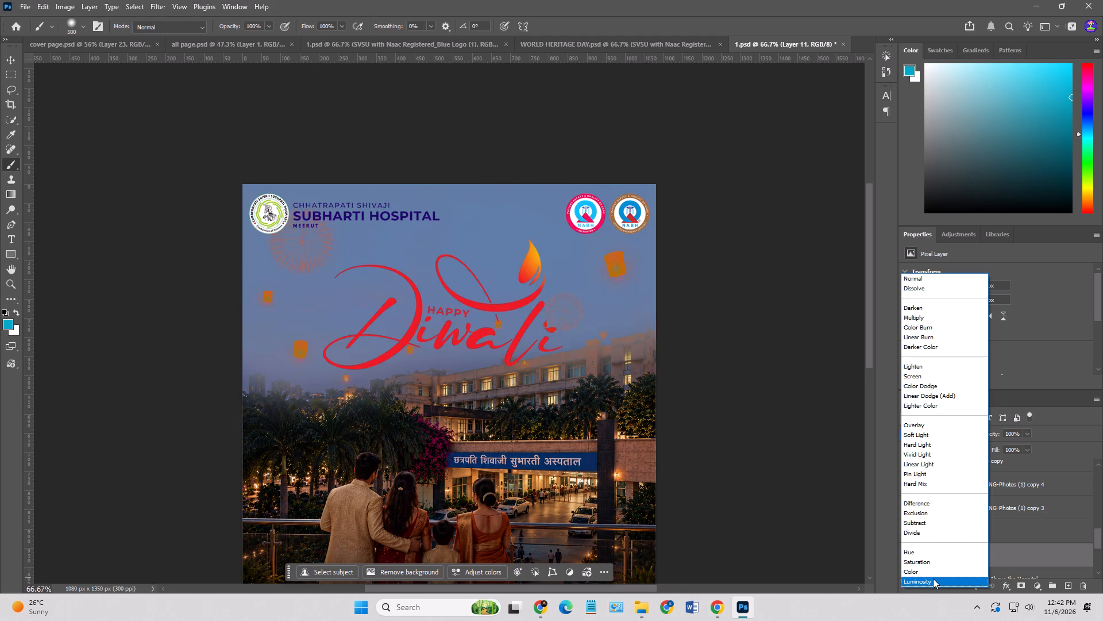
Switch to the Chrome window with the Pinterest results for "diwali mela college post" to view reference designs.
left_click(707, 600)
left_click(684, 569)
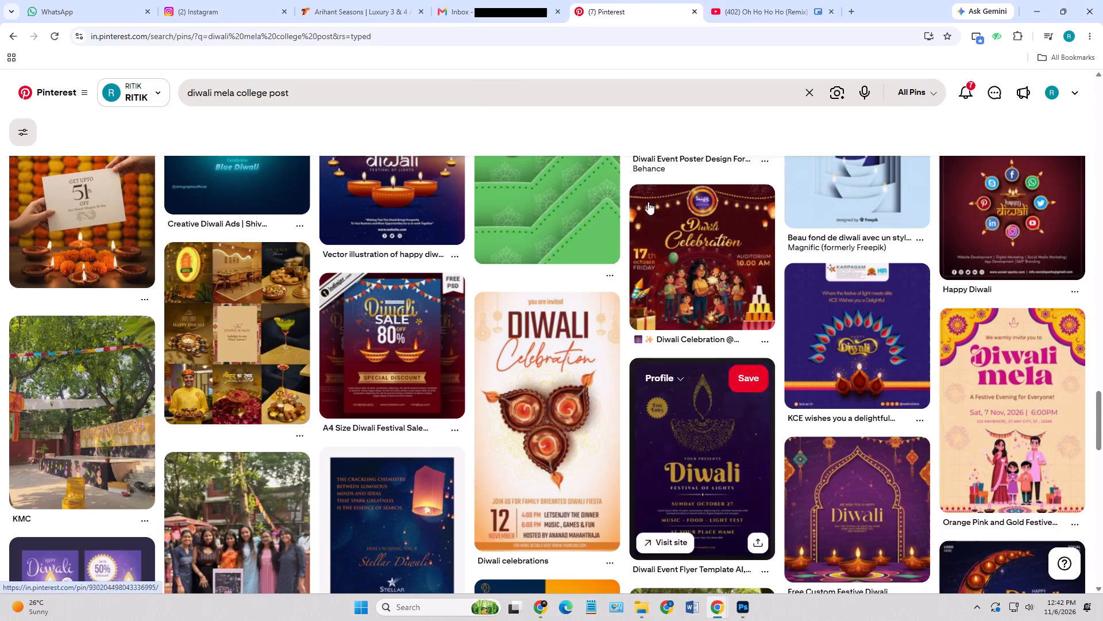
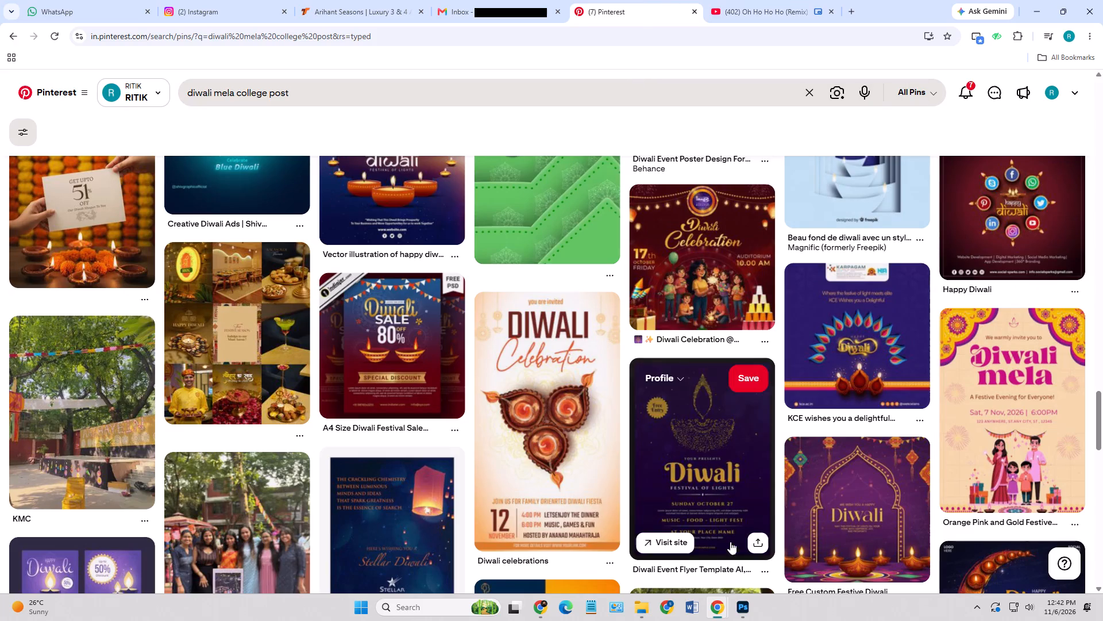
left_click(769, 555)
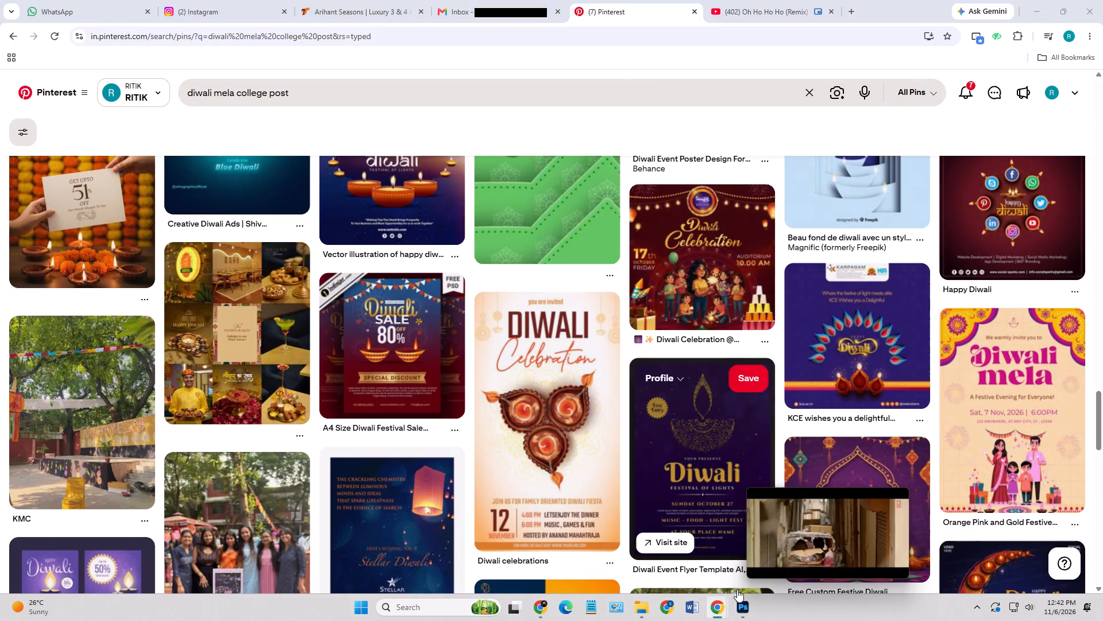
Switch back to Photoshop and delete the painted cyan layer covering the sky.
left_click(742, 607)
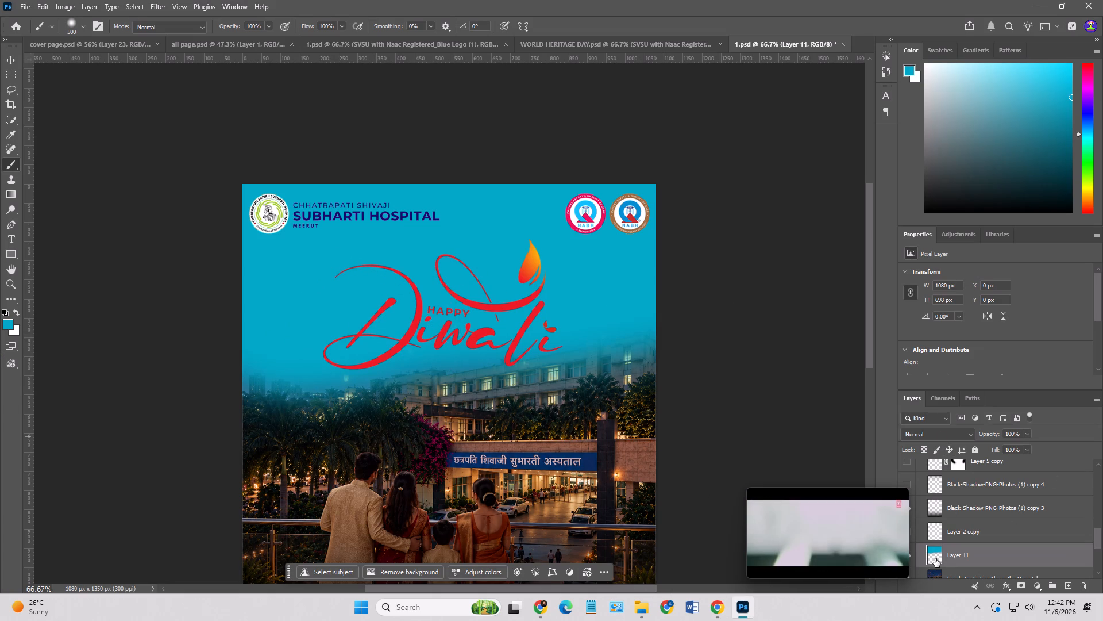
key("Delete")
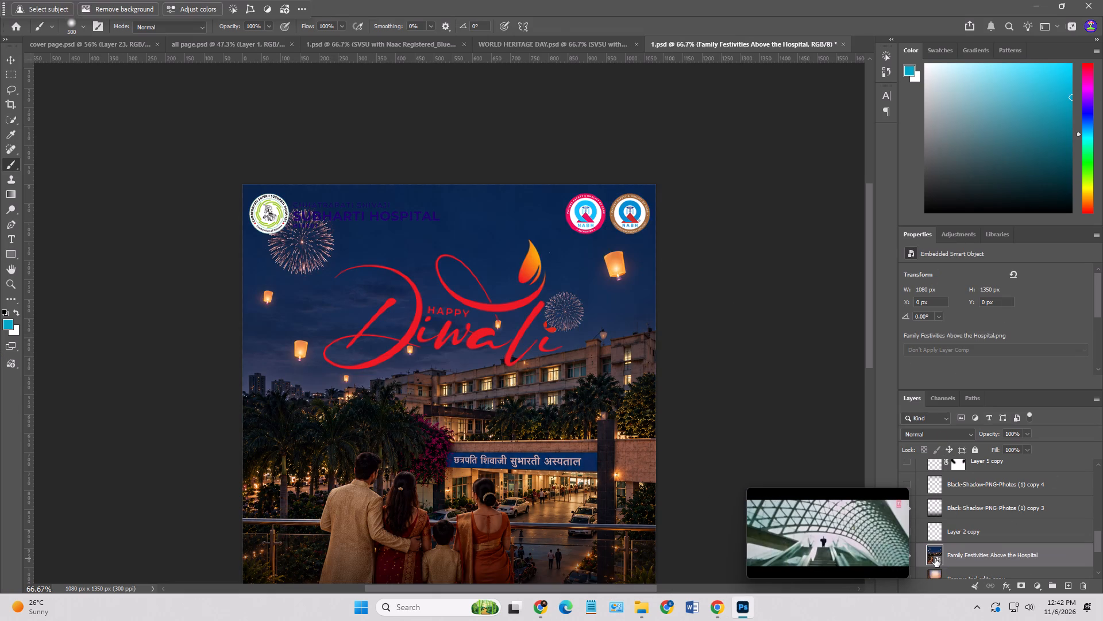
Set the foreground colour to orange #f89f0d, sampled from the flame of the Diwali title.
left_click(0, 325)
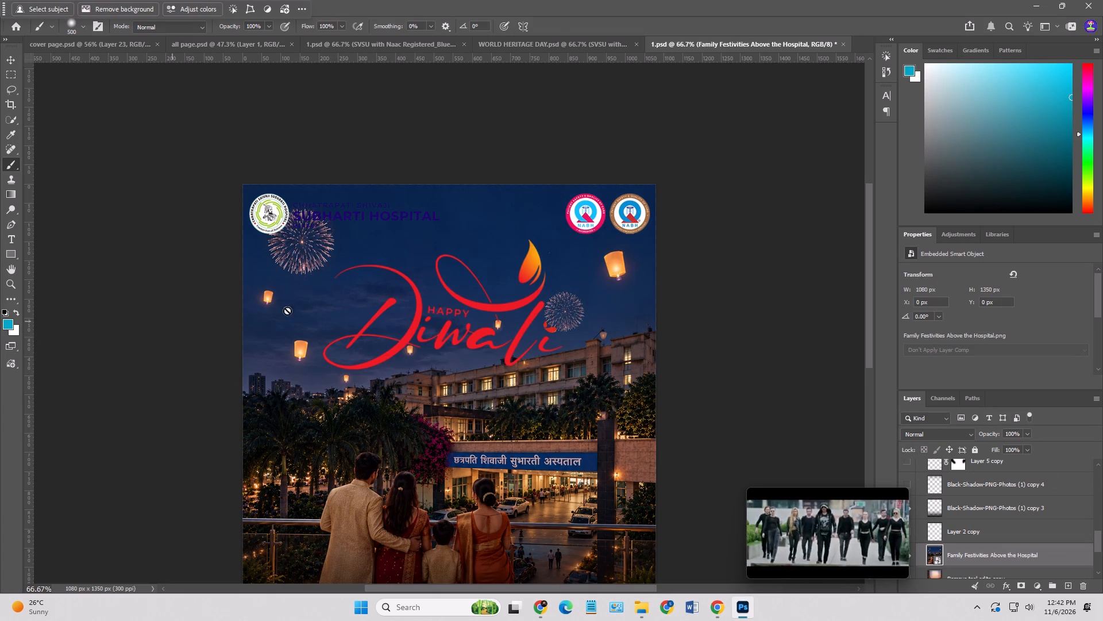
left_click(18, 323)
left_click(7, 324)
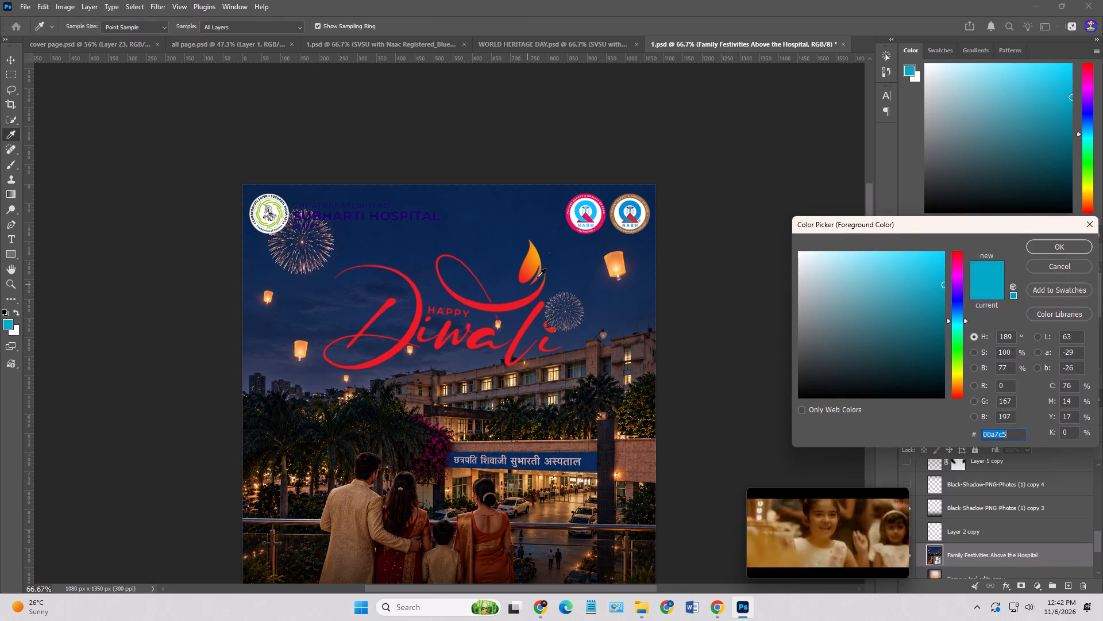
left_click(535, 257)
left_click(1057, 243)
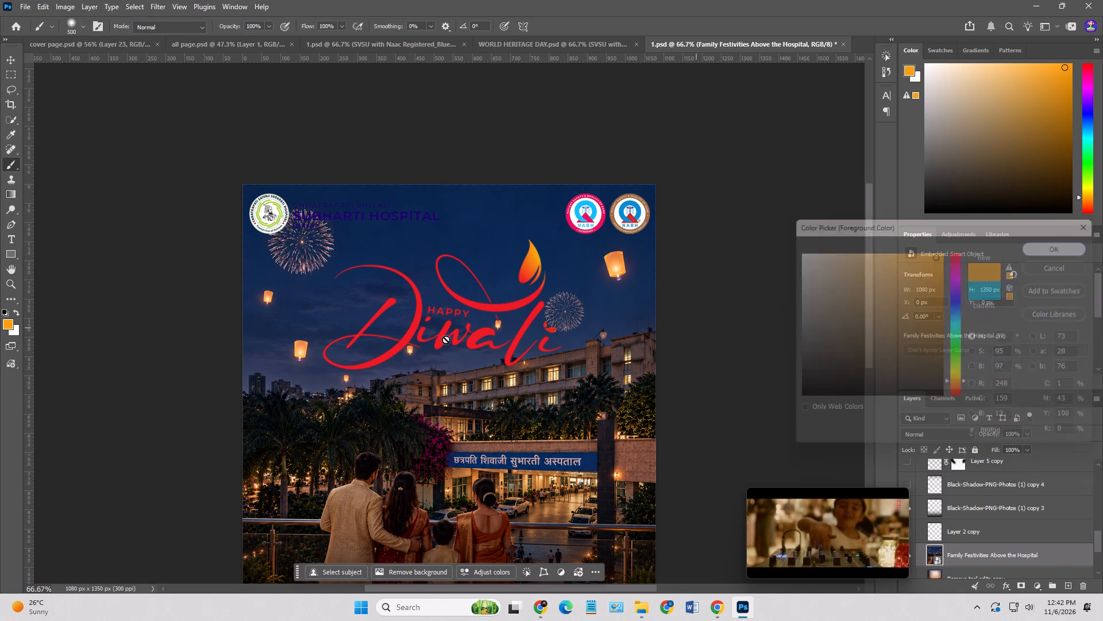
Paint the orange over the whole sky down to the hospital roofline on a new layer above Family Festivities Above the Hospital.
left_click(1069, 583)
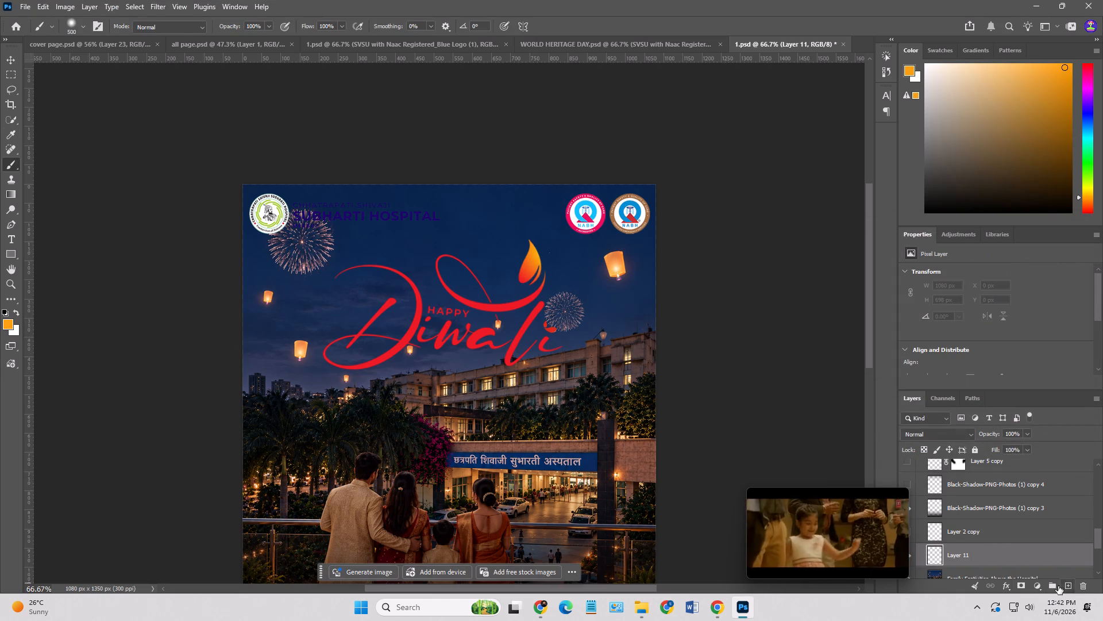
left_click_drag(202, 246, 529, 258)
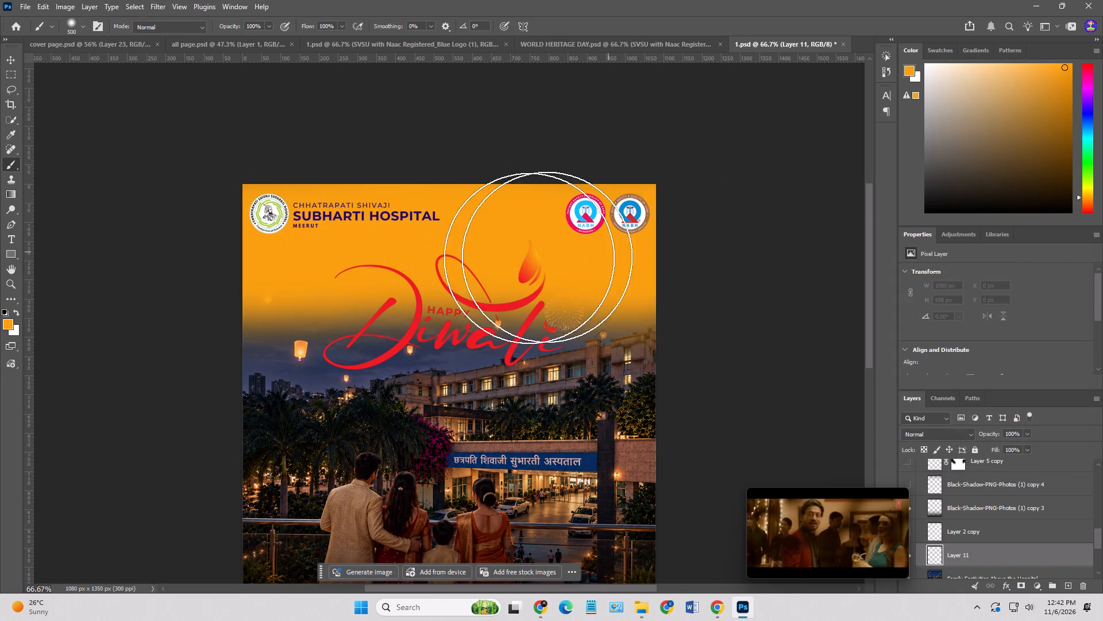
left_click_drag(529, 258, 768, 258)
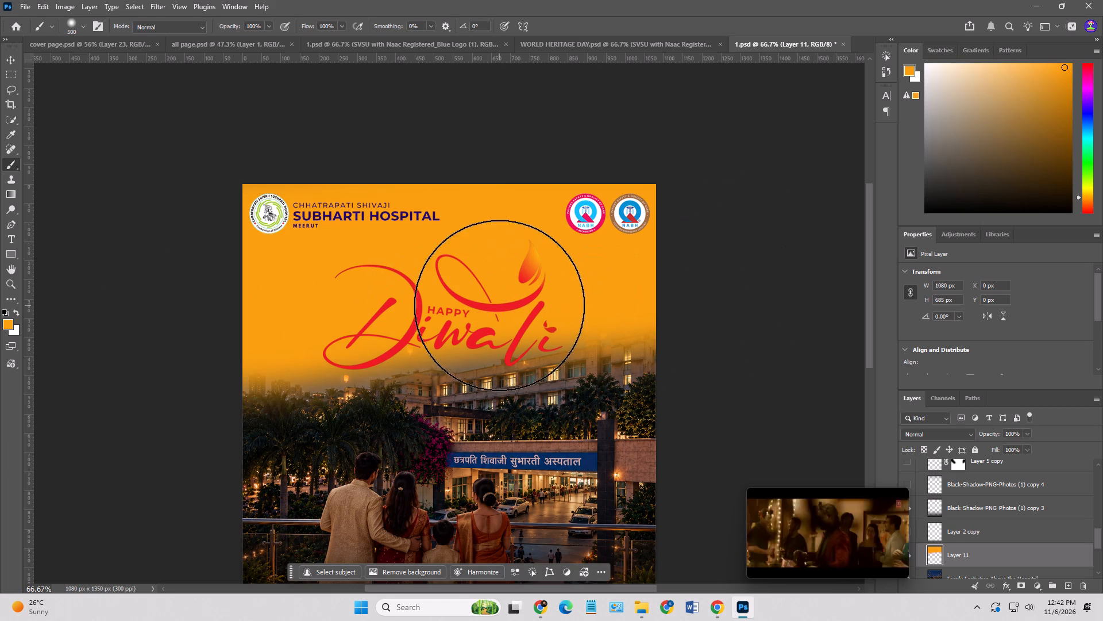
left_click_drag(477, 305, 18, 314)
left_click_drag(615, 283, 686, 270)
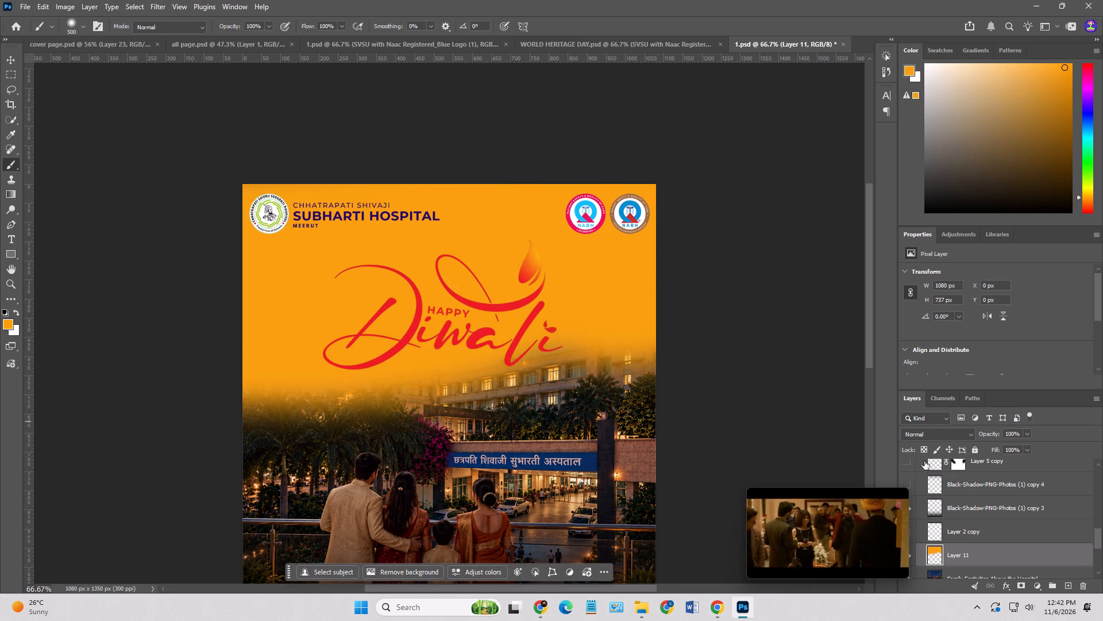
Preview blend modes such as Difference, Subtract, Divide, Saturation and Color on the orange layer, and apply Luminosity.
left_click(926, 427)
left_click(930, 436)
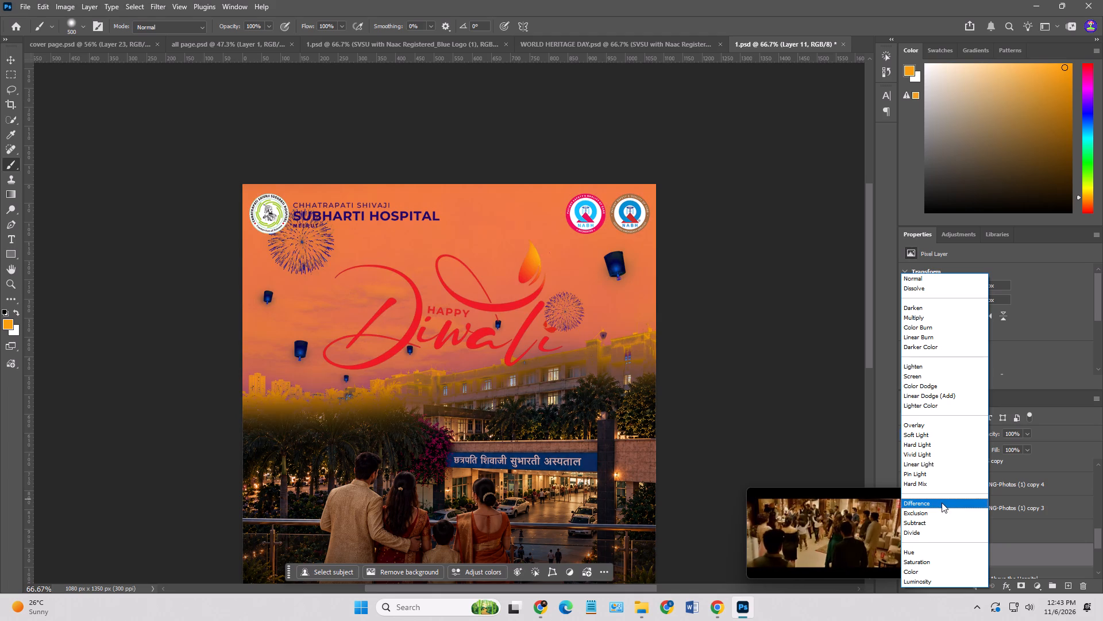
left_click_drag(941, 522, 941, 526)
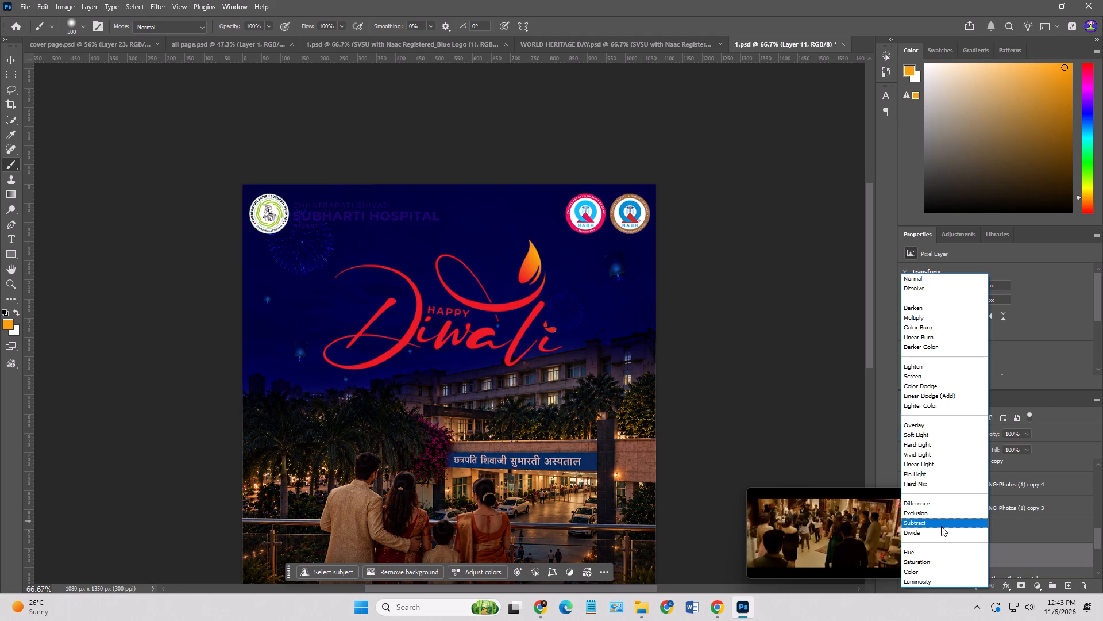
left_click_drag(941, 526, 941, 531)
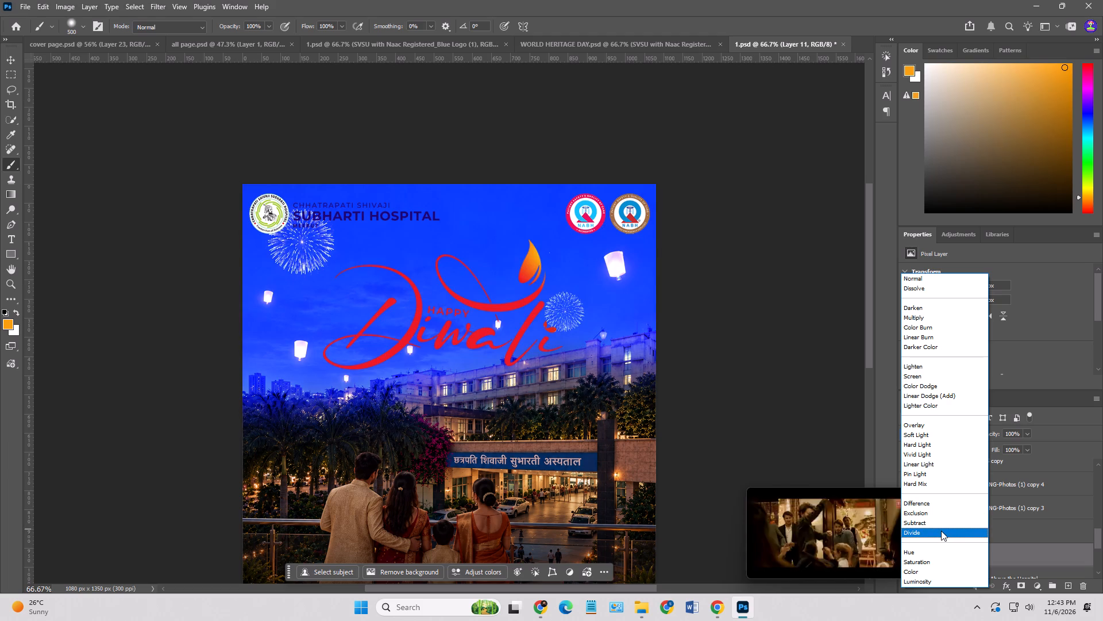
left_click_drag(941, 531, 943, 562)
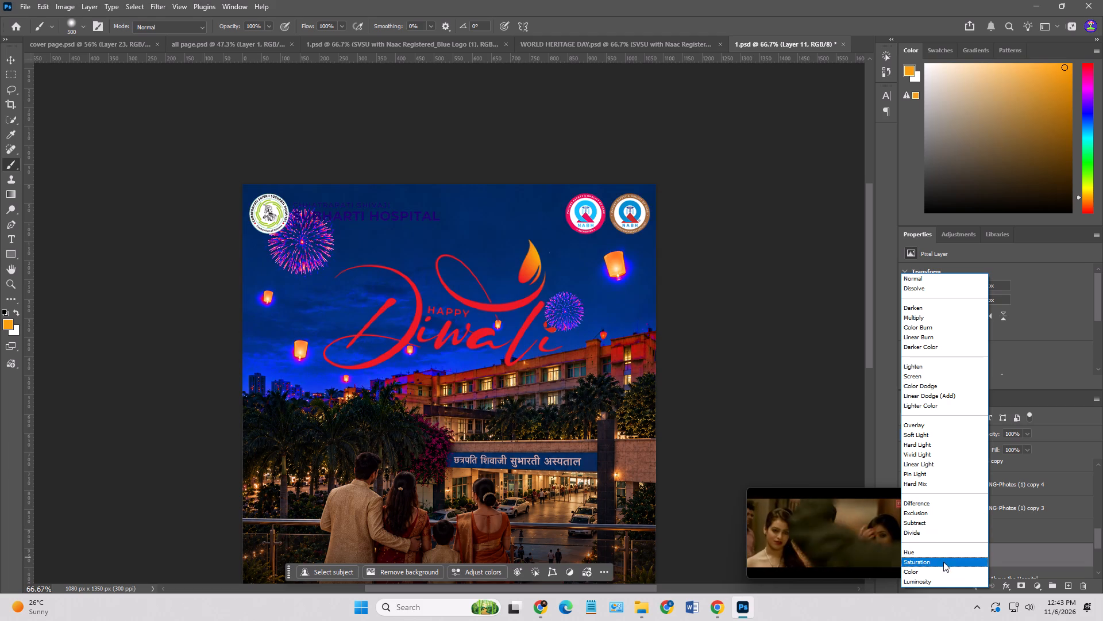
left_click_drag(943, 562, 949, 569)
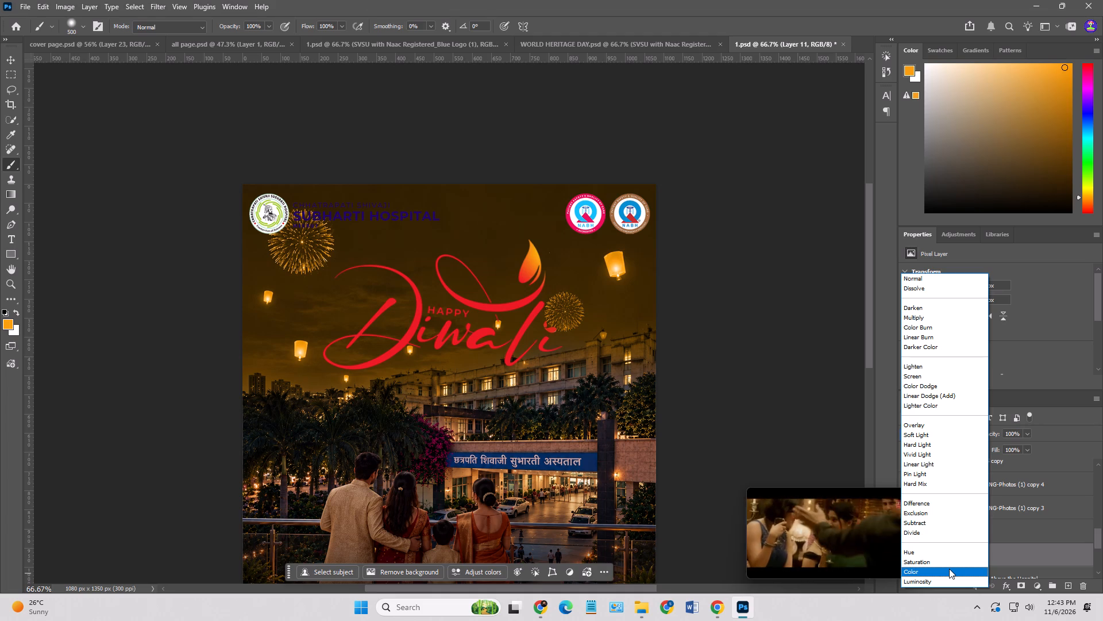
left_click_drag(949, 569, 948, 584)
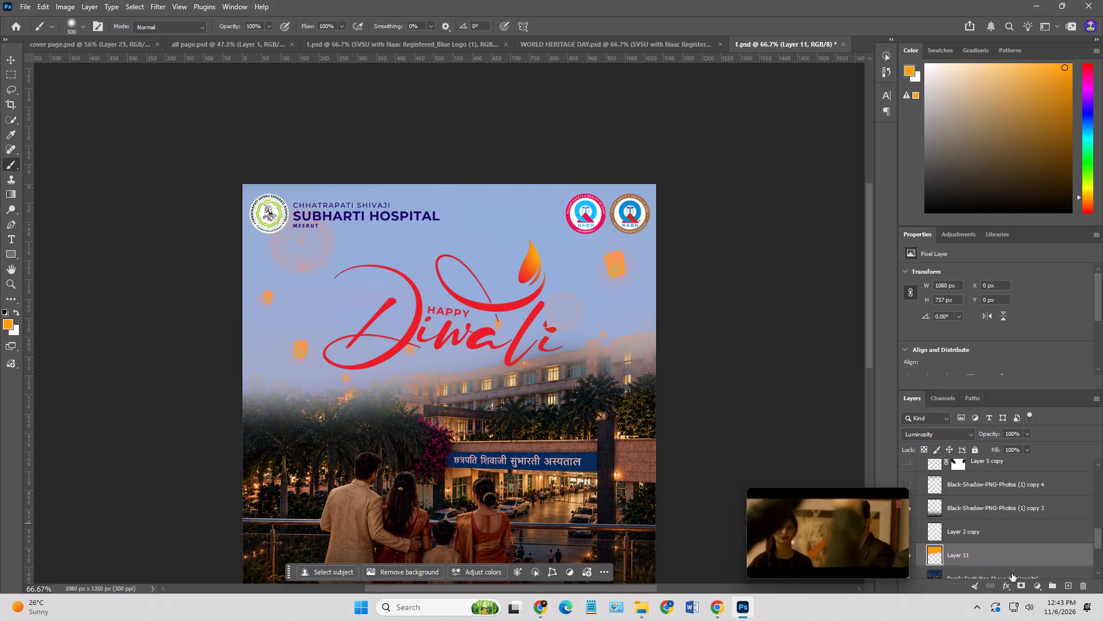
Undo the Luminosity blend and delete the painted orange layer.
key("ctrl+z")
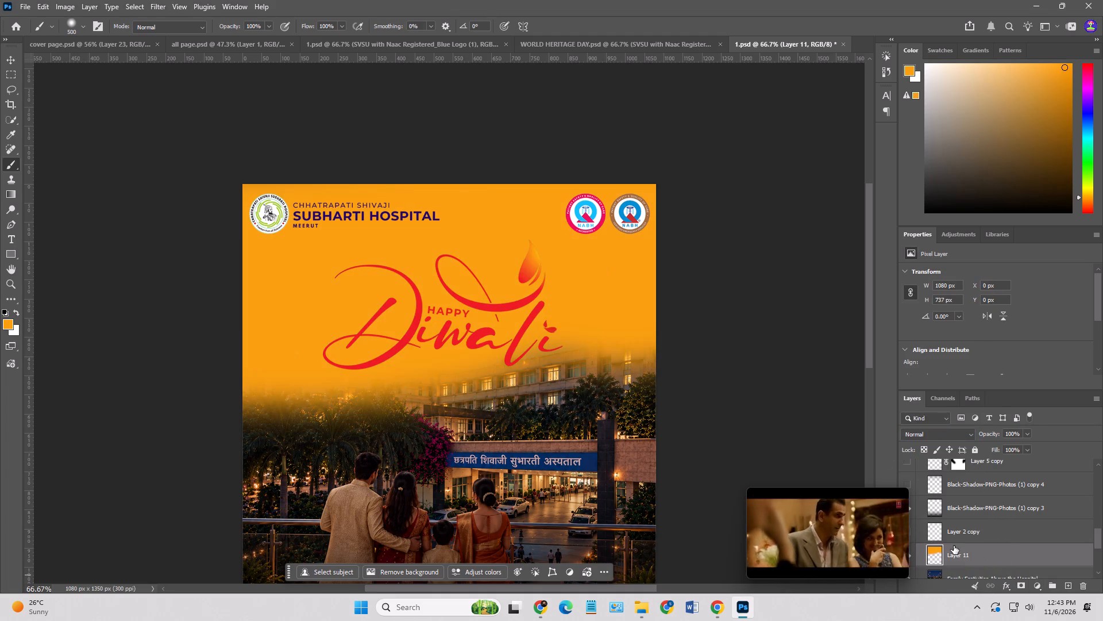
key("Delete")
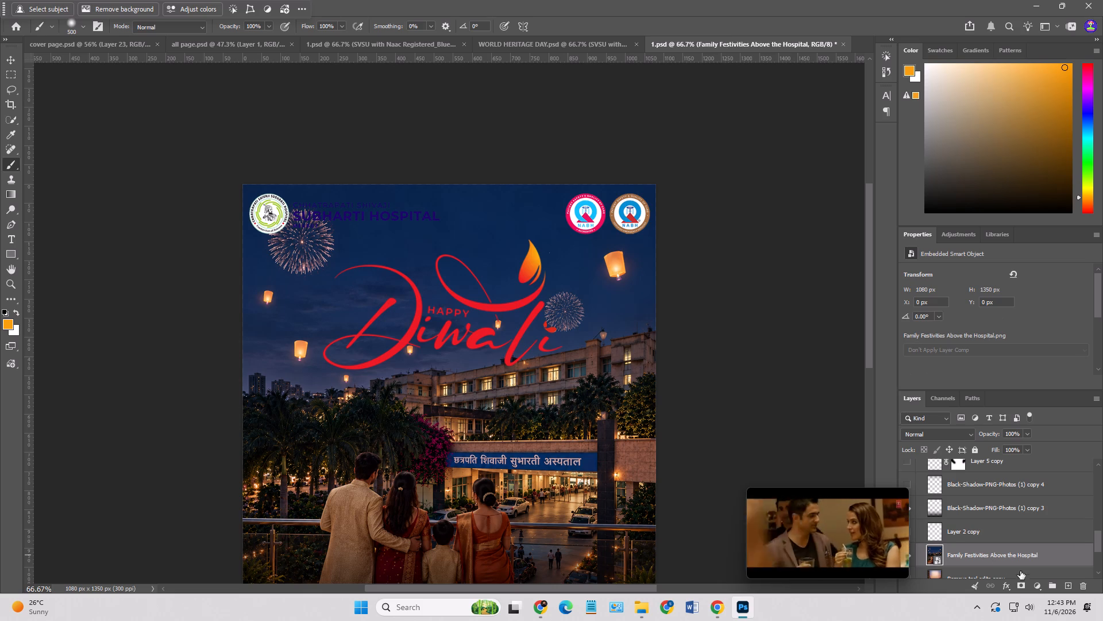
Add a new layer above Family Festivities Above the Hospital and set the foreground colour to red #c80000.
left_click(1066, 585)
scroll(546, 339, "down", 2)
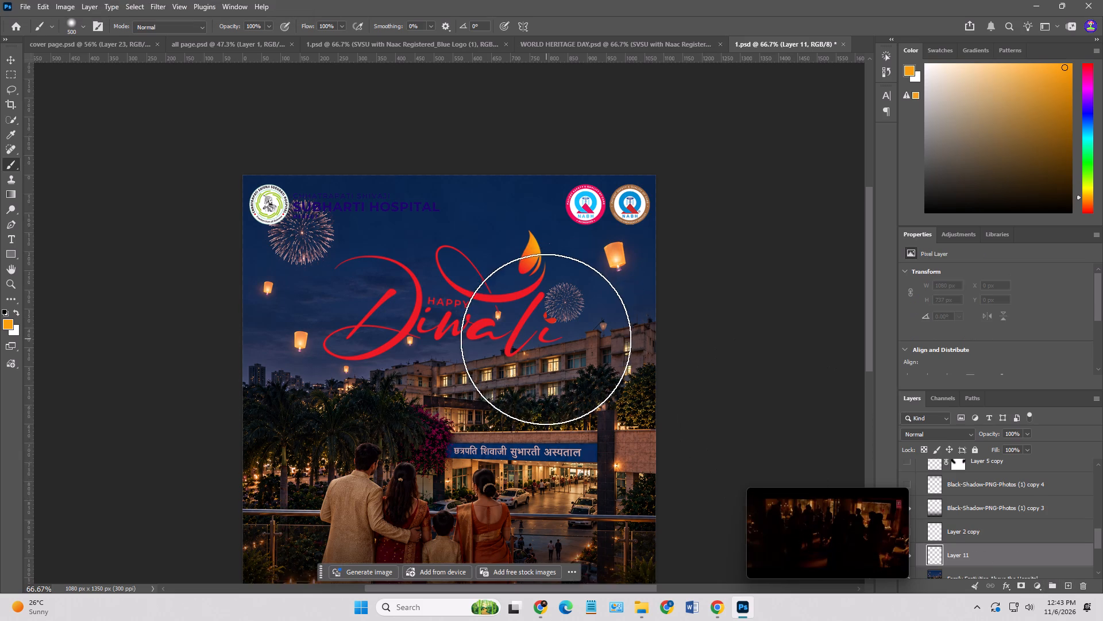
scroll(546, 339, "down", 8)
scroll(541, 344, "up", 3)
scroll(535, 339, "down", 1)
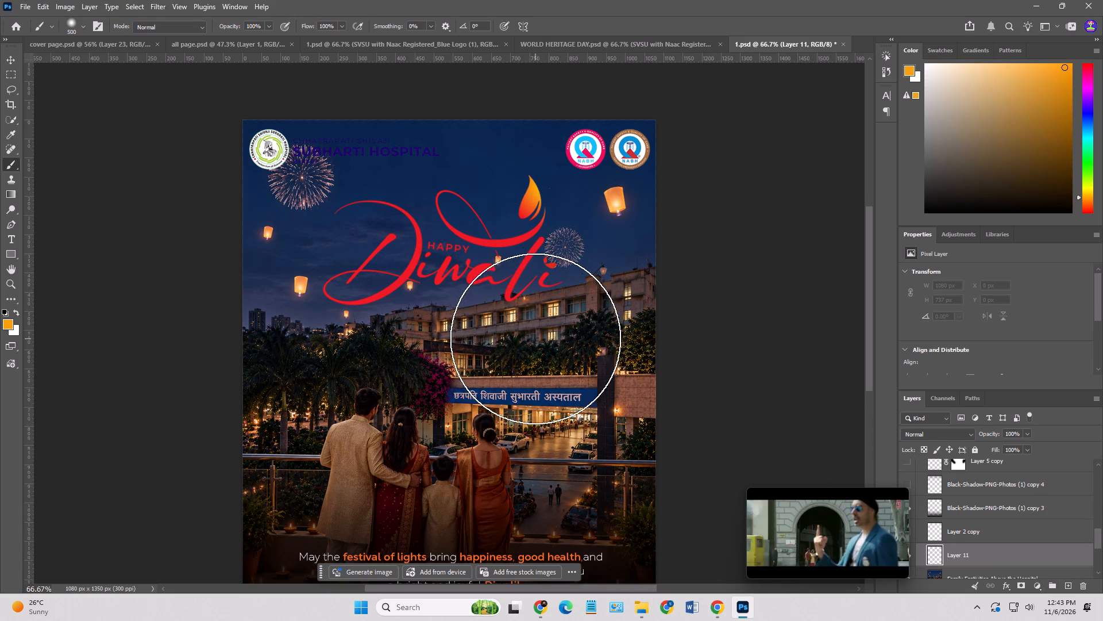
scroll(535, 339, "down", 5)
scroll(535, 339, "up", 5)
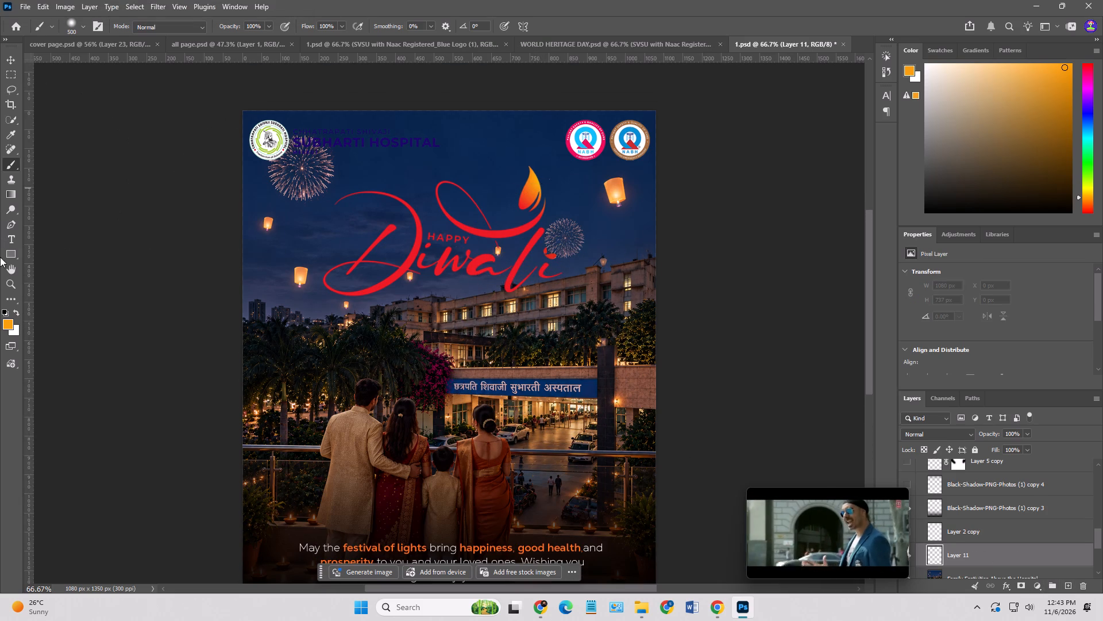
left_click(7, 327)
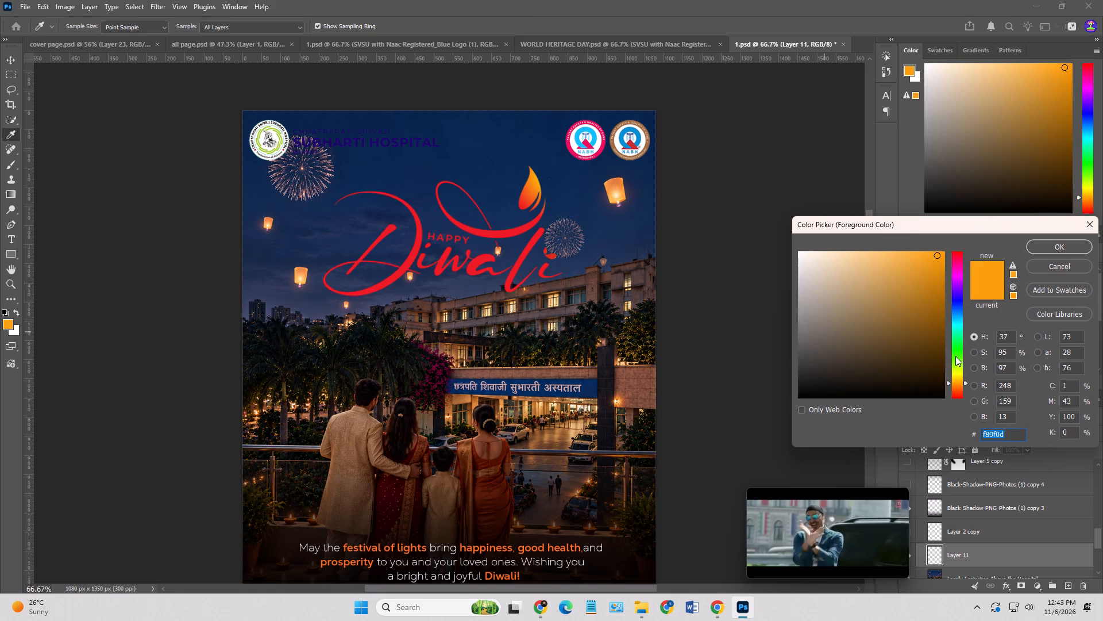
left_click_drag(961, 379, 960, 397)
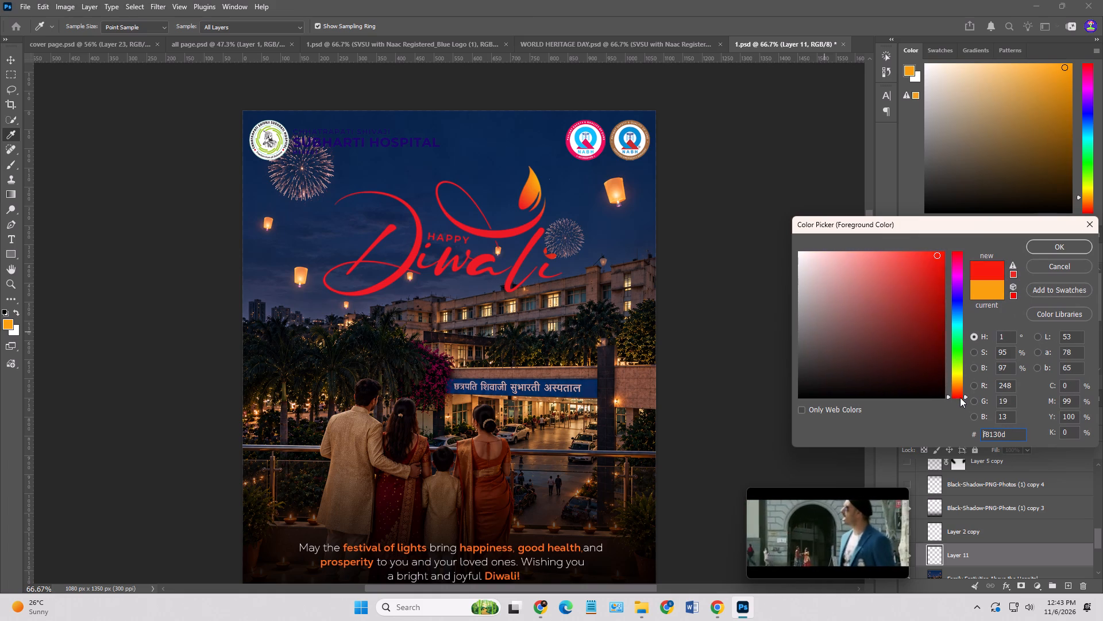
left_click_drag(960, 397, 961, 398)
left_click_drag(930, 270, 949, 283)
left_click(1076, 240)
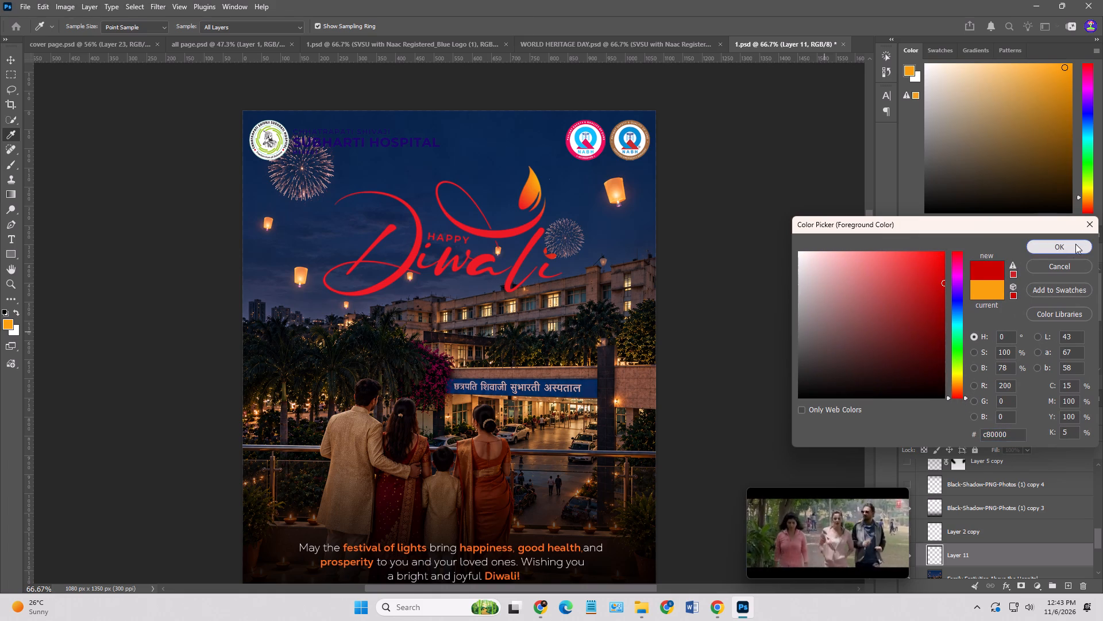
Paint the red in long strokes over the whole sky down to the hospital roofline.
left_click_drag(223, 155, 549, 227)
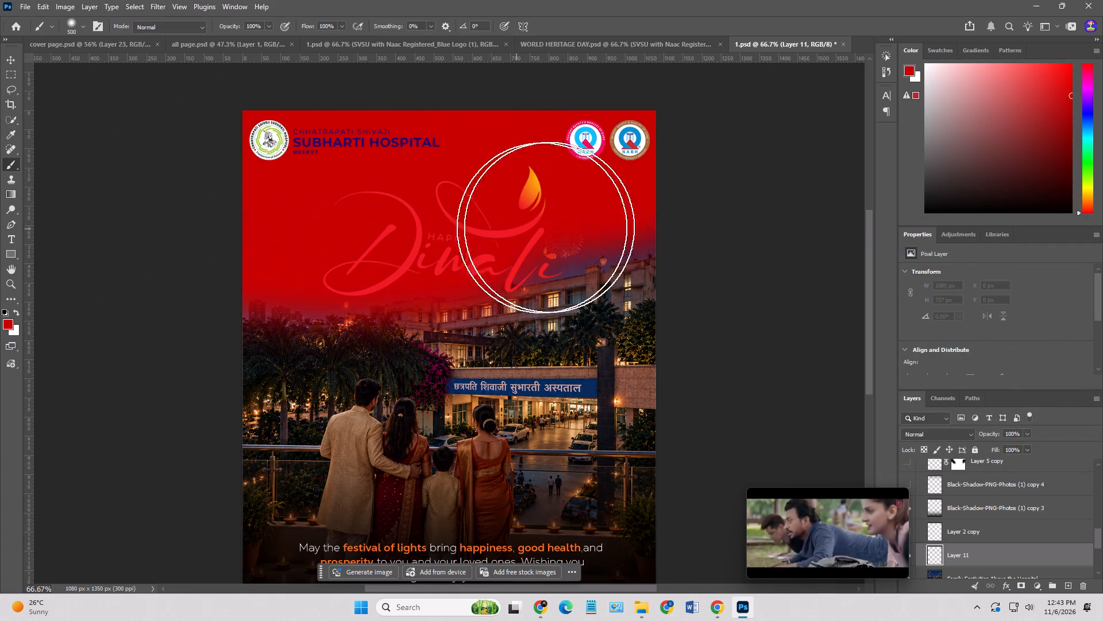
left_click_drag(549, 227, 709, 200)
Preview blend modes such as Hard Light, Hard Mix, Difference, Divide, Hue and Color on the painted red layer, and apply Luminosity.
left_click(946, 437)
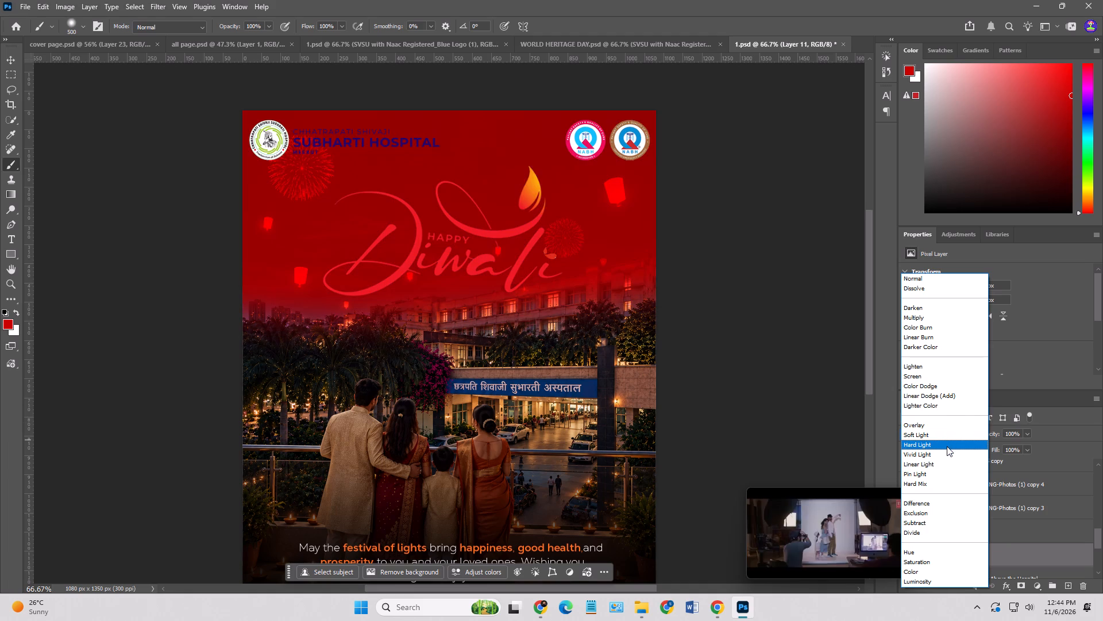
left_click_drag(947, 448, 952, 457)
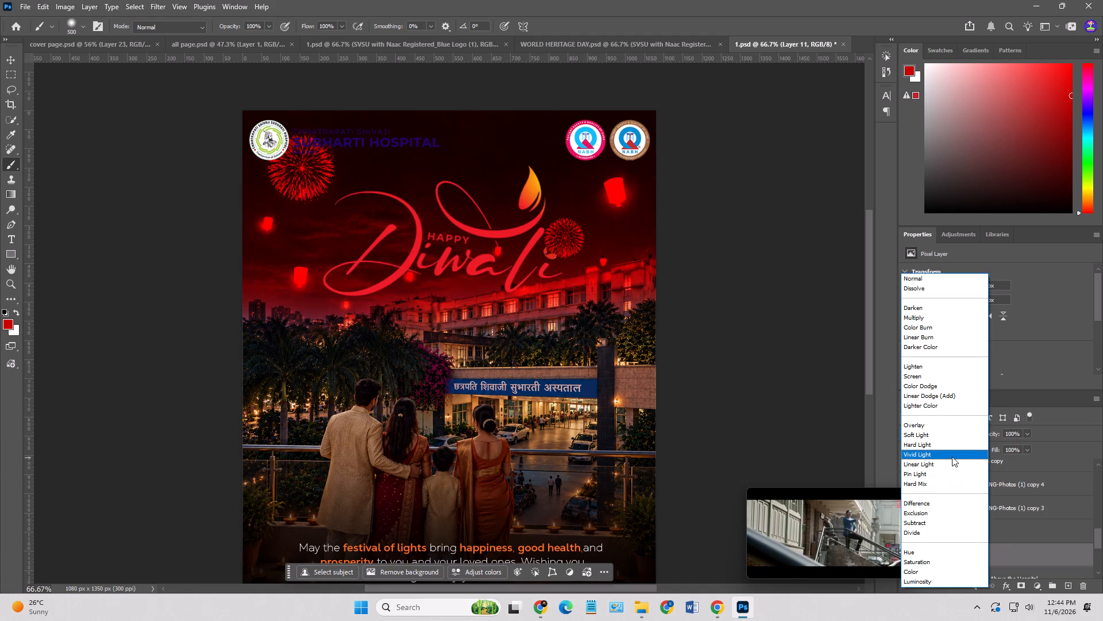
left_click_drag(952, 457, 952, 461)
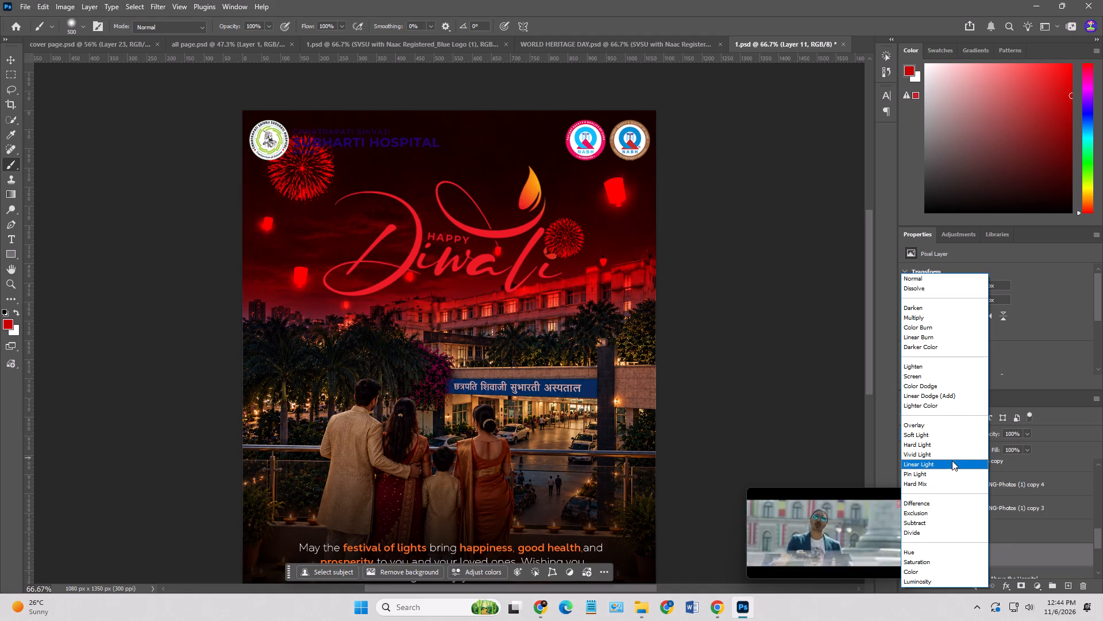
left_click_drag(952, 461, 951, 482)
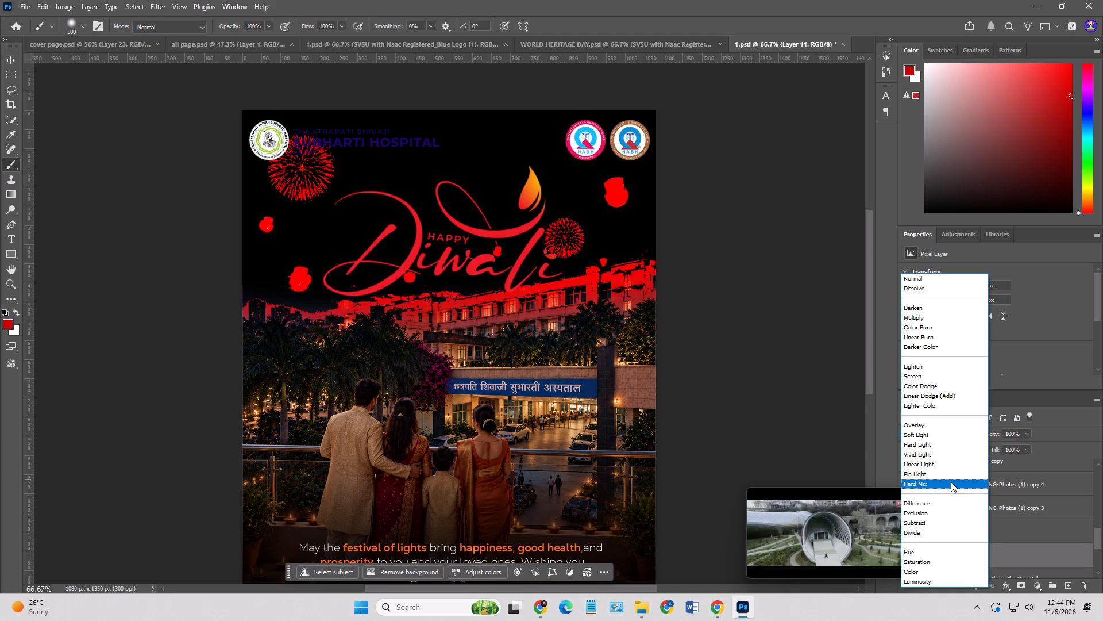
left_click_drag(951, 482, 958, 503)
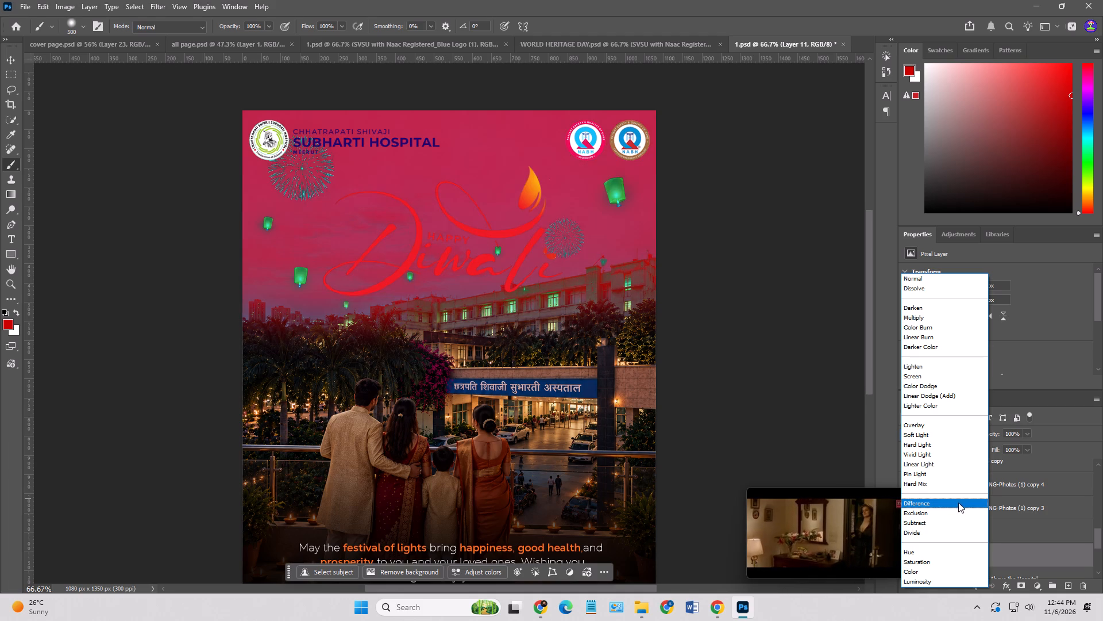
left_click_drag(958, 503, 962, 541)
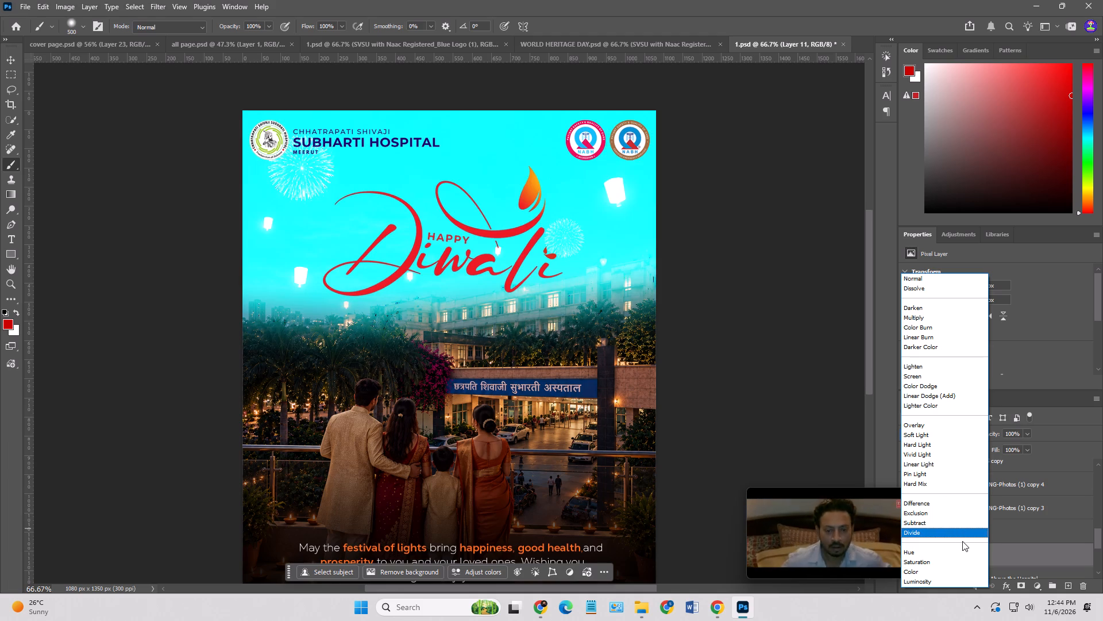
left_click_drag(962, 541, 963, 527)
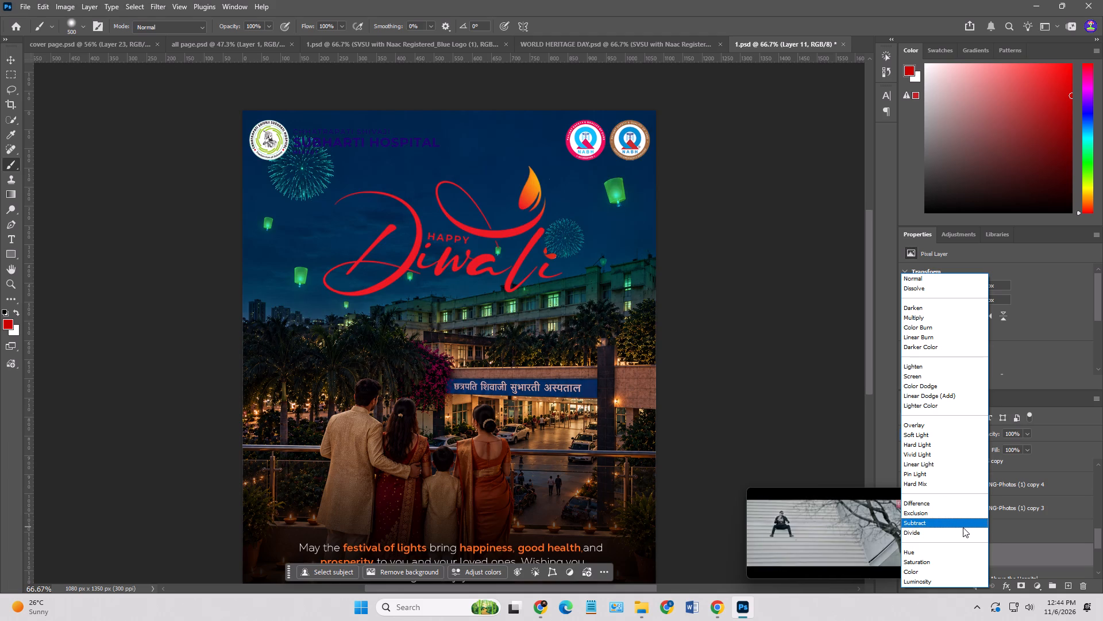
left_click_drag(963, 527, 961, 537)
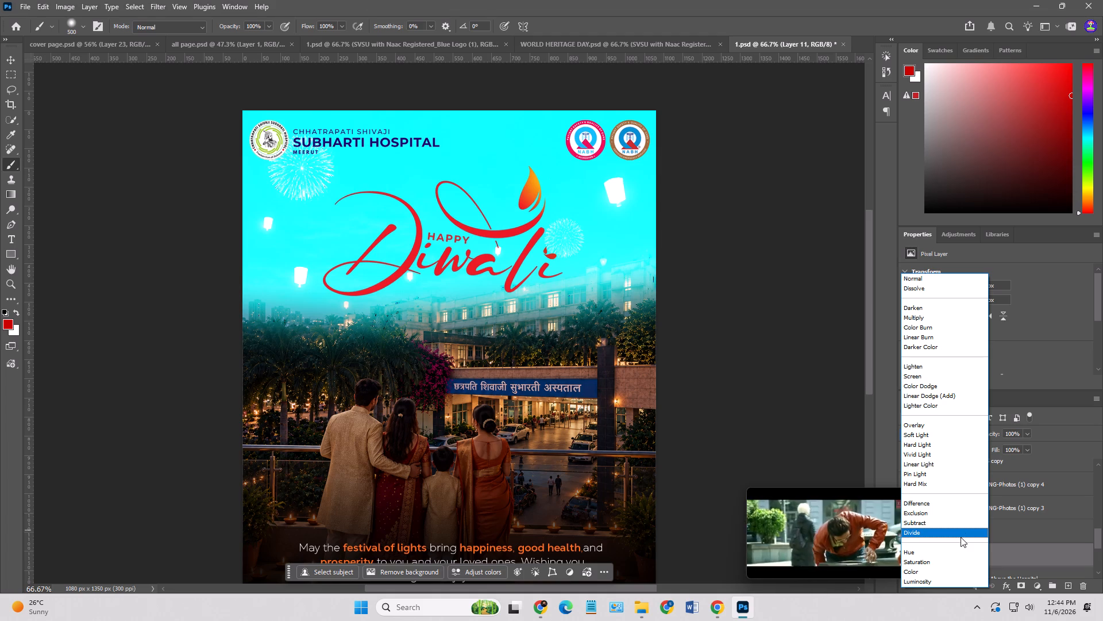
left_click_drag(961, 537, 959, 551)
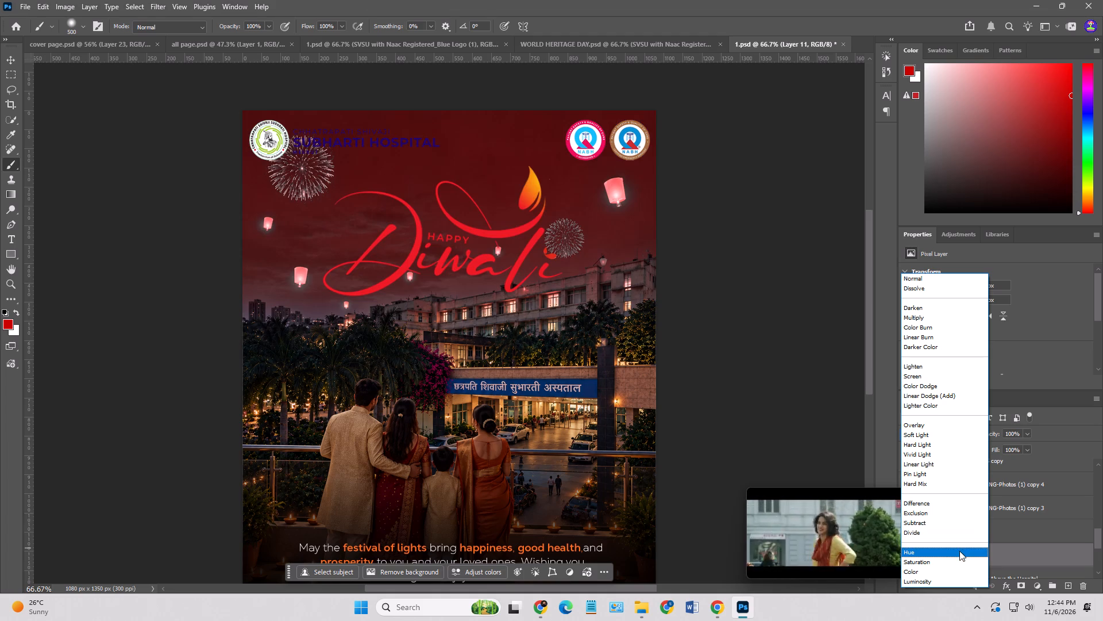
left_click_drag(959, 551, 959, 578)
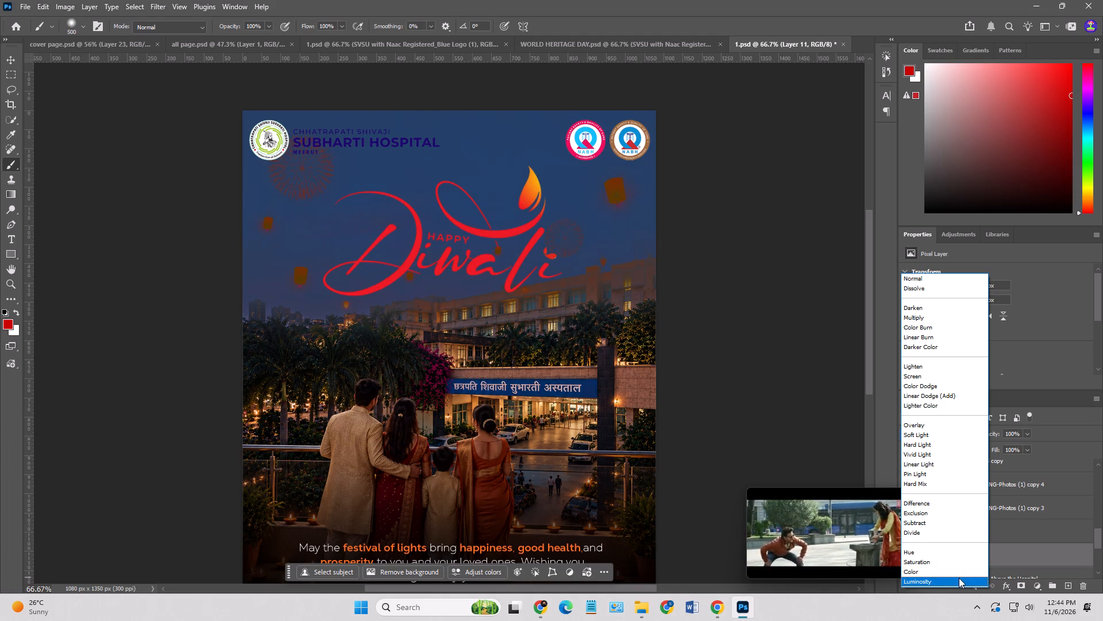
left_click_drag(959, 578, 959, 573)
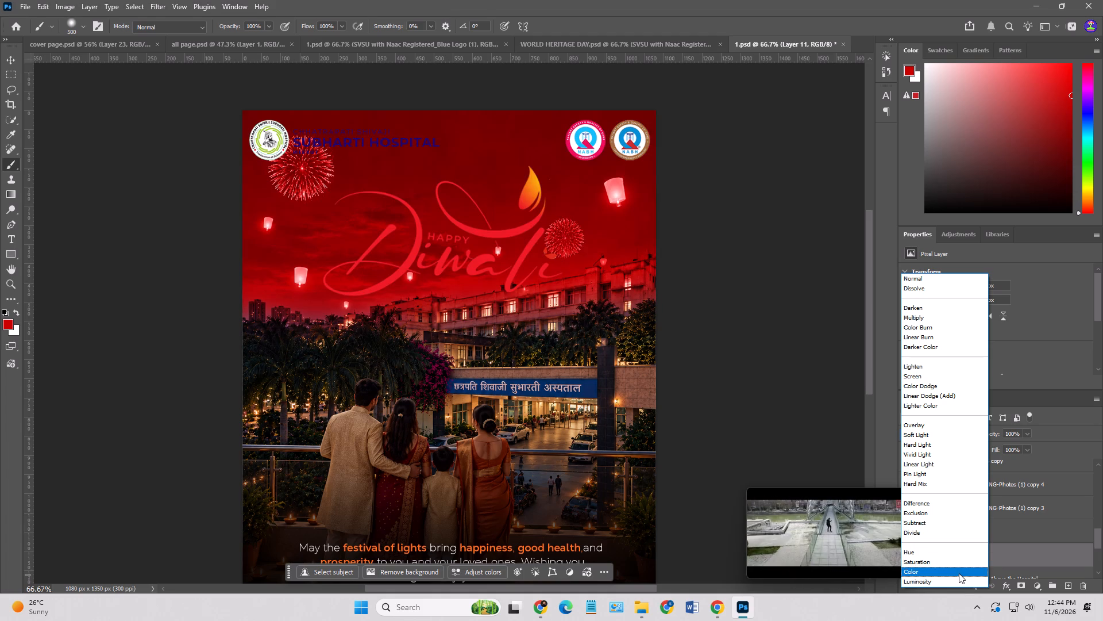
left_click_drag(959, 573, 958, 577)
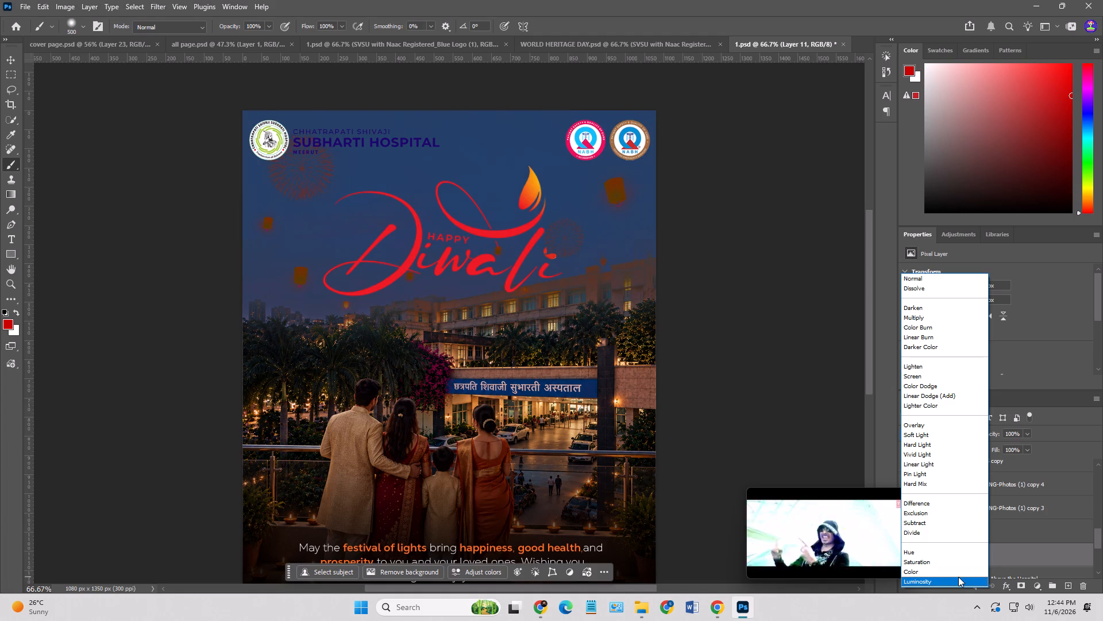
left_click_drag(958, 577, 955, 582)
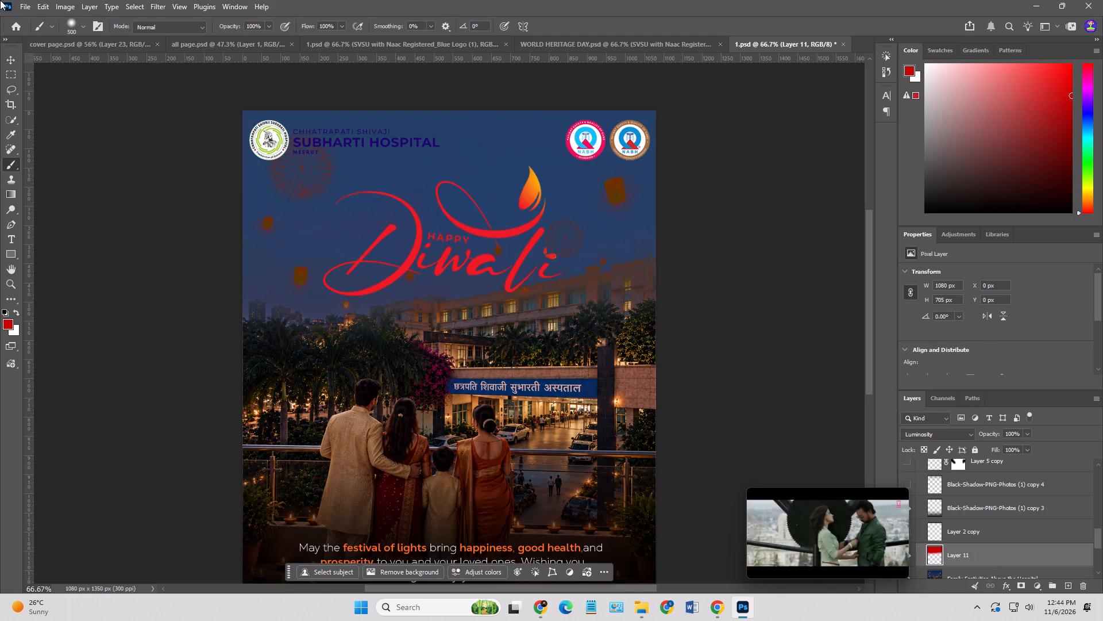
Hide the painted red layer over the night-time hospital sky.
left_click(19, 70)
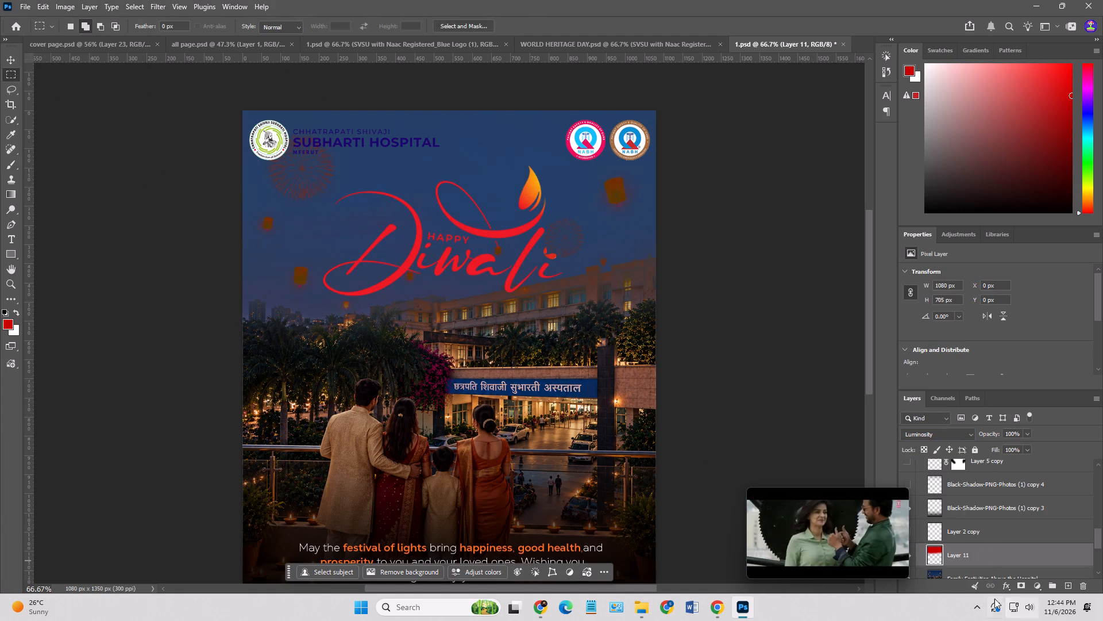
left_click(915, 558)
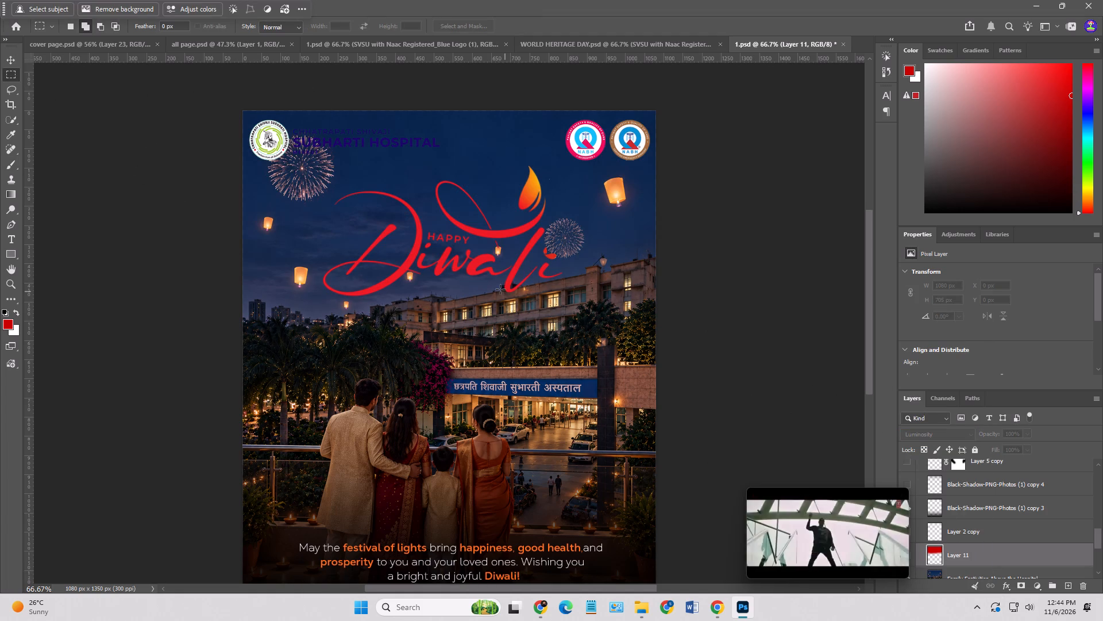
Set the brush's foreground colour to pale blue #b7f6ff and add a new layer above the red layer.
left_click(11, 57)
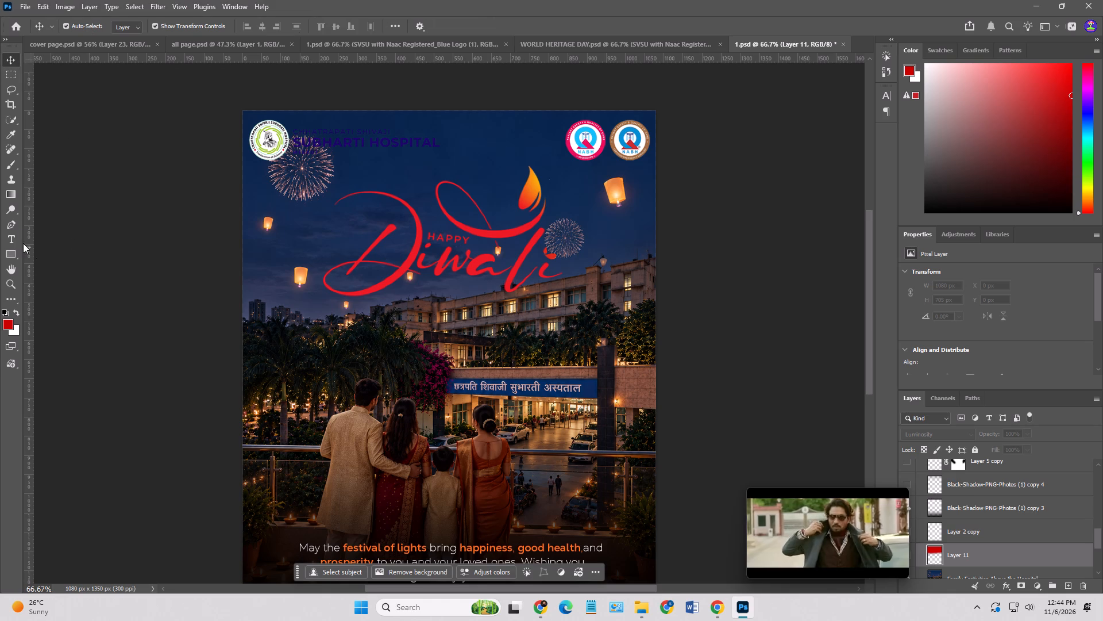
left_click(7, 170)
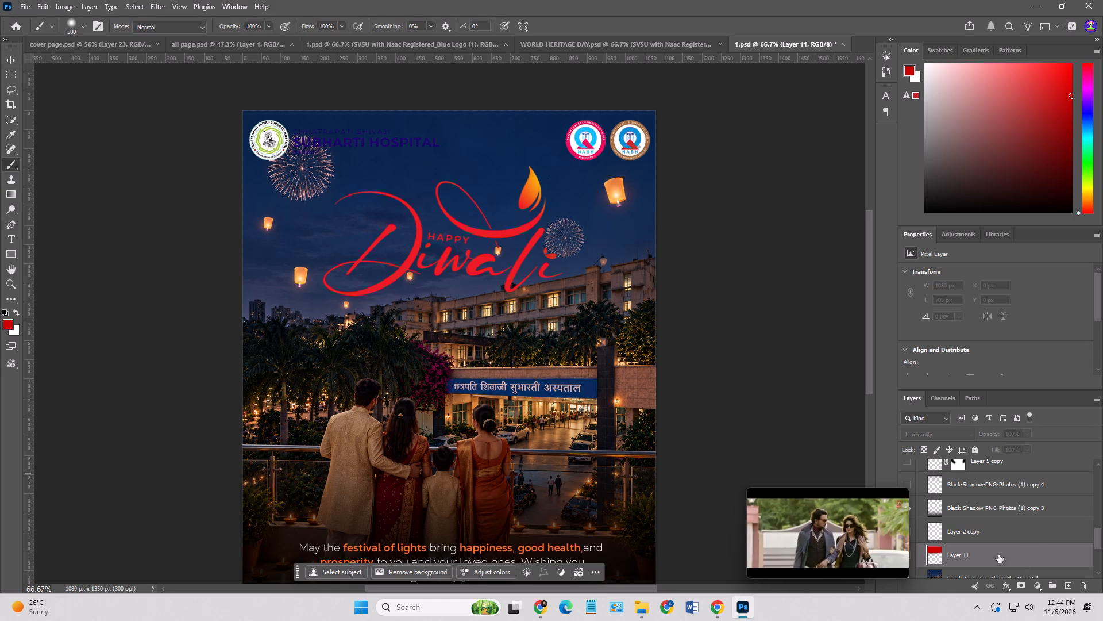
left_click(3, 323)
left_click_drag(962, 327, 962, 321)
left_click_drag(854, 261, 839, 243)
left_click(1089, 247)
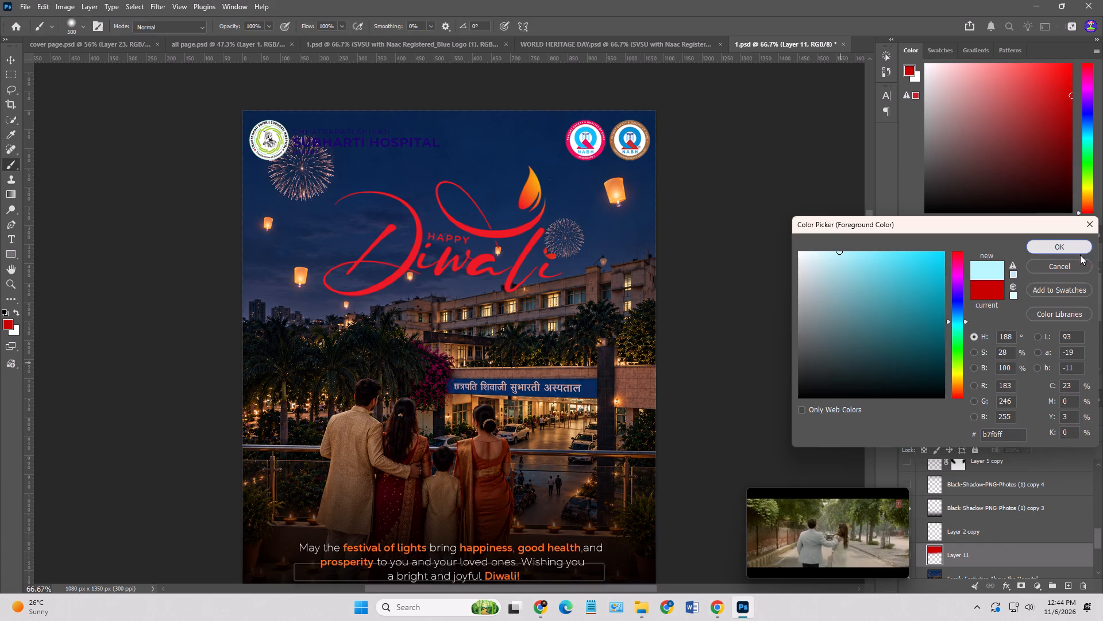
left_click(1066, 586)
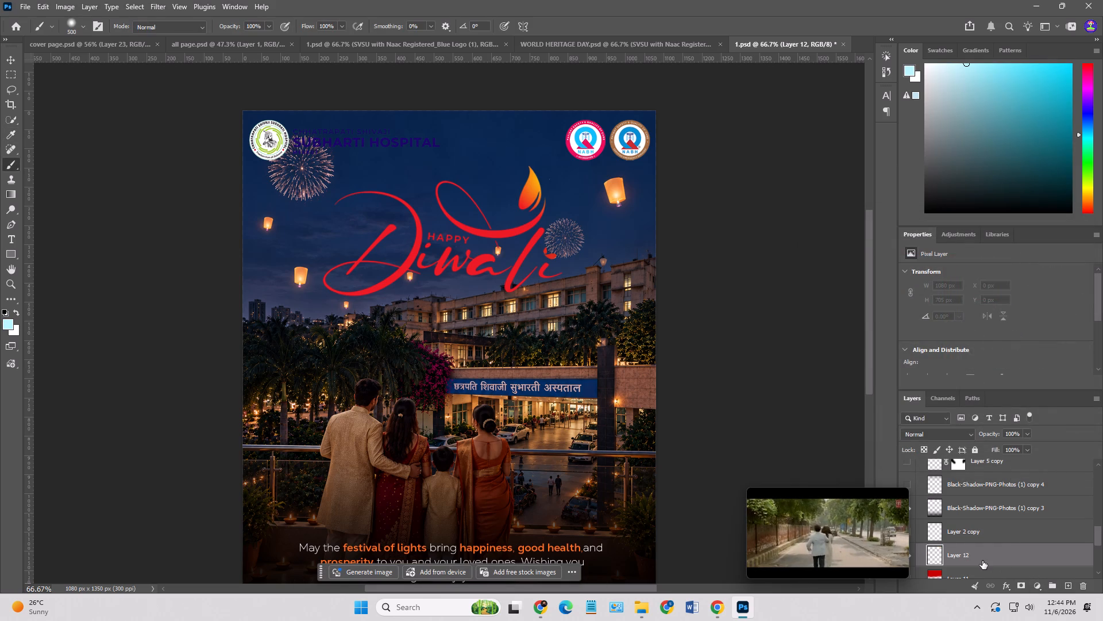
Delete the hidden red paint layer beneath the new empty layer.
left_click(986, 574)
key("Delete")
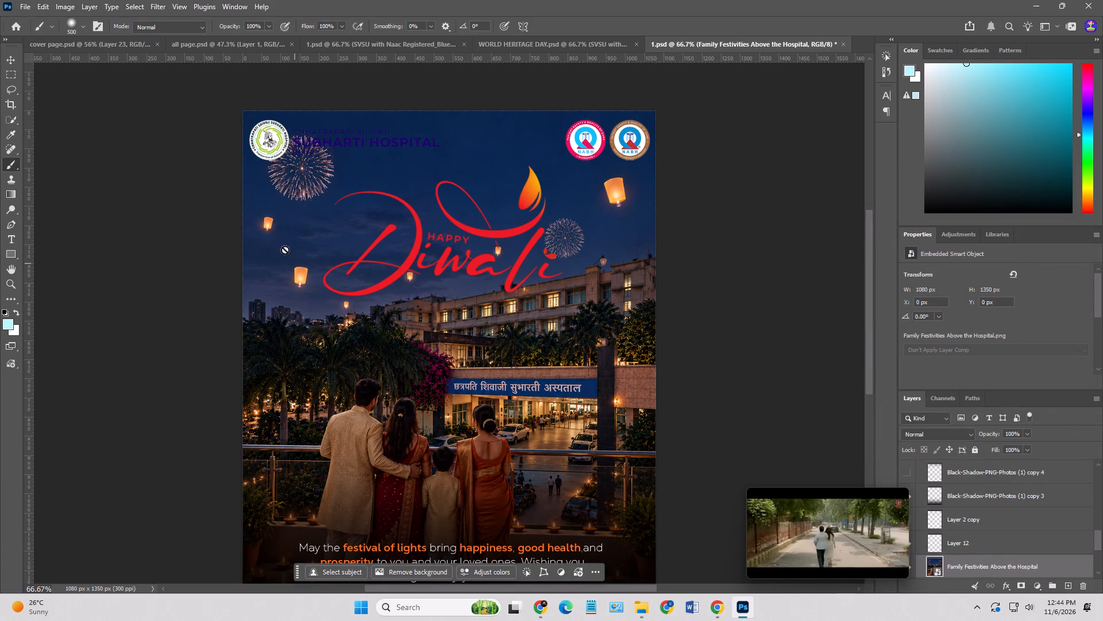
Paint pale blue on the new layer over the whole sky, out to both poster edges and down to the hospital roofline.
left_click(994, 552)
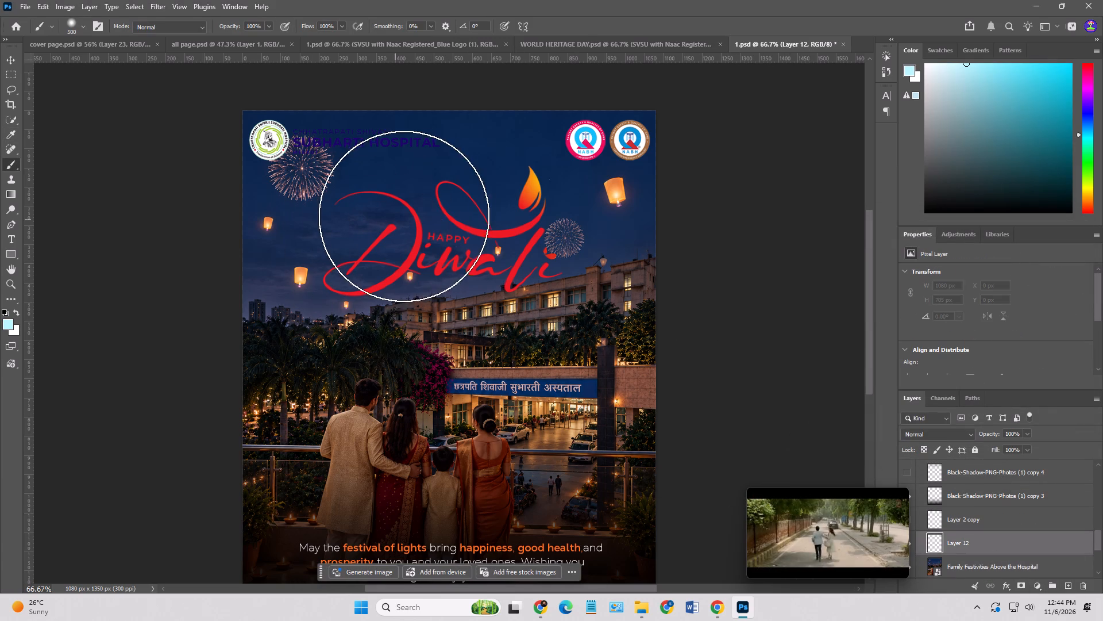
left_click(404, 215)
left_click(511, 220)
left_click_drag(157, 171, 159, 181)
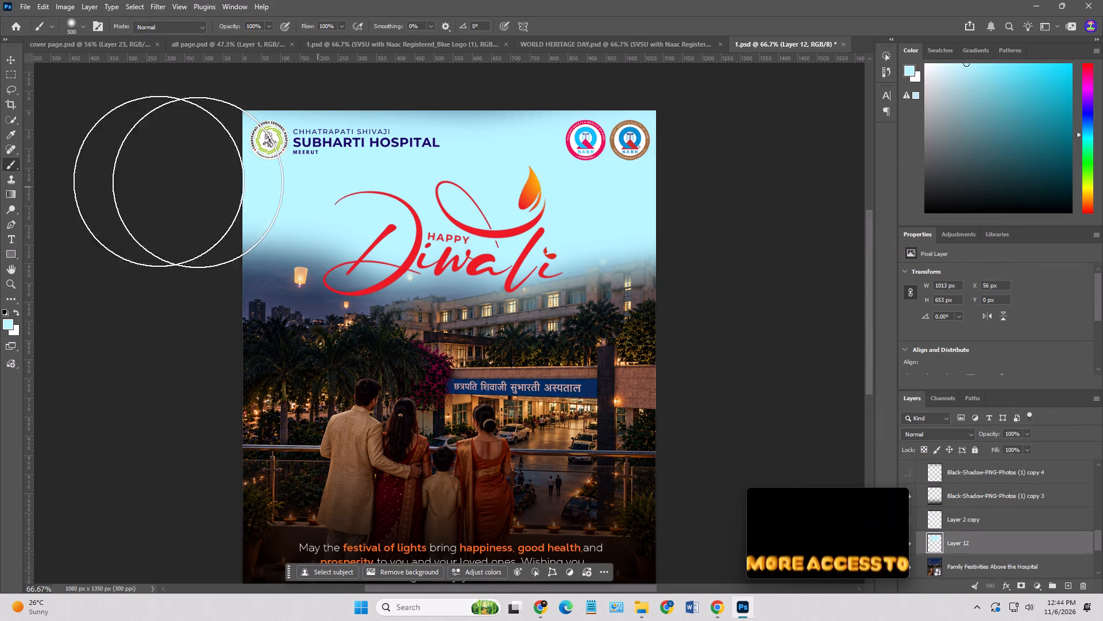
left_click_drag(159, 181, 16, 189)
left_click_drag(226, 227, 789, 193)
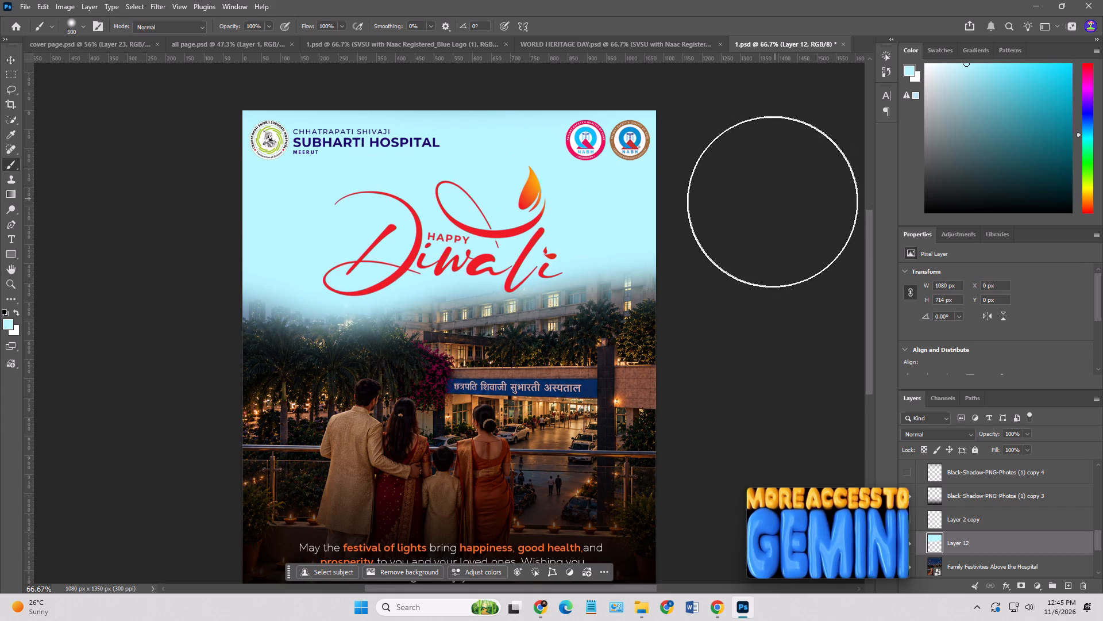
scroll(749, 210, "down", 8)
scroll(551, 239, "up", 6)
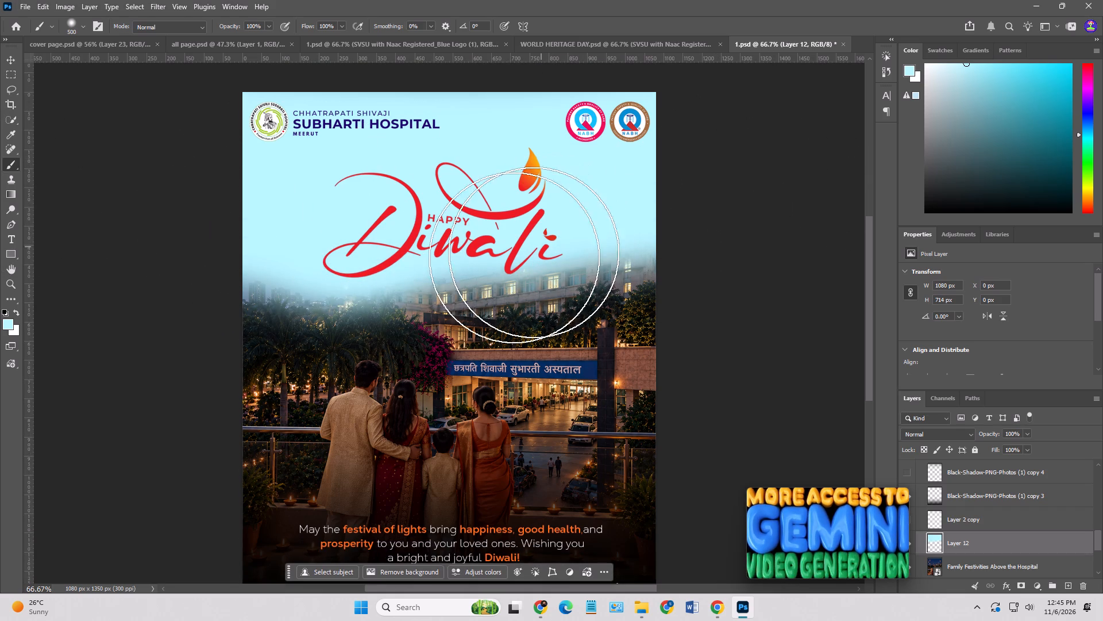
Preview the Subtract blend mode on the pale blue layer without applying it.
left_click(933, 434)
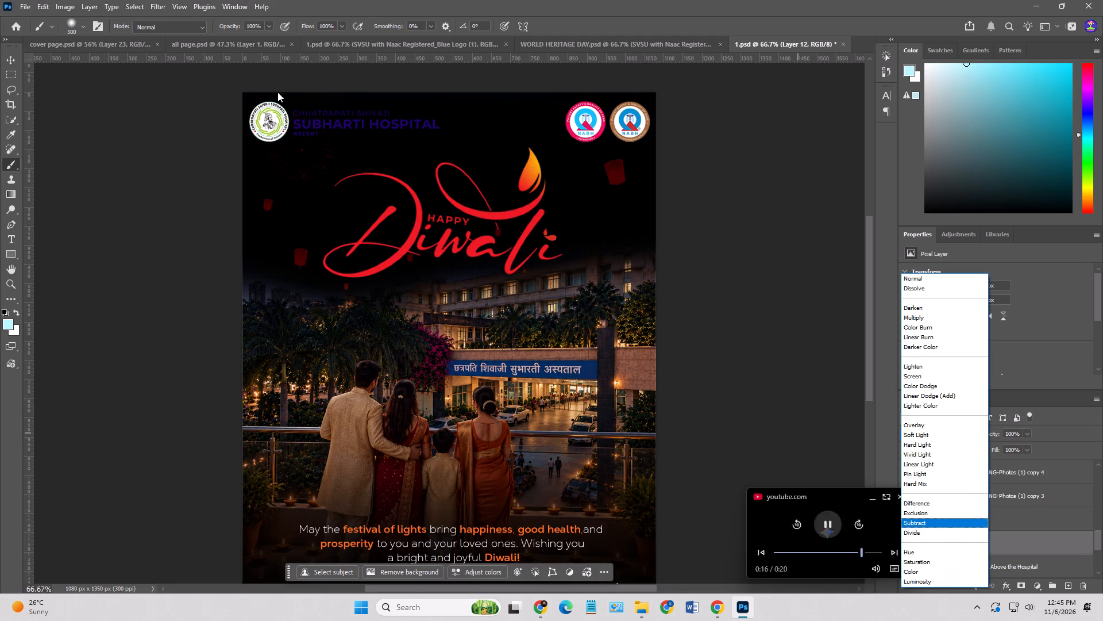
left_click(5, 63)
left_click(64, 101)
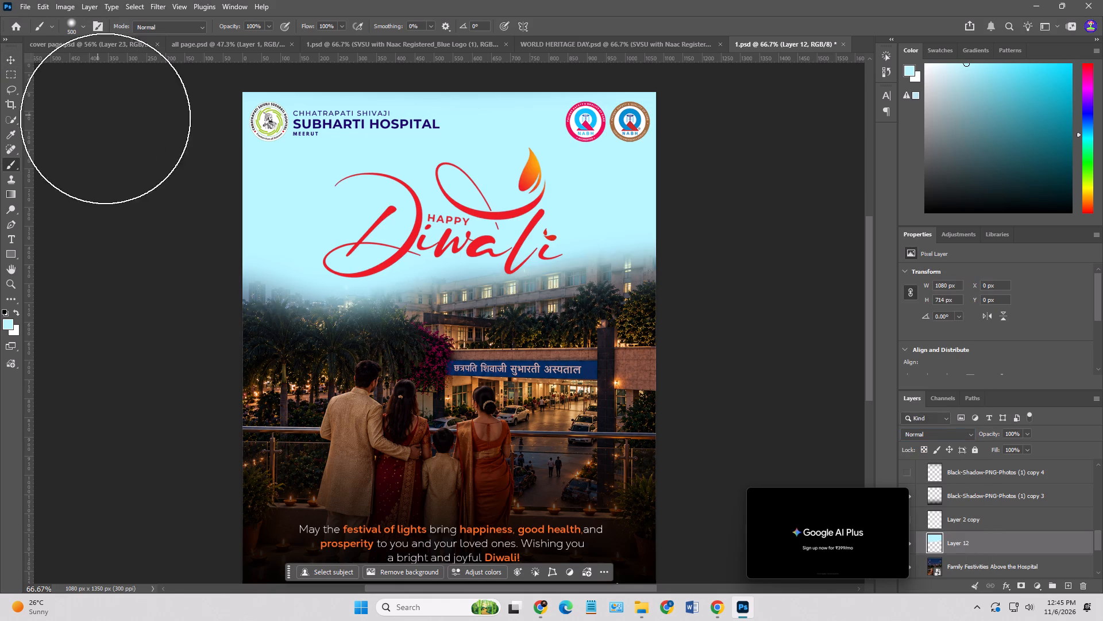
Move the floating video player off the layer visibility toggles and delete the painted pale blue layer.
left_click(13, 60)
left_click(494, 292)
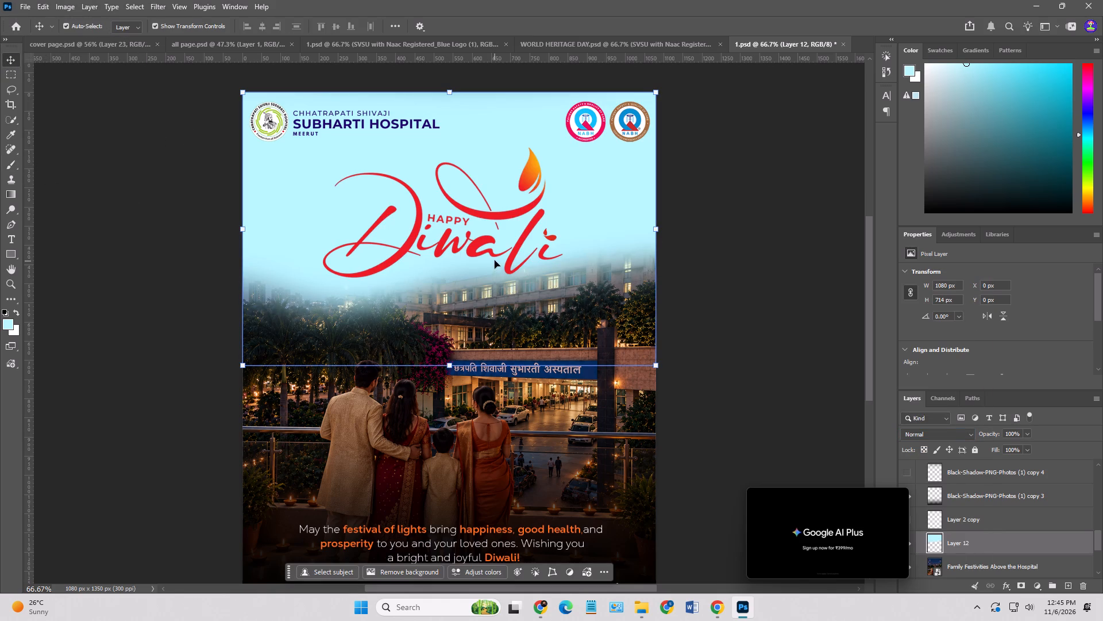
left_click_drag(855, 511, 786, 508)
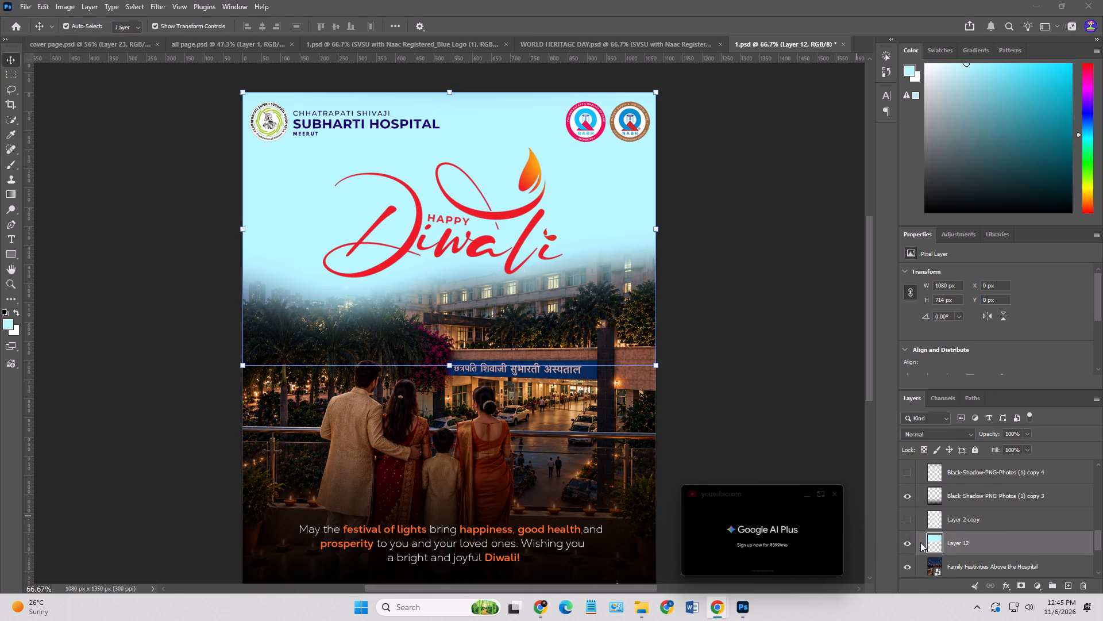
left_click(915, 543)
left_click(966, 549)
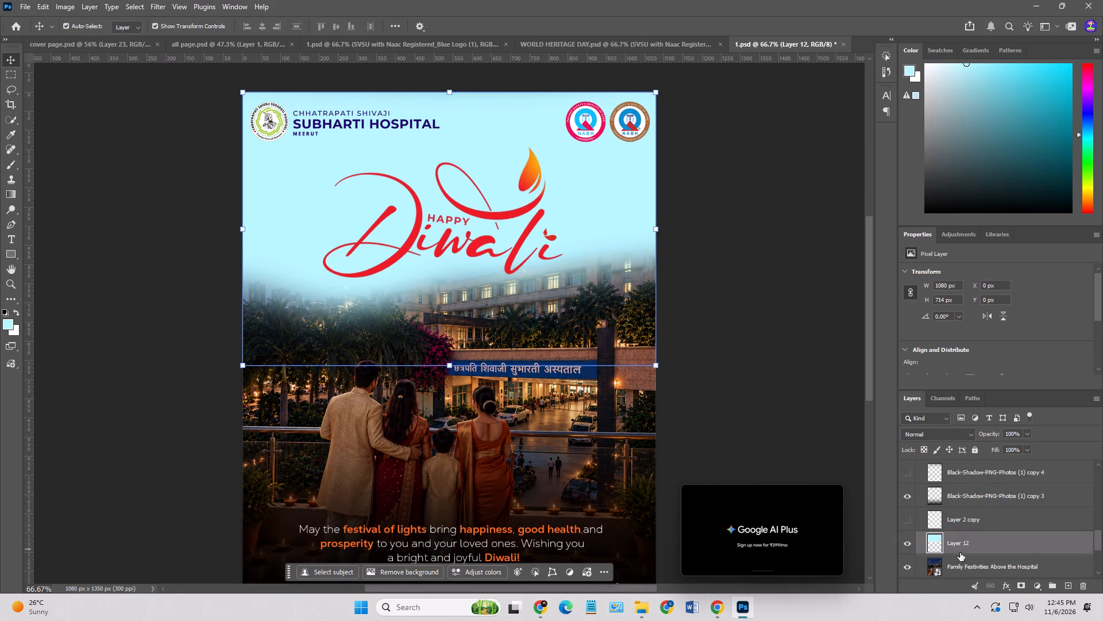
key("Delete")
Hide the Family Festivities Above the Hospital layer and show the Remove tool edits copy layer.
left_click(903, 546)
left_click(908, 564)
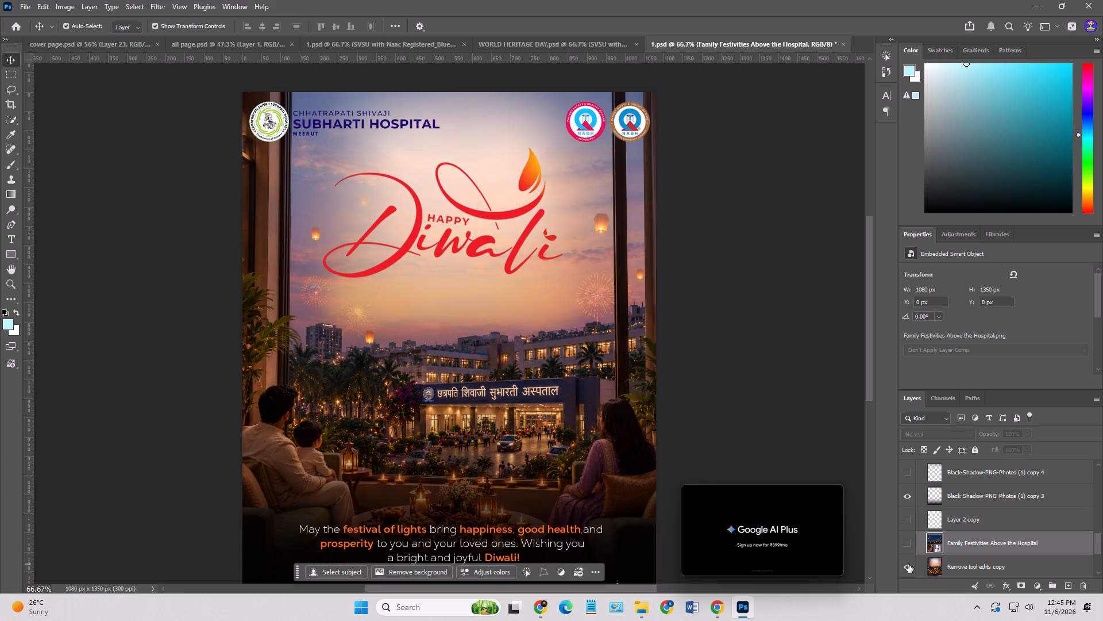
scroll(469, 328, "down", 4)
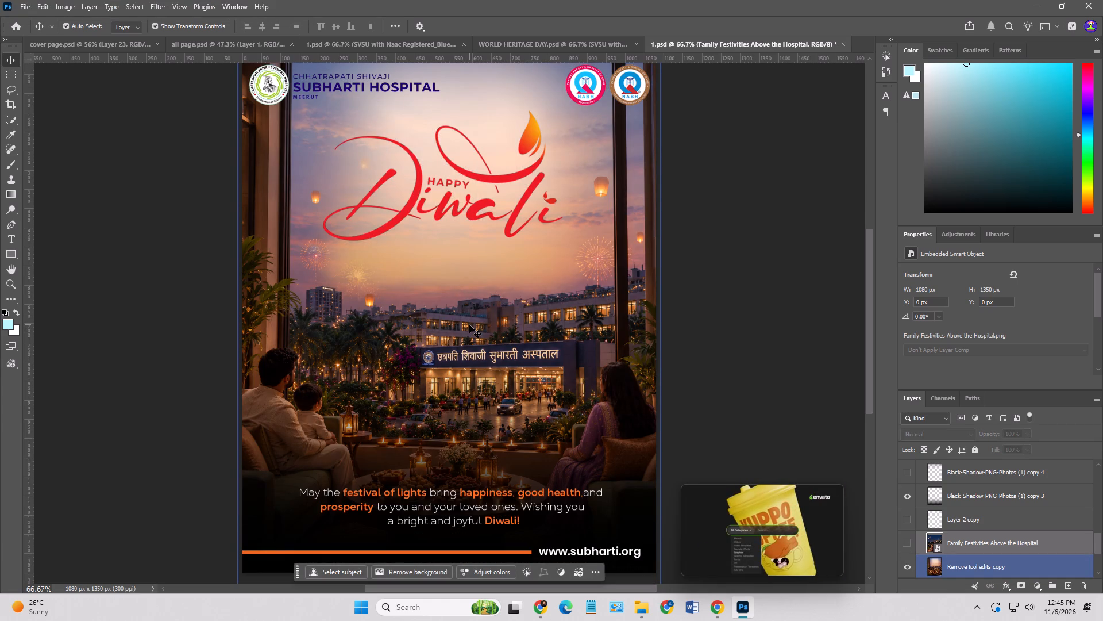
Duplicate the Remove tool edits copy layer, move the duplicate above Family Festivities Above the Hospital, and show that layer again.
left_click(967, 562)
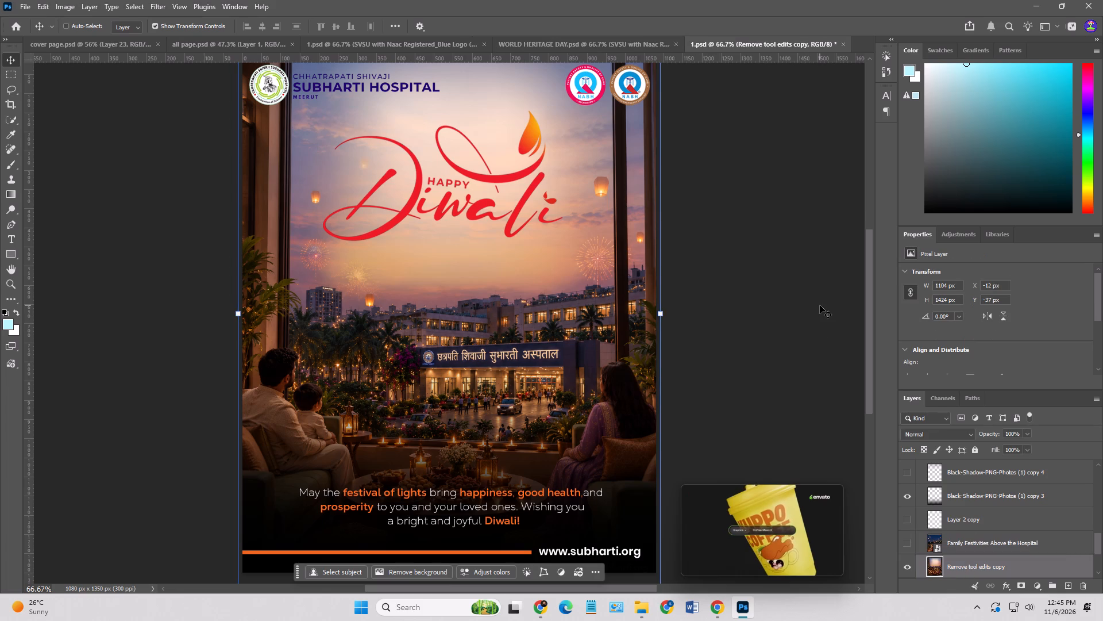
key("ctrl+j")
left_click_drag(982, 564, 984, 558)
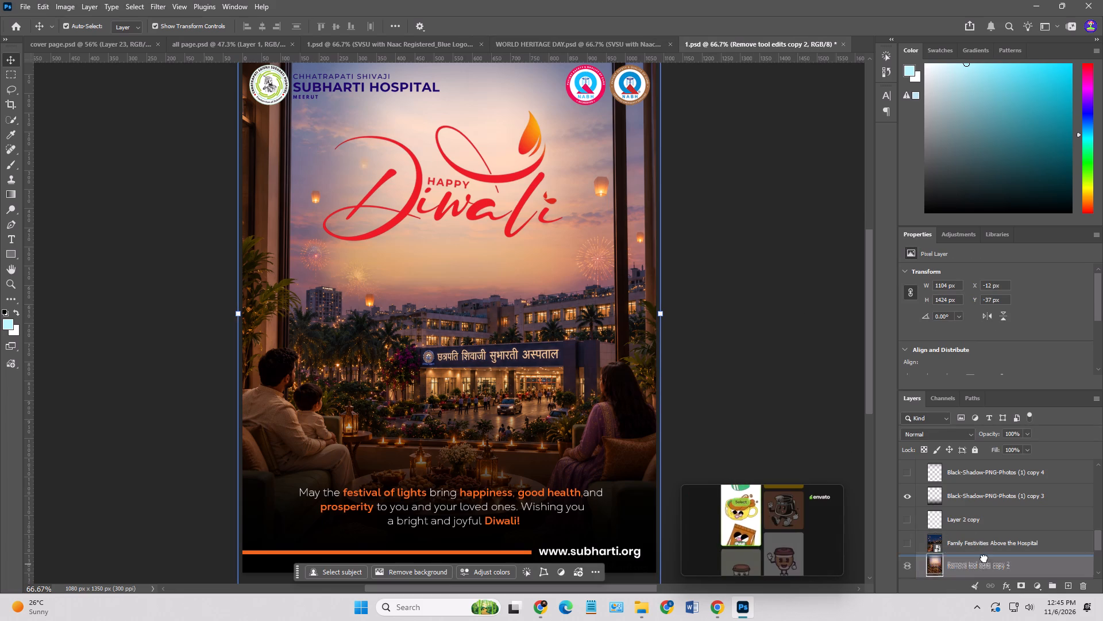
left_click_drag(984, 558, 990, 530)
left_click(900, 561)
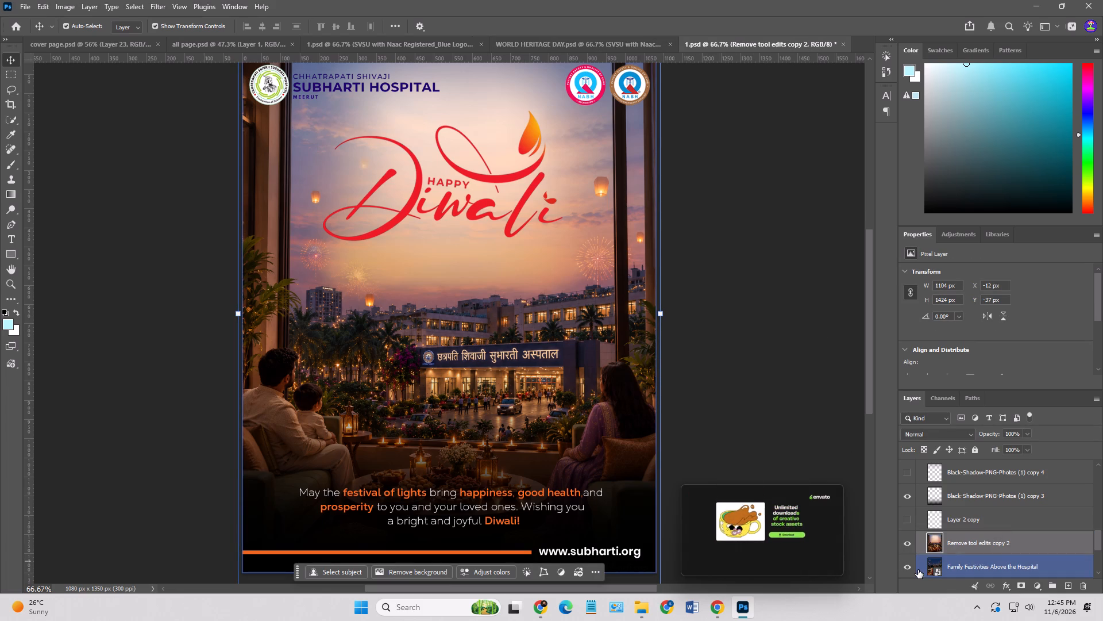
Add a layer mask to Remove tool edits copy 2 and brush it black at 500 px across the lower half, revealing the standing family and hospital.
left_click(10, 164)
scroll(288, 67, "down", 8)
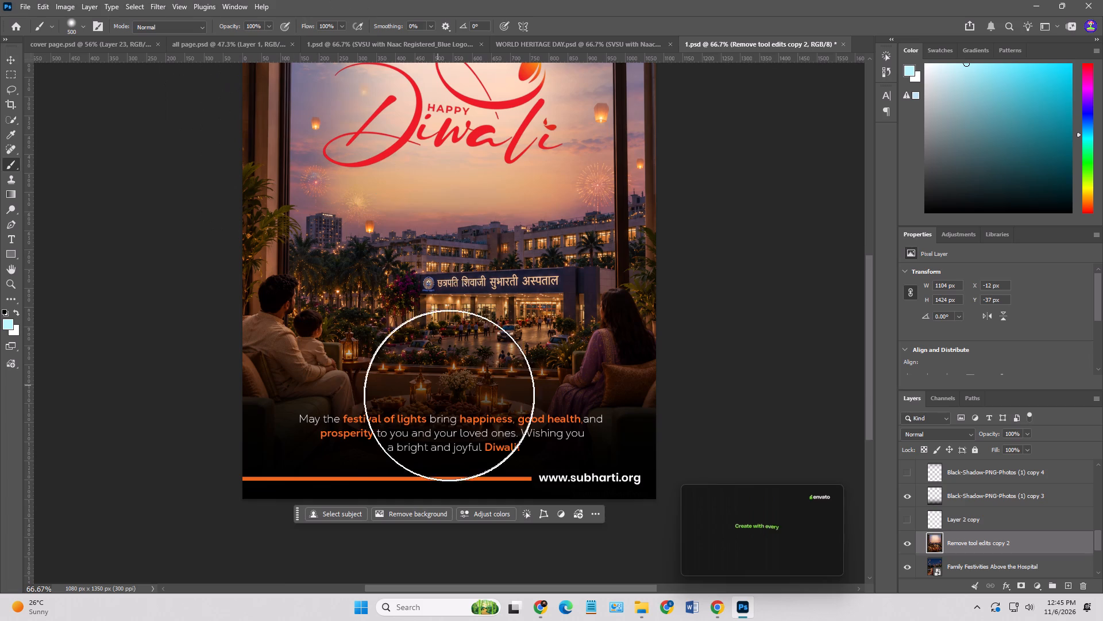
left_click(1019, 592)
left_click_drag(551, 493, 343, 504)
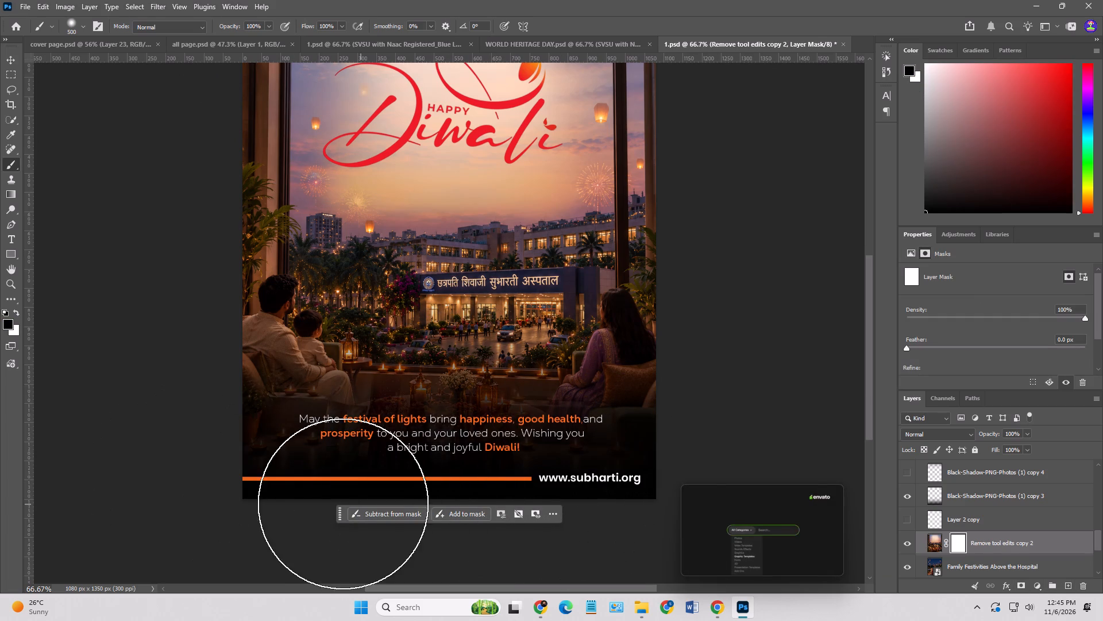
left_click_drag(343, 504, 434, 371)
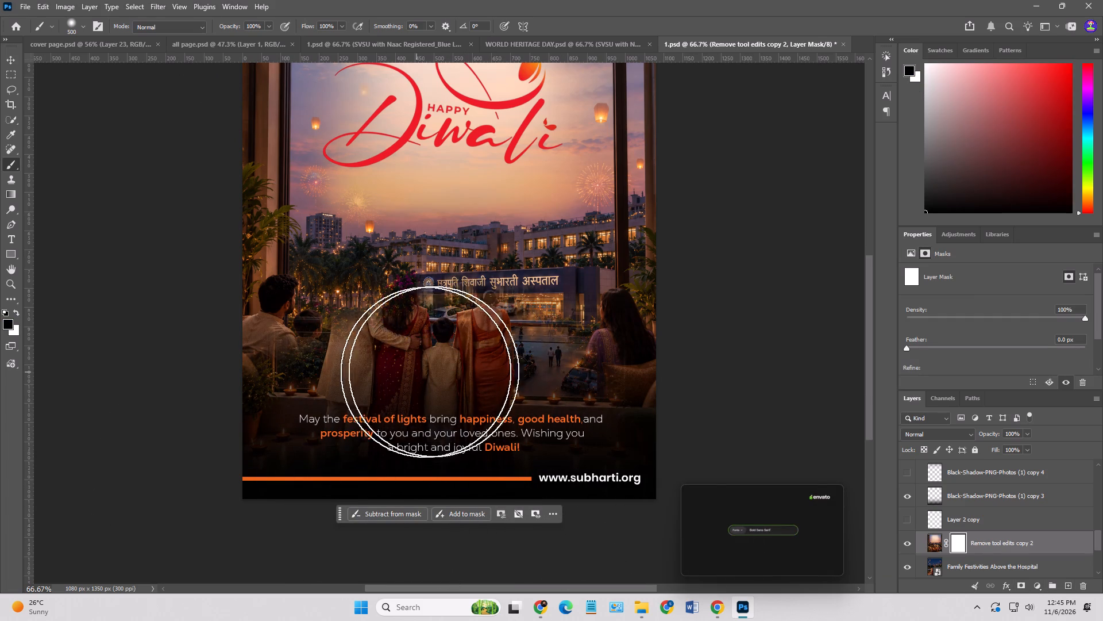
left_click_drag(434, 371, 575, 295)
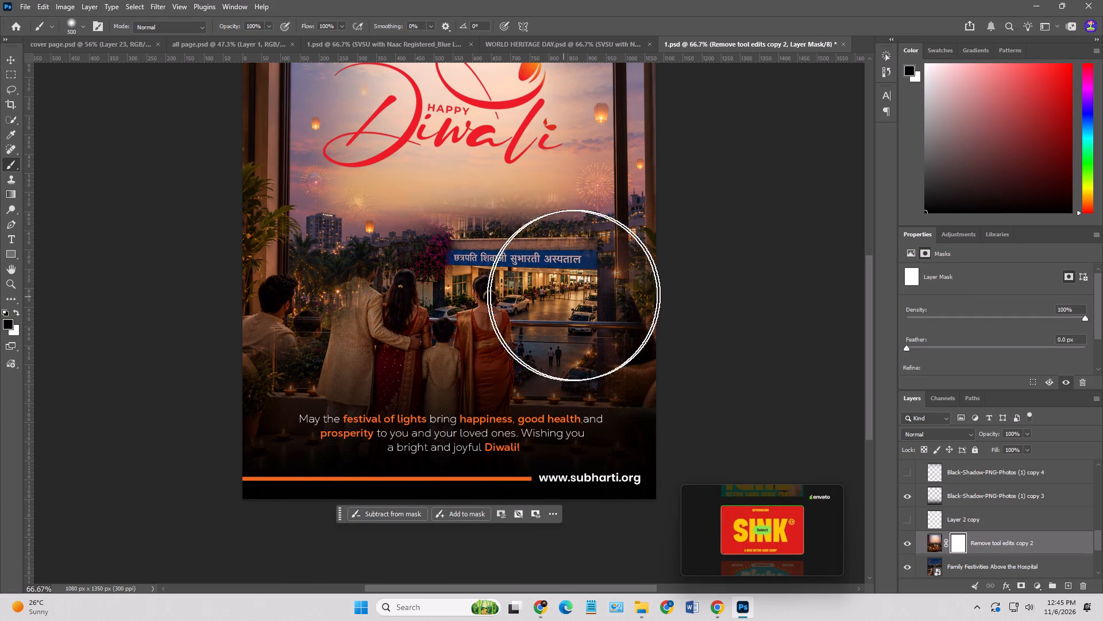
left_click_drag(575, 295, 326, 328)
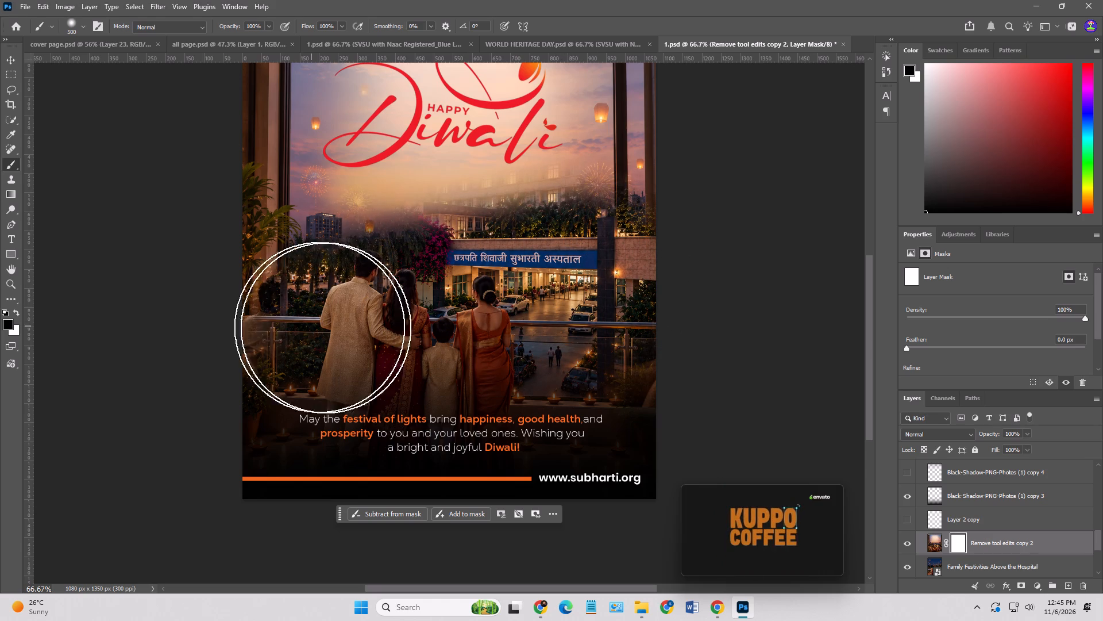
left_click_drag(326, 328, 274, 313)
scroll(281, 305, "up", 2)
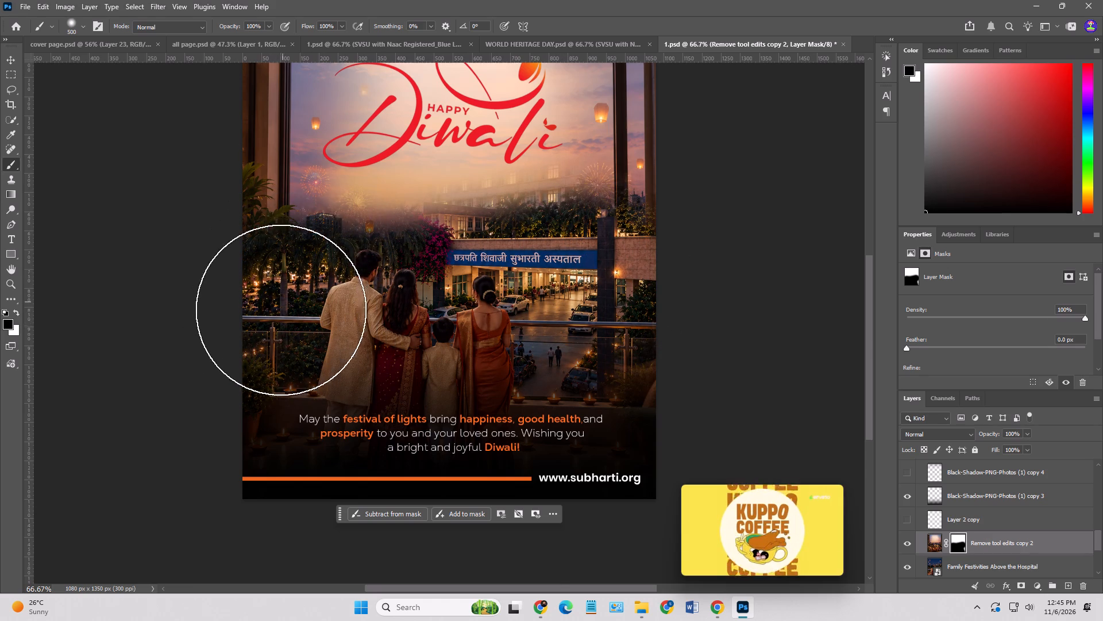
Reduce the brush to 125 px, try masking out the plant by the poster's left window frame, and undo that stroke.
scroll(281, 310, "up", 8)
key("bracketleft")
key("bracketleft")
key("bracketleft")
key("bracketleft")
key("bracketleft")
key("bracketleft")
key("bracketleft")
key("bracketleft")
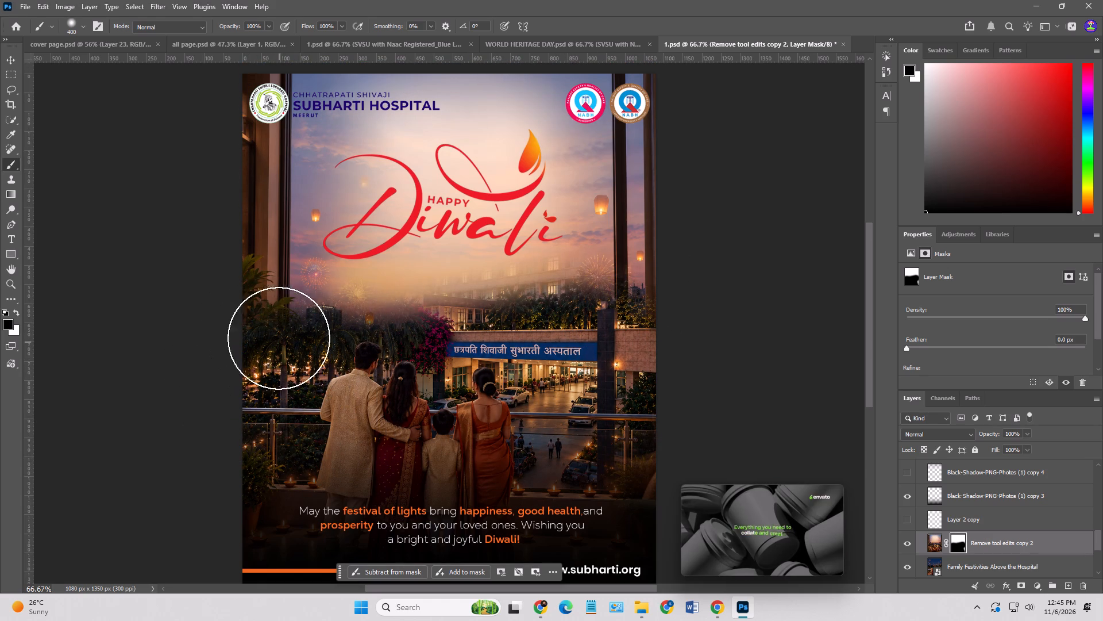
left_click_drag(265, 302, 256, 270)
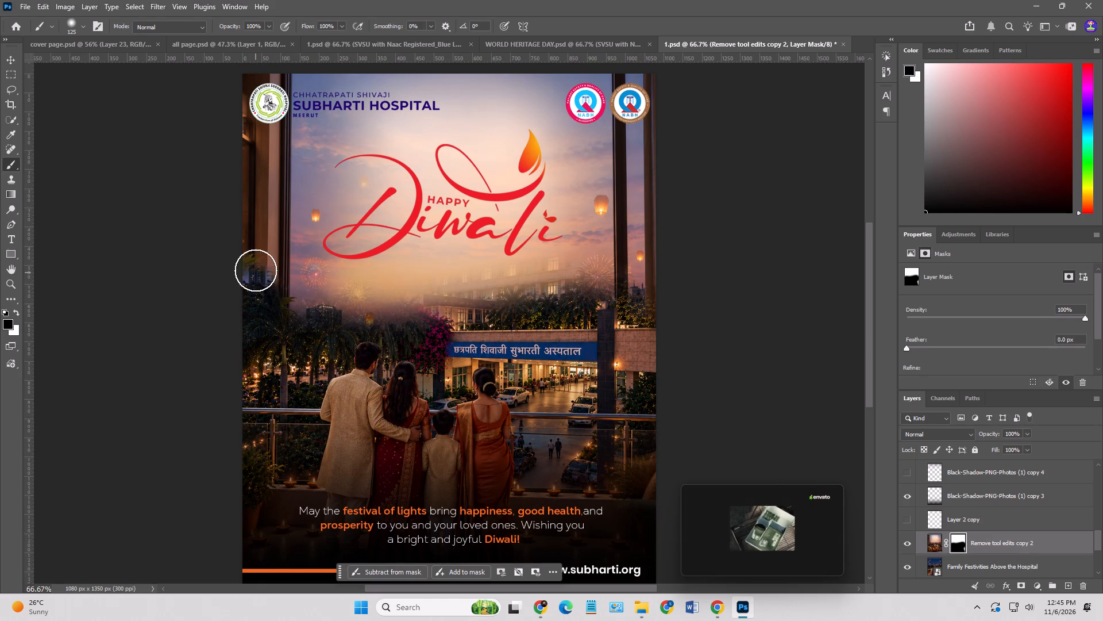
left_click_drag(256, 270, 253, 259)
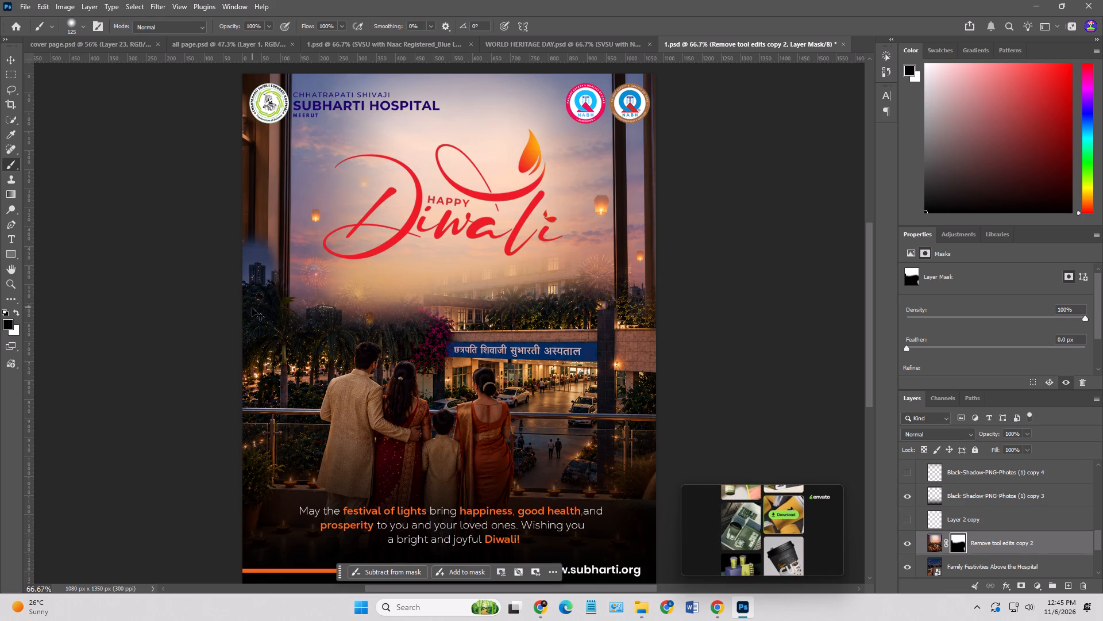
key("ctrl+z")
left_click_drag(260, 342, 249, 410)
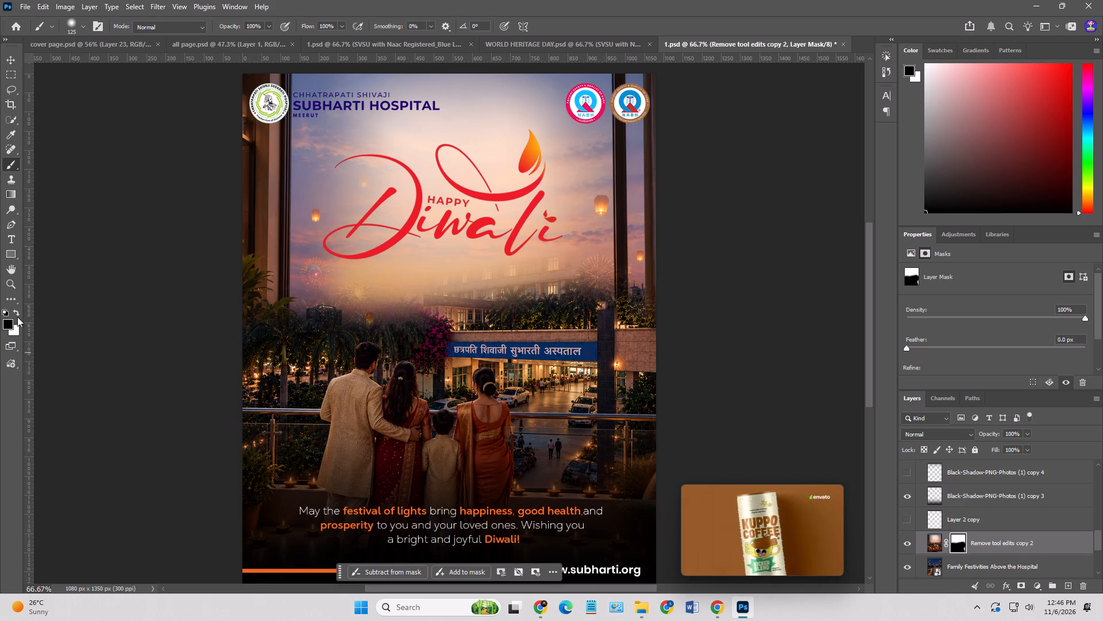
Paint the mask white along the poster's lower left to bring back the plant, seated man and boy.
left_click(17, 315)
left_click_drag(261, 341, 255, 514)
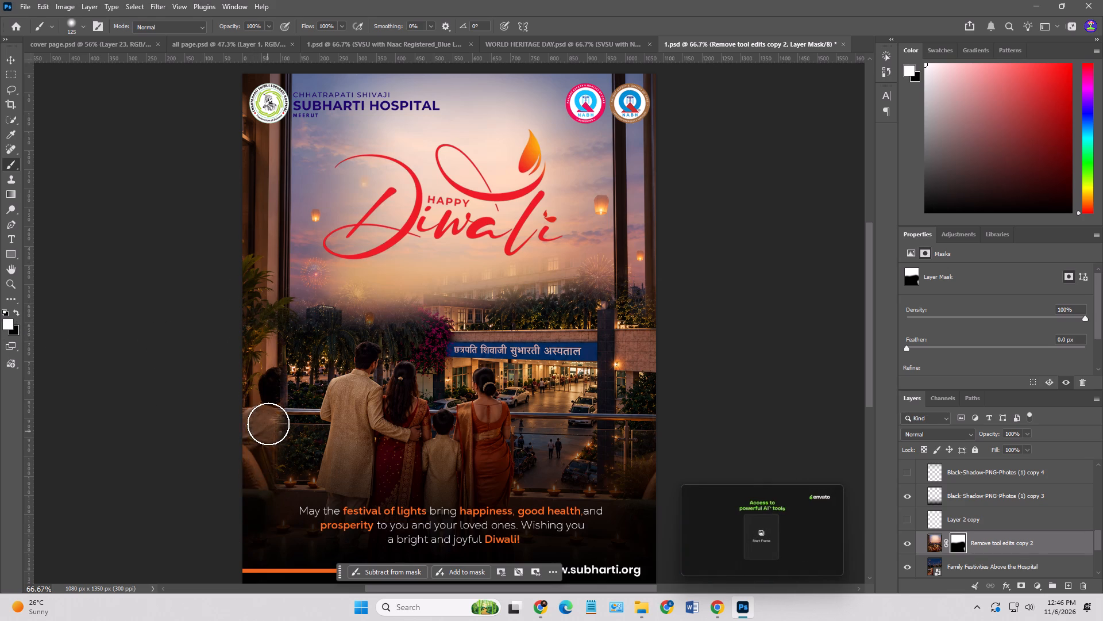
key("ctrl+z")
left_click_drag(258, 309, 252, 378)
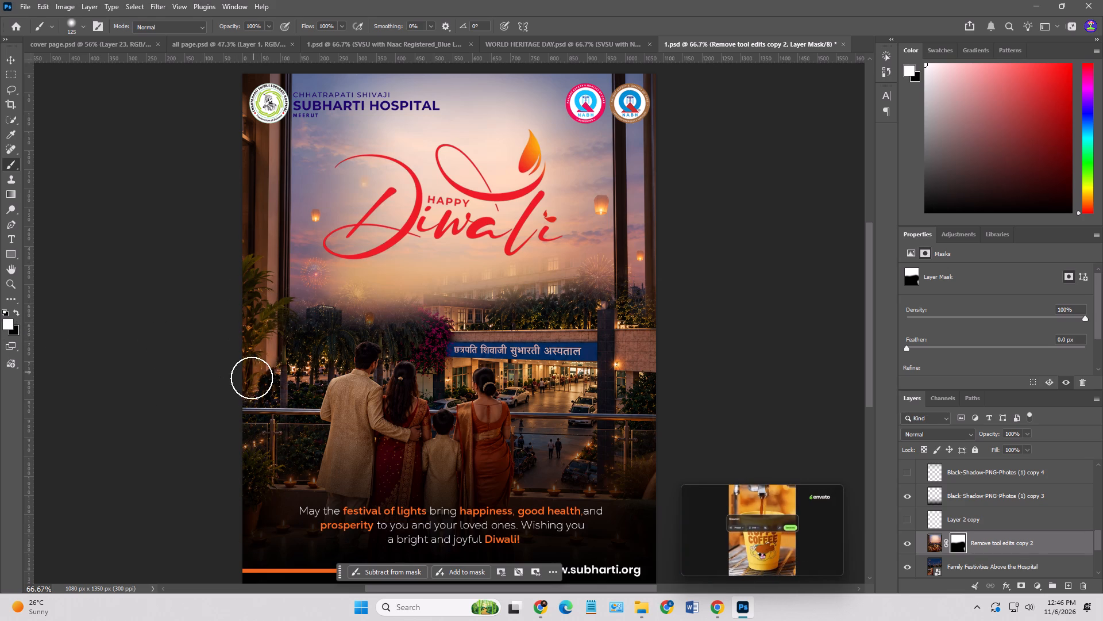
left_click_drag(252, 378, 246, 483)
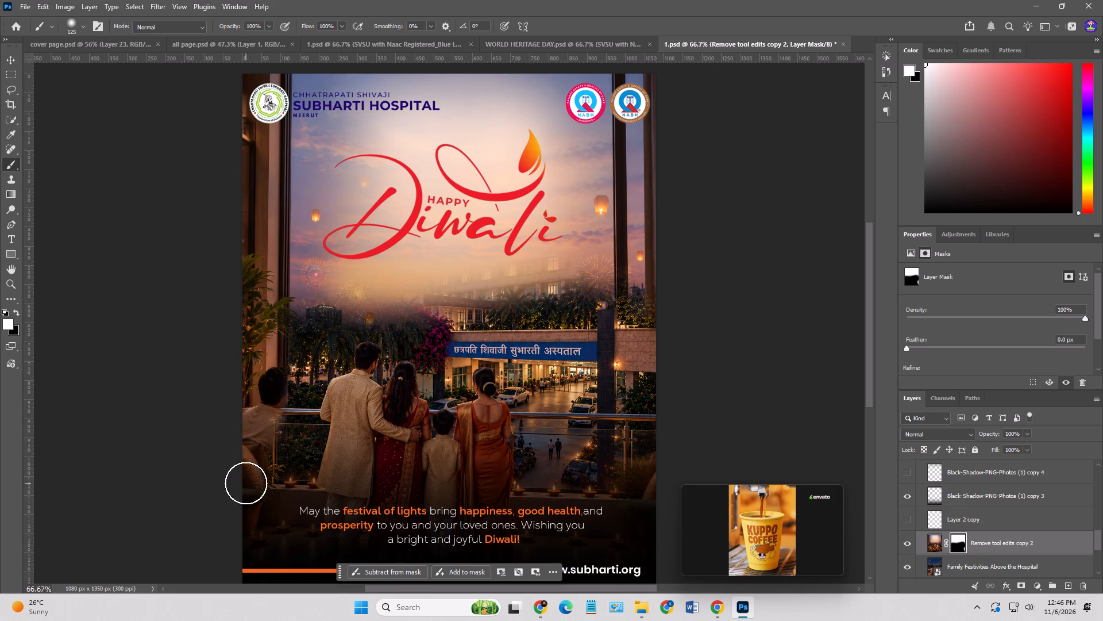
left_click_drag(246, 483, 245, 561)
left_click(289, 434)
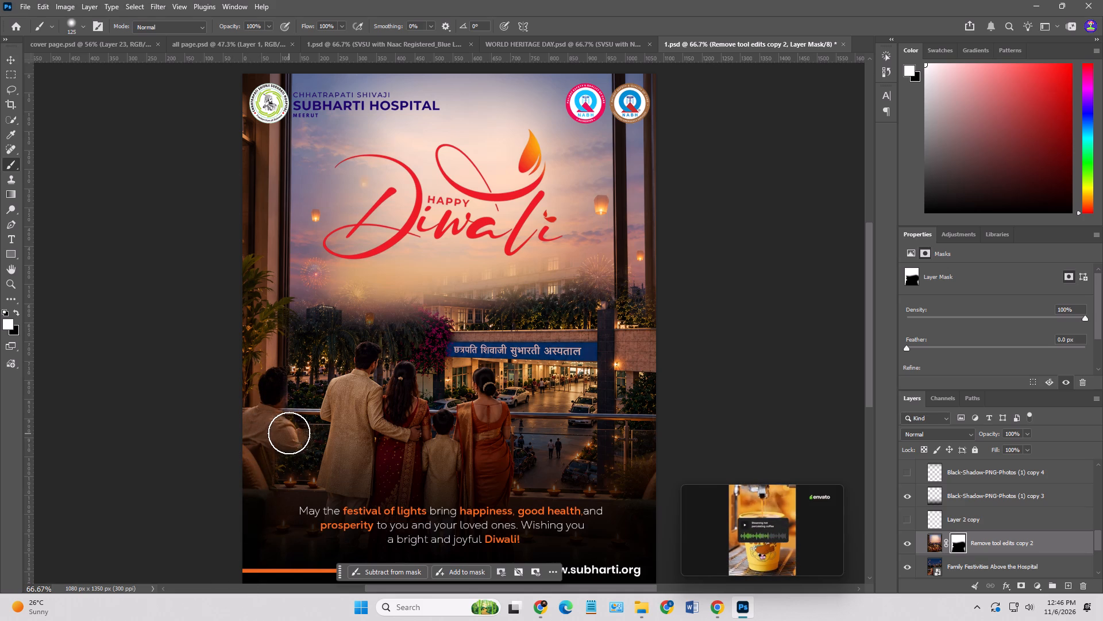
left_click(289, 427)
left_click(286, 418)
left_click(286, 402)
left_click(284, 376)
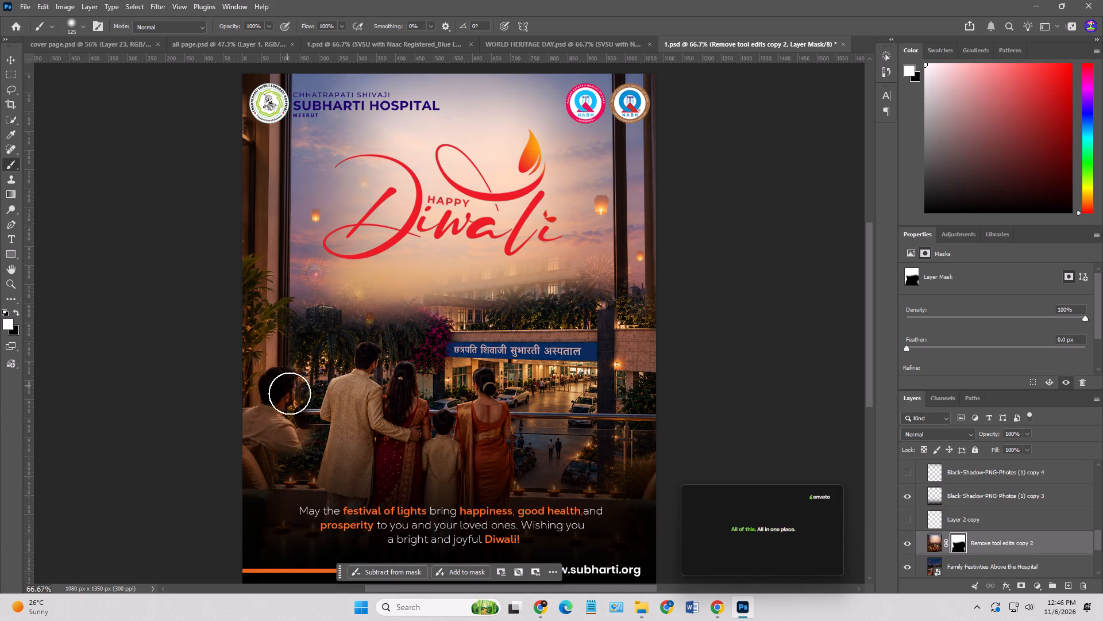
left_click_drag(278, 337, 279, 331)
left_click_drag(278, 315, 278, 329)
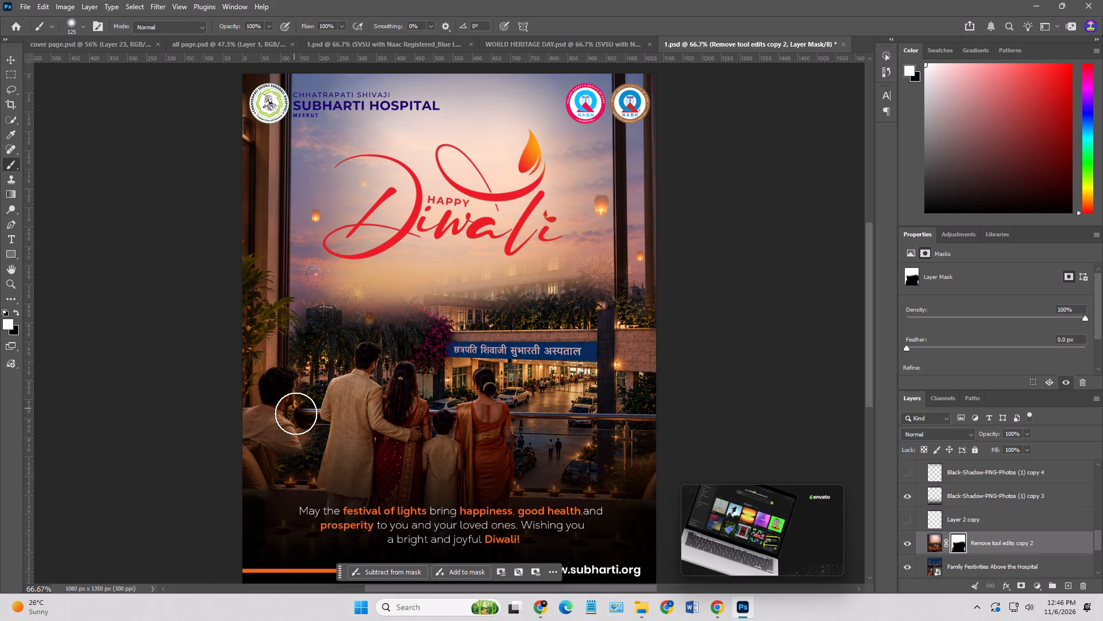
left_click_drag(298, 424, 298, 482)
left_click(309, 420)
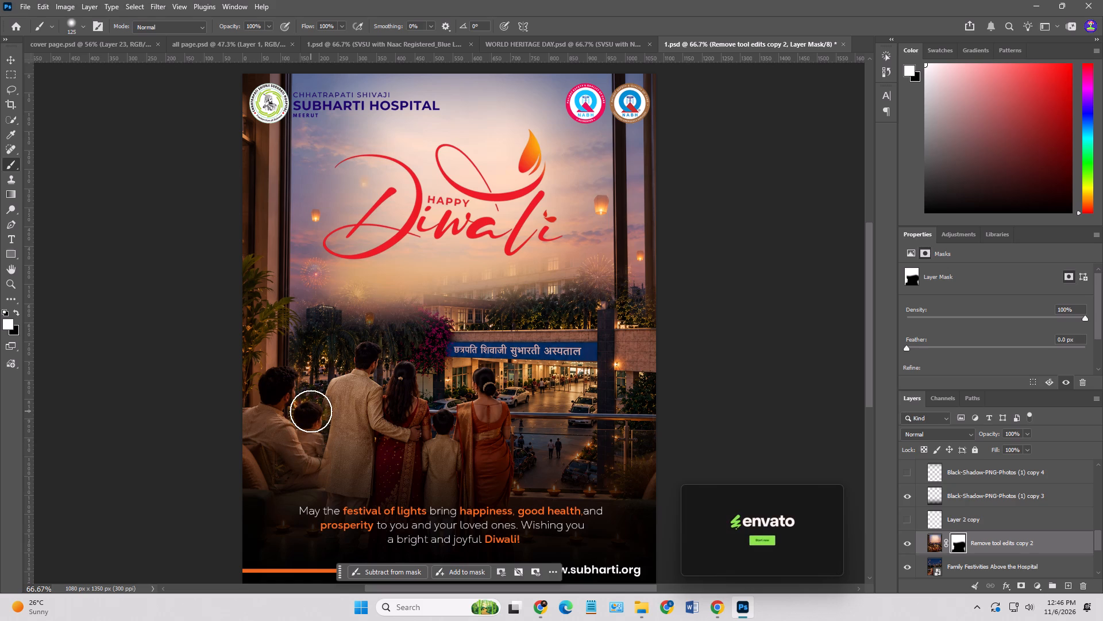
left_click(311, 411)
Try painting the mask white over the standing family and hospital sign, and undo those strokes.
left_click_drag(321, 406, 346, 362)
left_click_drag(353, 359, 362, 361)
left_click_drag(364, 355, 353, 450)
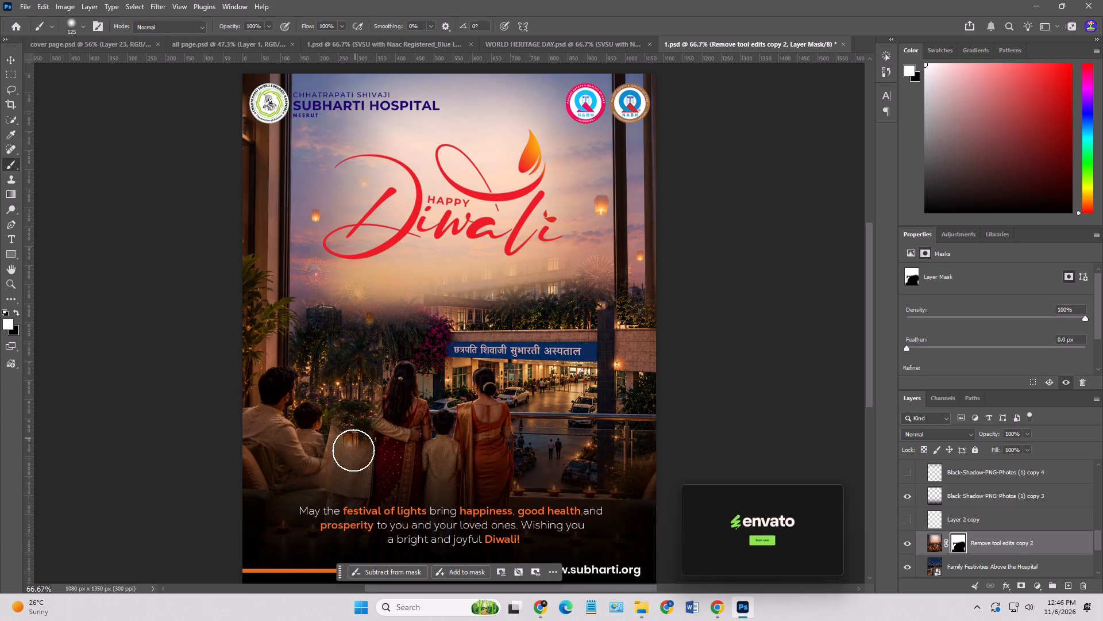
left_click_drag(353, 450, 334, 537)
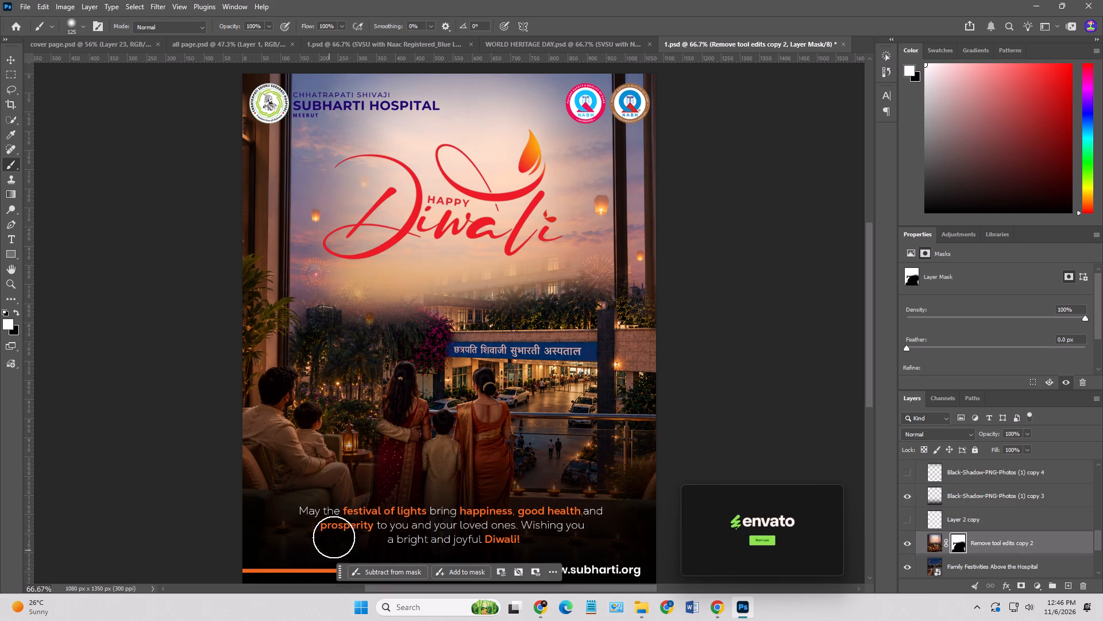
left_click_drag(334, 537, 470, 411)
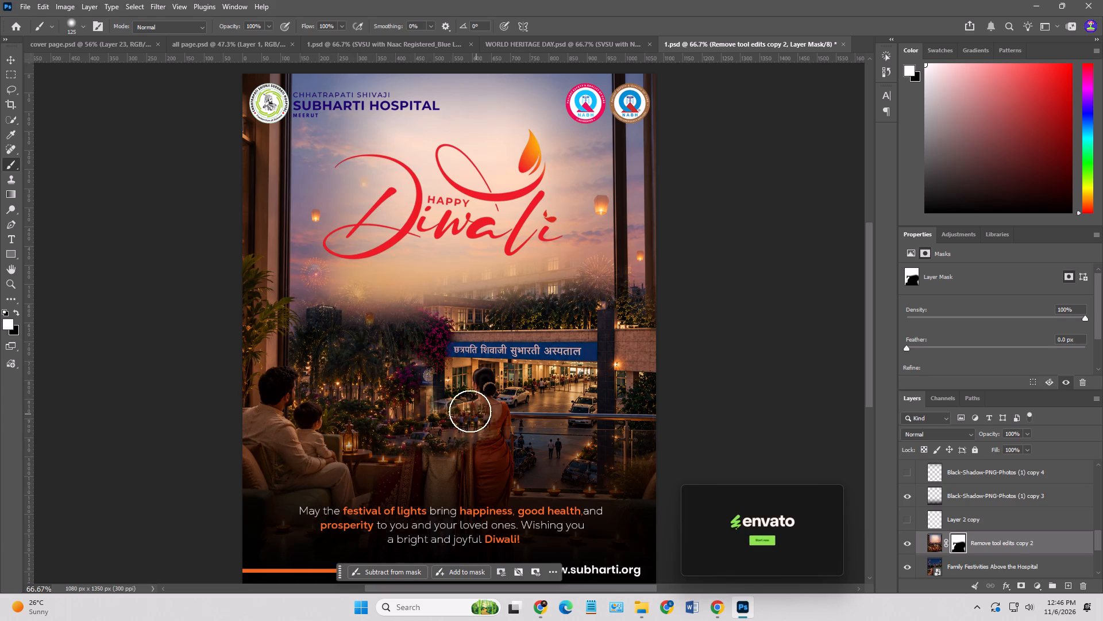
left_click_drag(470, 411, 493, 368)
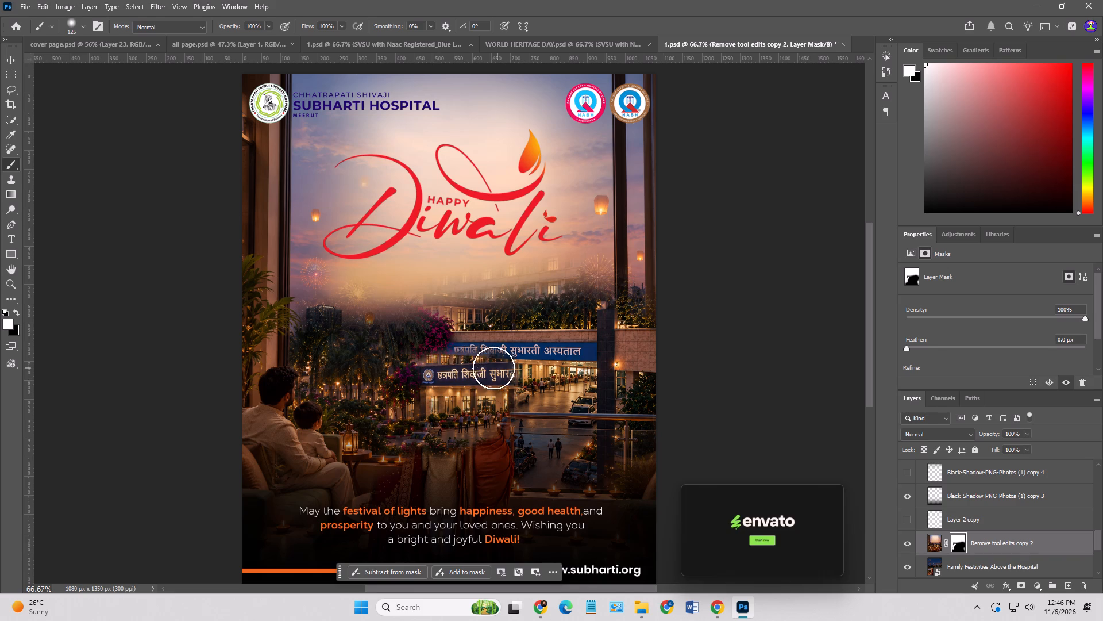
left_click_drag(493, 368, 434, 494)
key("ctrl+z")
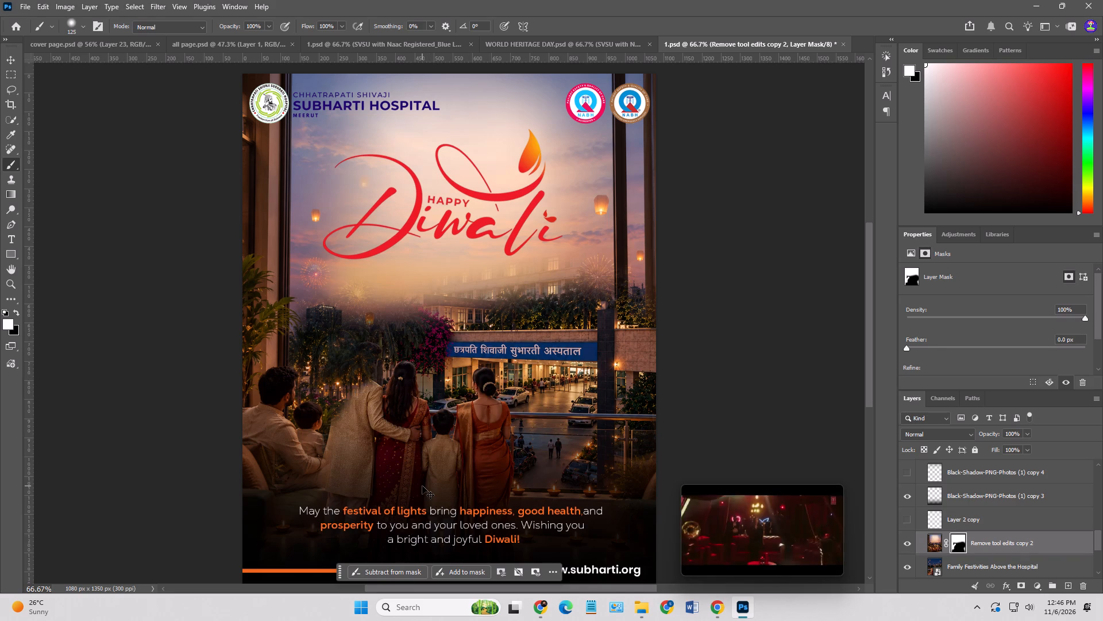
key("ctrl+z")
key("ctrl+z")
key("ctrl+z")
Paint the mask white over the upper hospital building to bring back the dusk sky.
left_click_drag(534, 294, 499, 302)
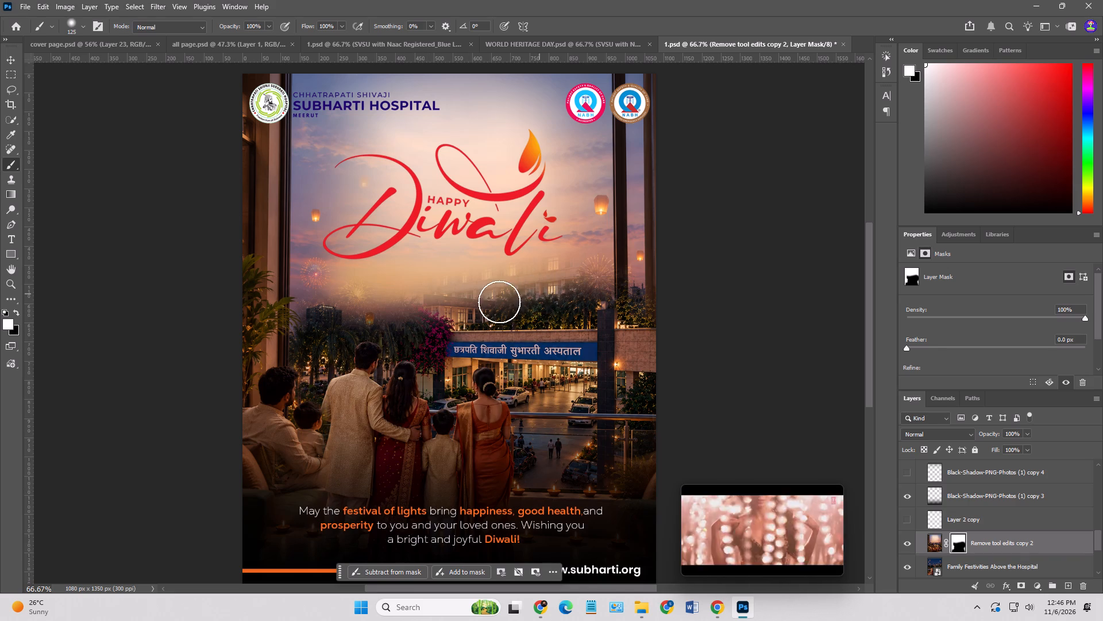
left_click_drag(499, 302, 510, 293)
Paint the mask black over the upper hospital building, the palms and the left window side to reveal the night scene beneath.
left_click(18, 310)
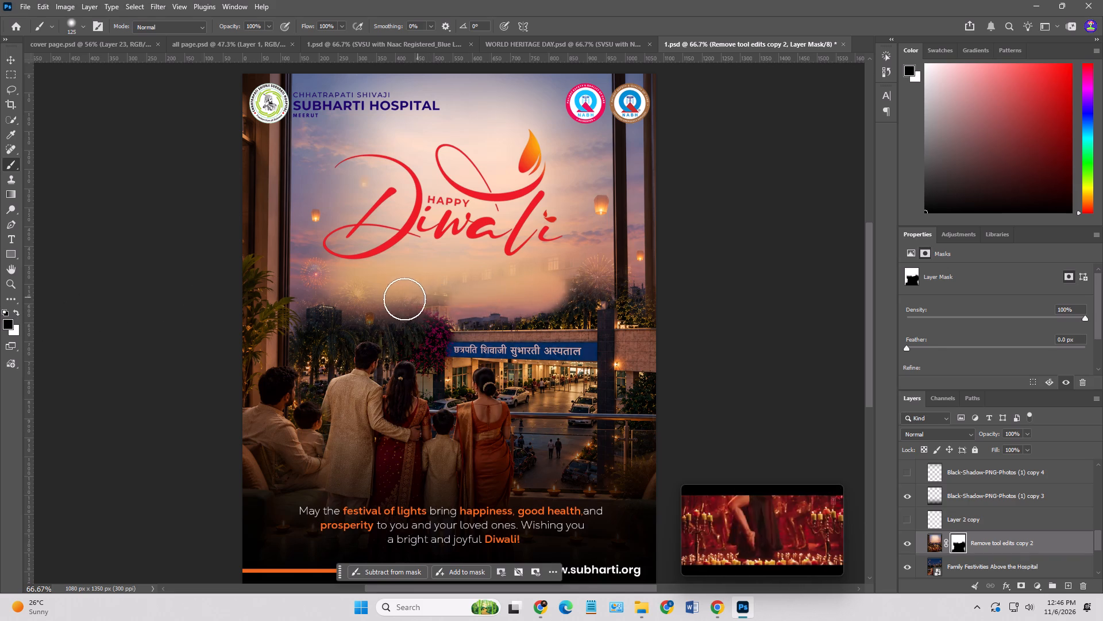
left_click_drag(404, 299, 604, 312)
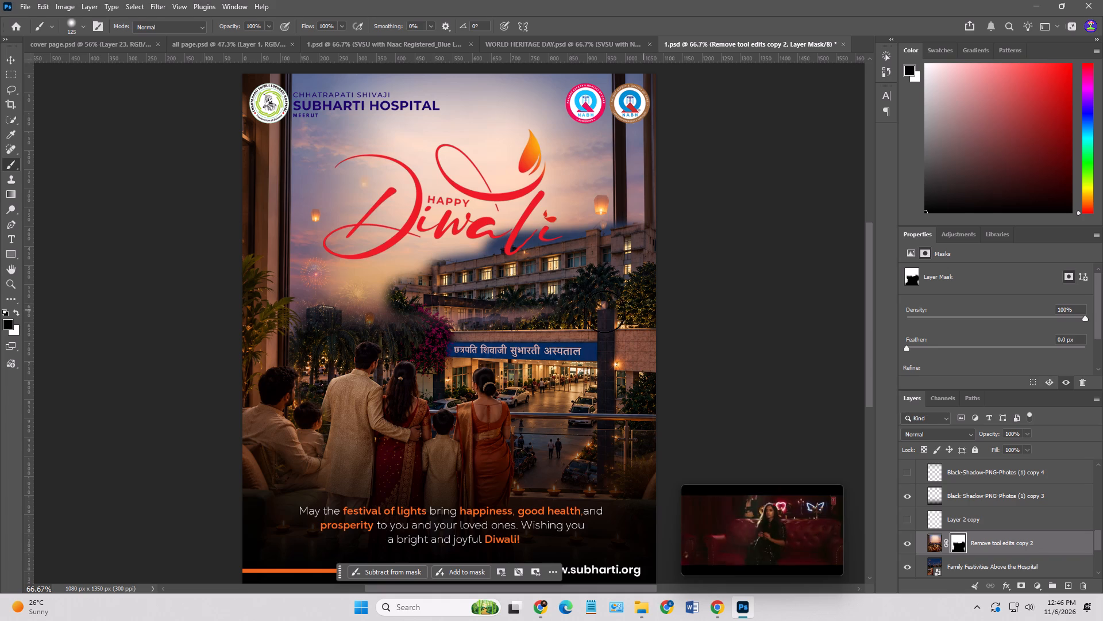
left_click_drag(604, 312, 305, 347)
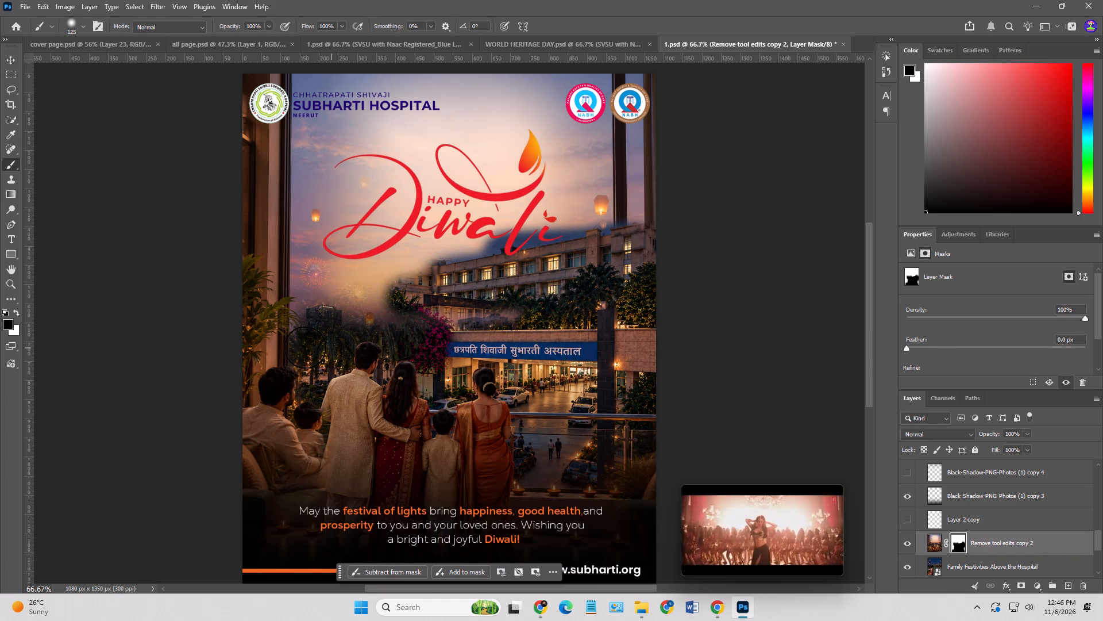
left_click_drag(305, 347, 275, 319)
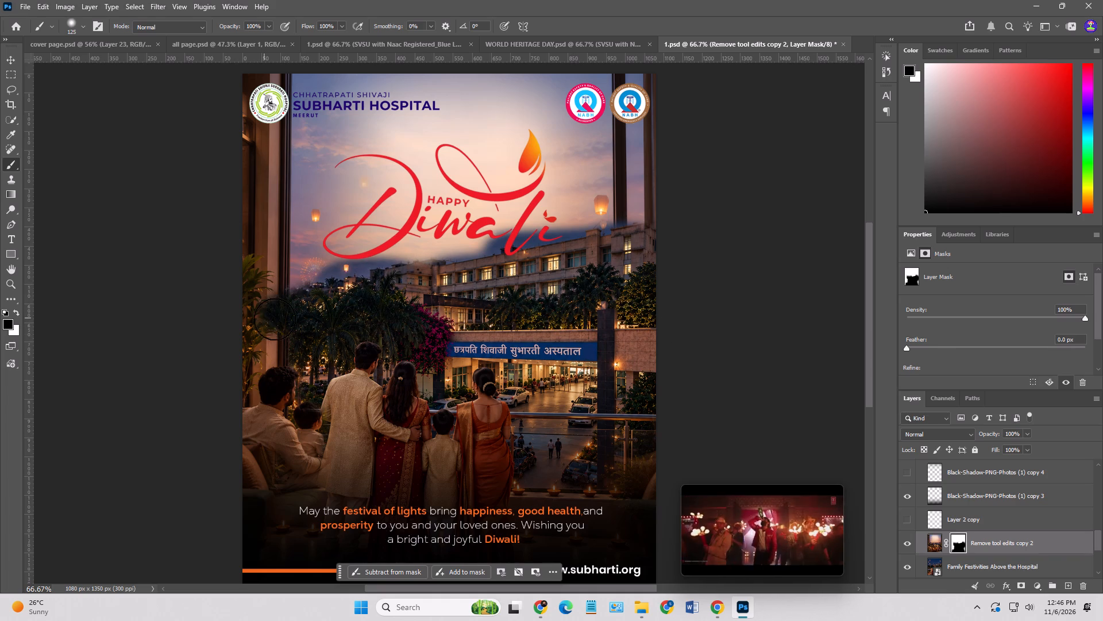
left_click_drag(275, 319, 273, 74)
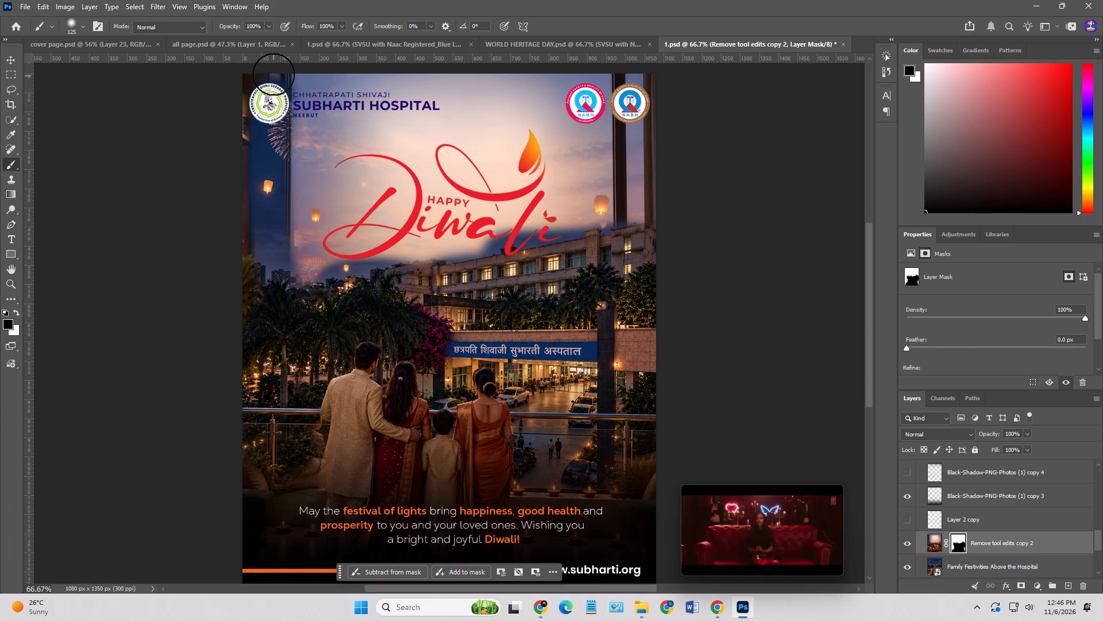
left_click_drag(273, 74, 331, 325)
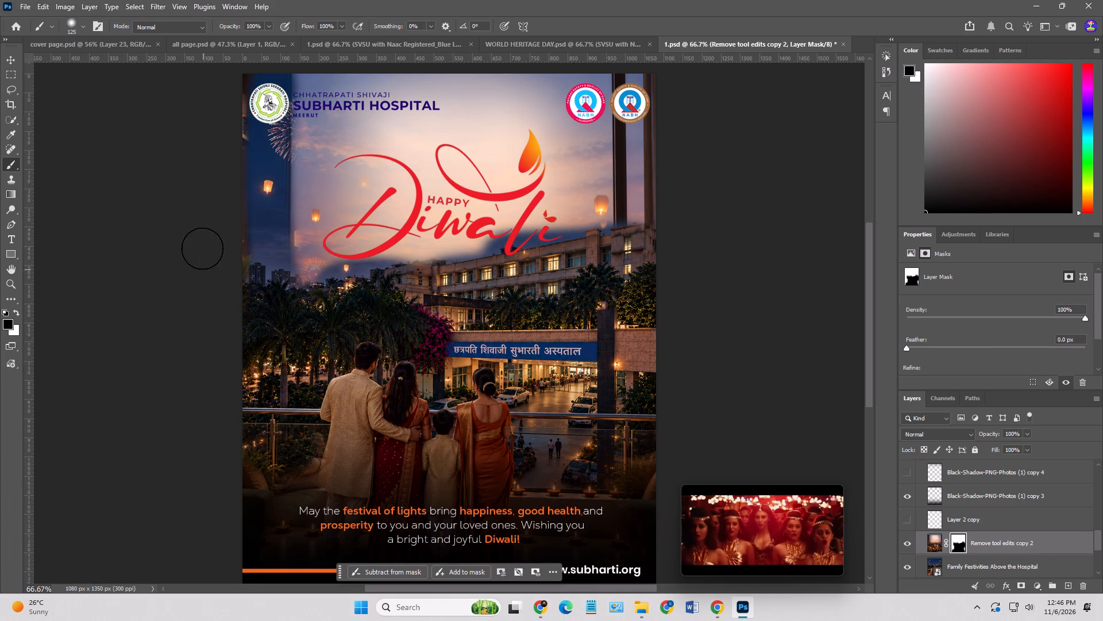
Move the CSSH3 (1), freepik__background__46801 and Layer 10 logo layers together out of Group 1 and place them above it.
scroll(204, 247, "down", 5, "alt")
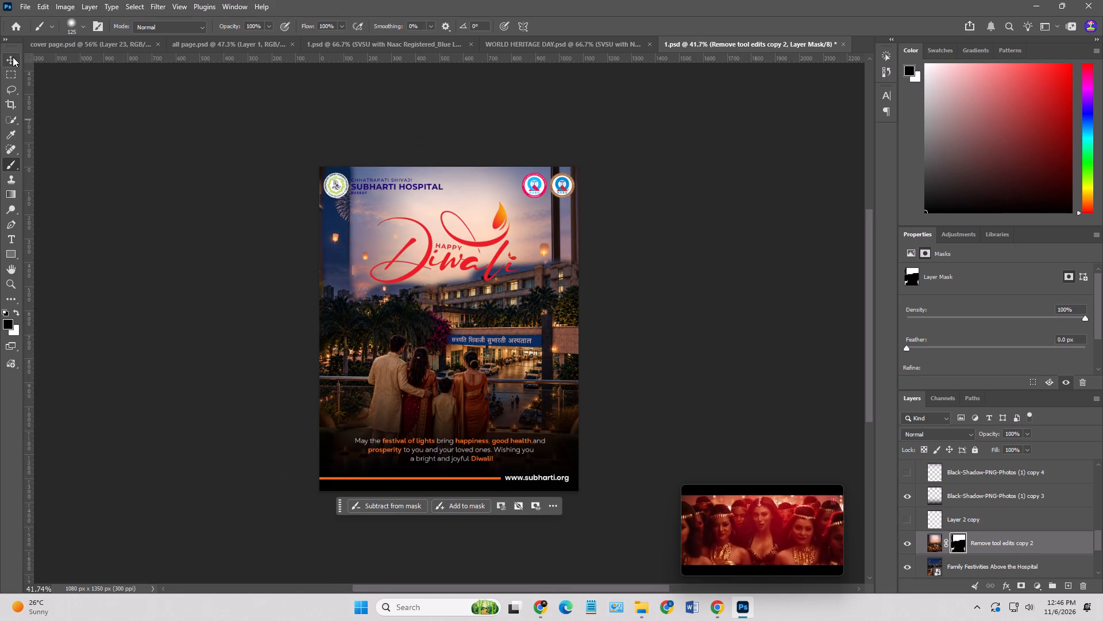
left_click(13, 57)
left_click(455, 419)
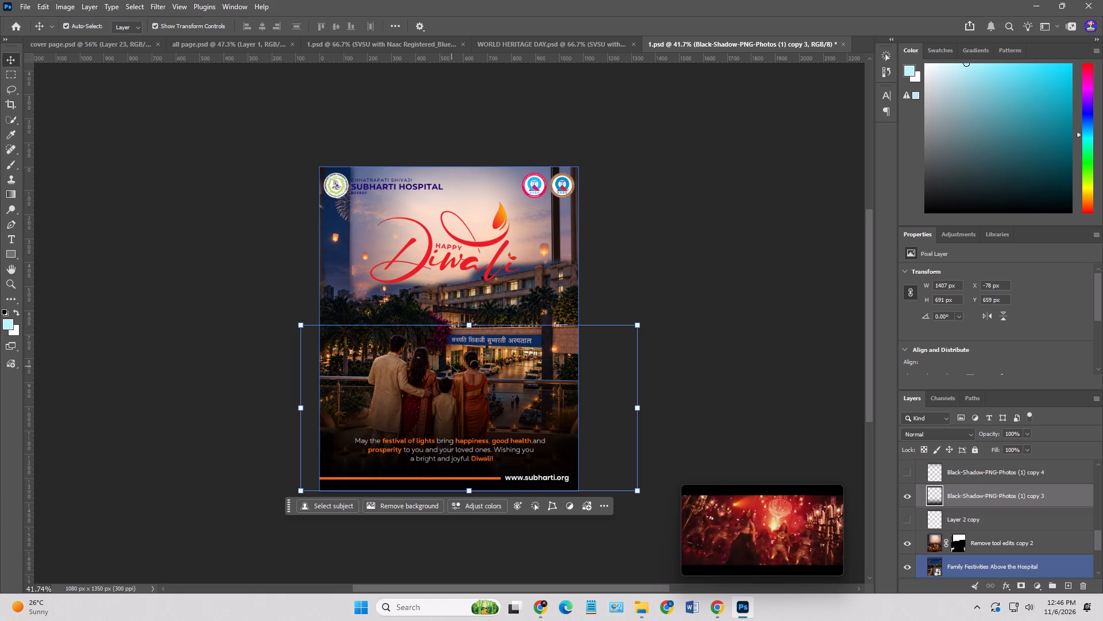
scroll(943, 512, "up", 12)
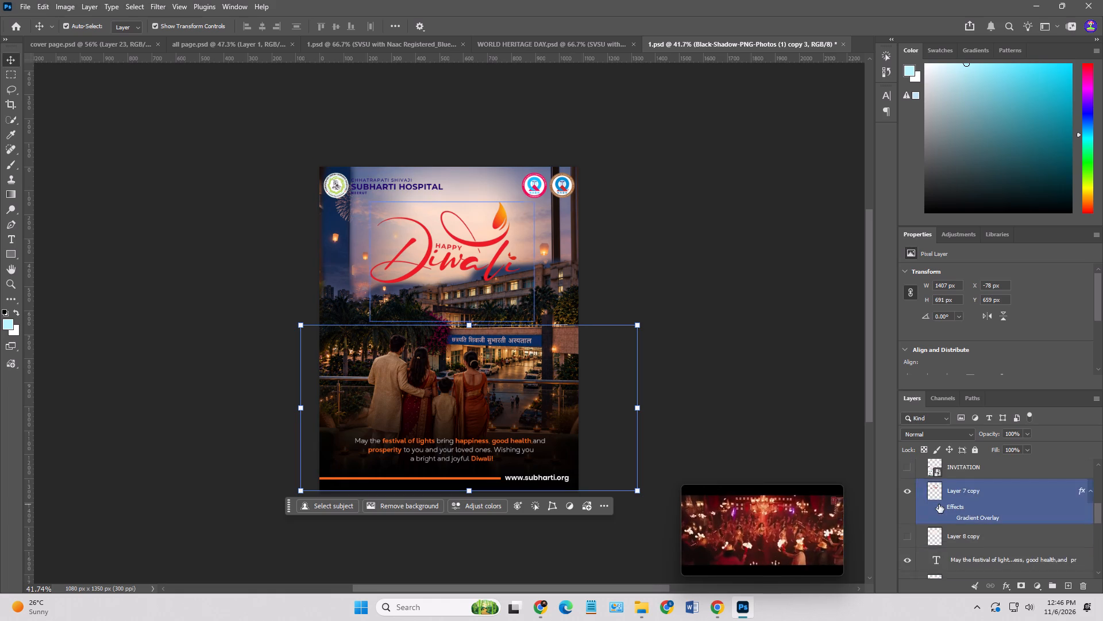
scroll(939, 504, "up", 4)
left_click(333, 187)
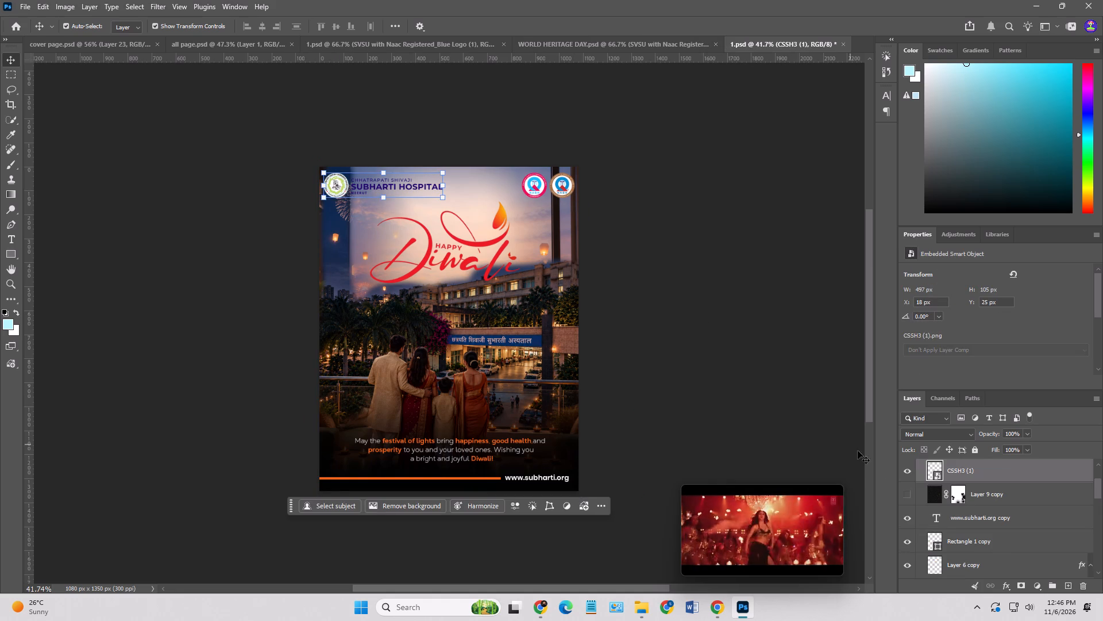
scroll(948, 477, "up", 6)
left_click(973, 484, "shift")
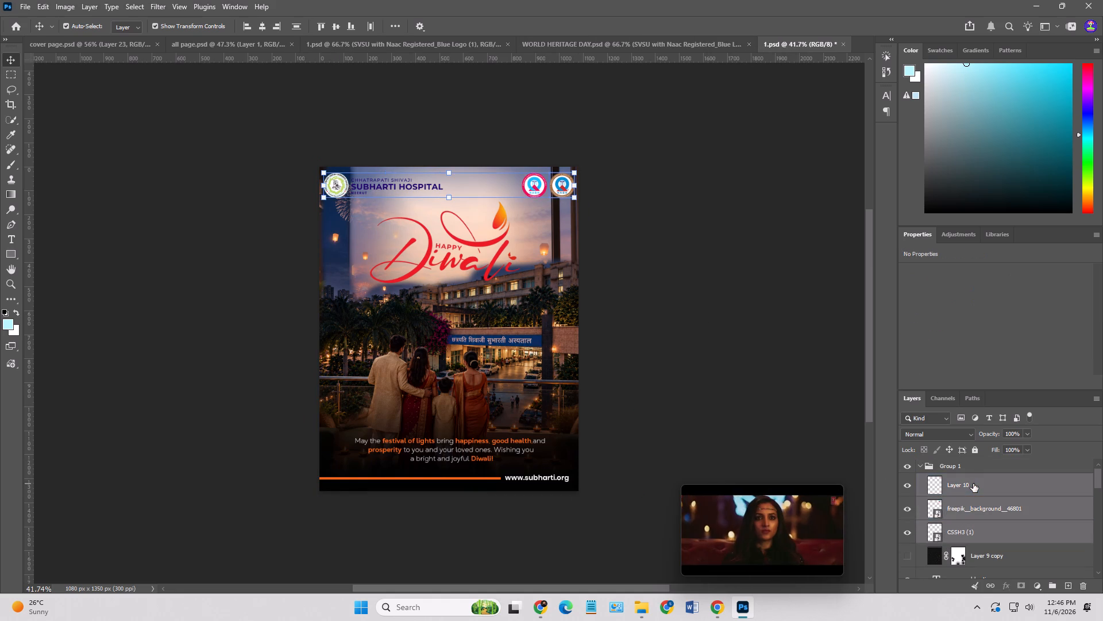
left_click_drag(973, 484, 968, 457)
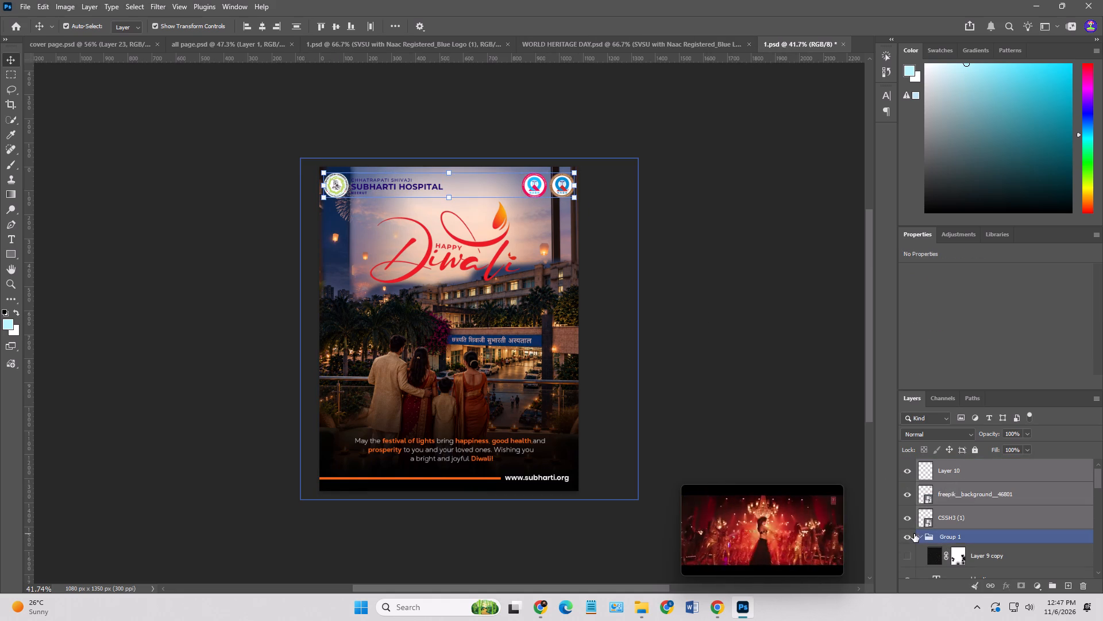
Collapse and hide Group 1, and show Group 2 with the university gate and family scene.
left_click(921, 536)
left_click(904, 538)
left_click(912, 555)
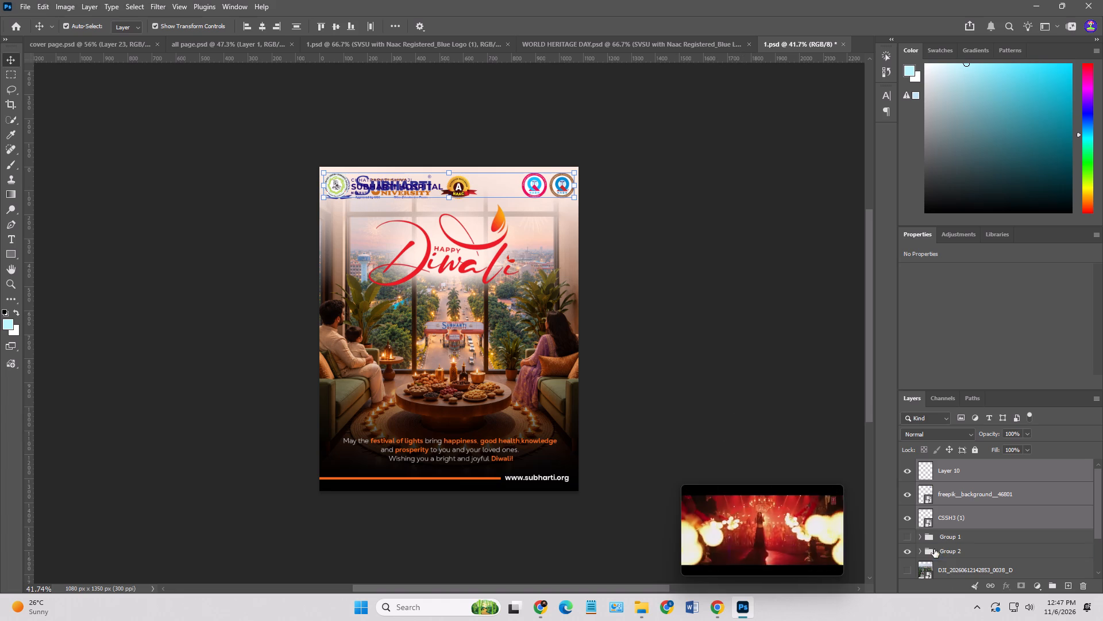
Hide the SVSU with Naac Registered_Blue Logo layer inside Group 2.
left_click(921, 553)
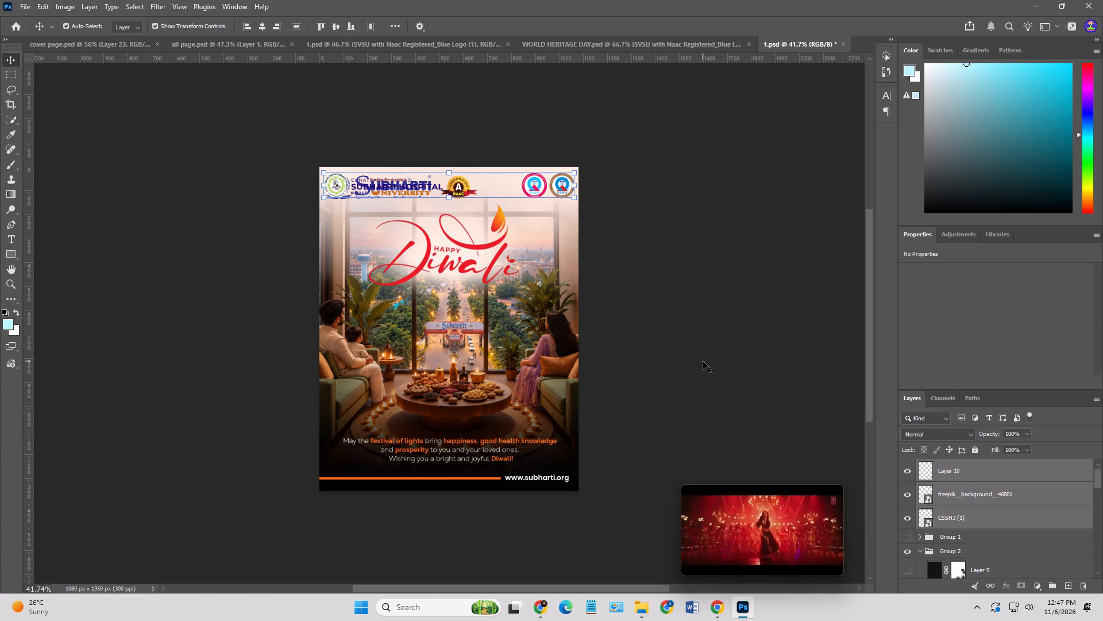
left_click(703, 361)
left_click(372, 189)
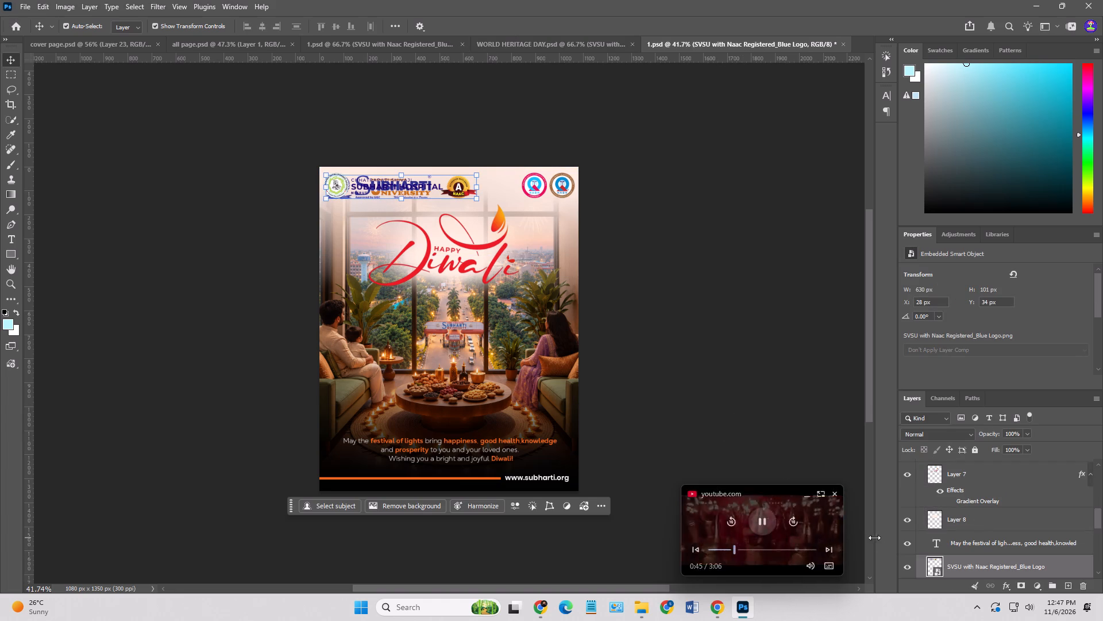
left_click(905, 569)
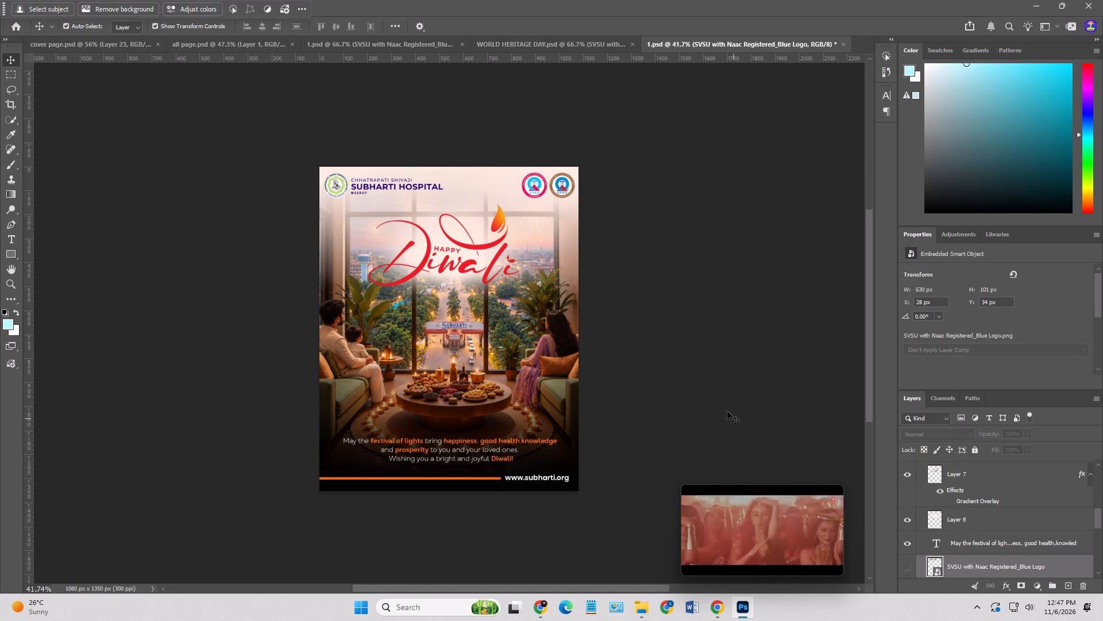
left_click(726, 410)
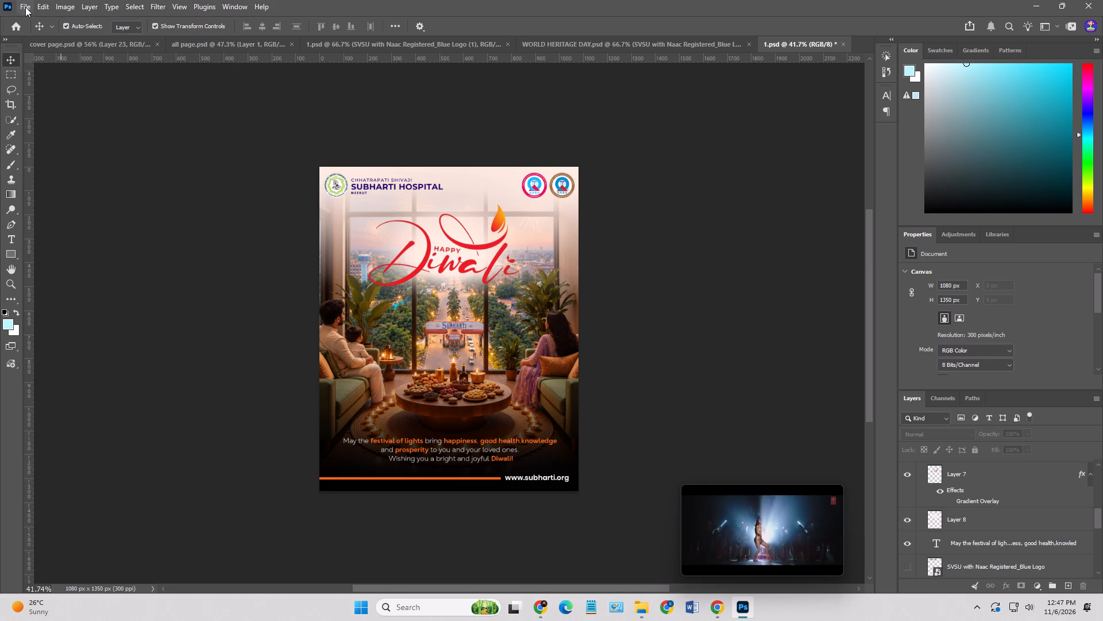
Export the Diwali poster as a JPG named 1.1 into the Festival poster folder.
left_click(25, 7)
left_click(91, 206)
left_click(194, 216)
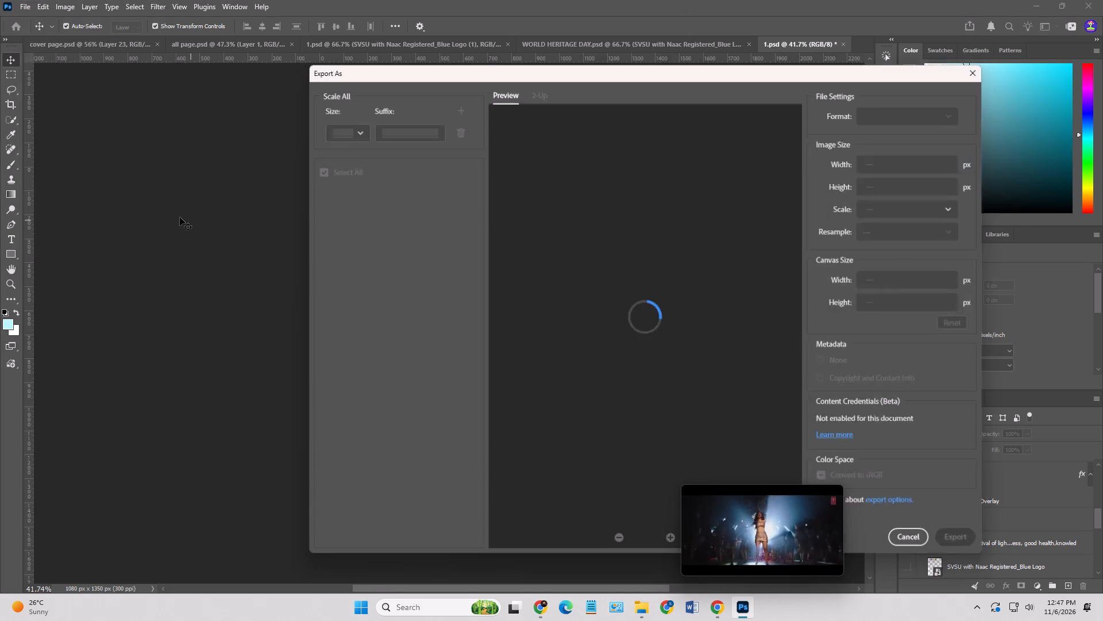
left_click(957, 546)
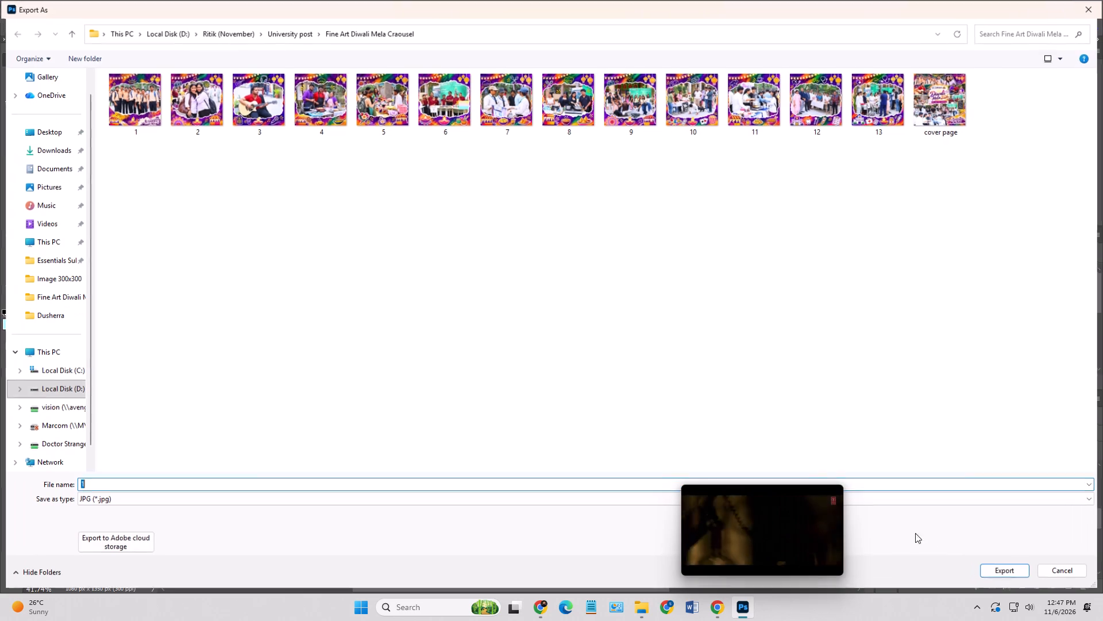
left_click(67, 35)
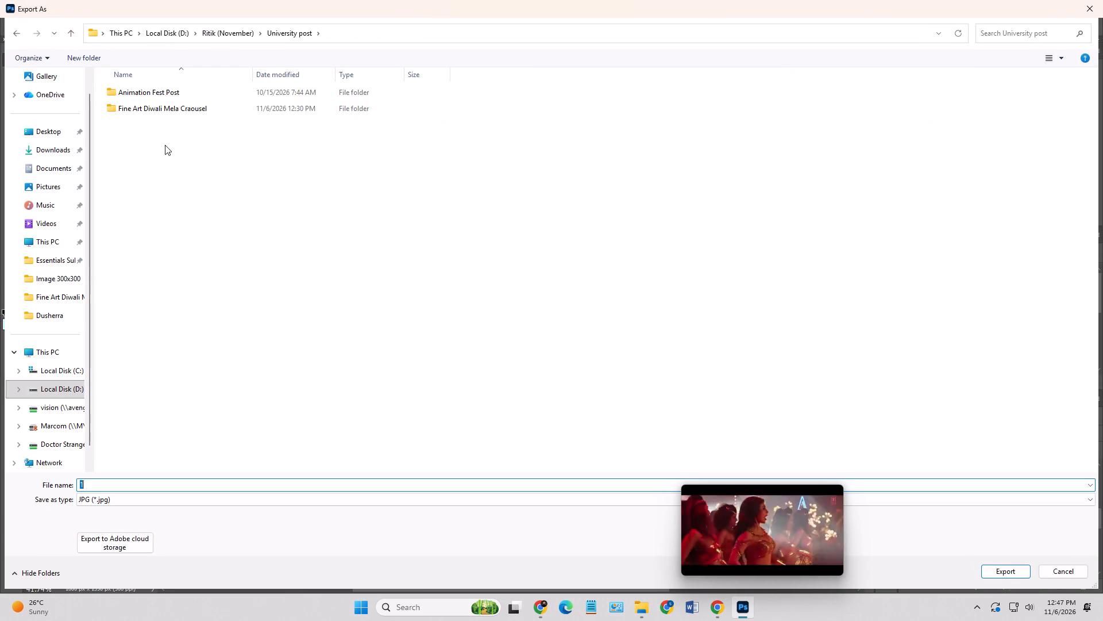
left_click(77, 36)
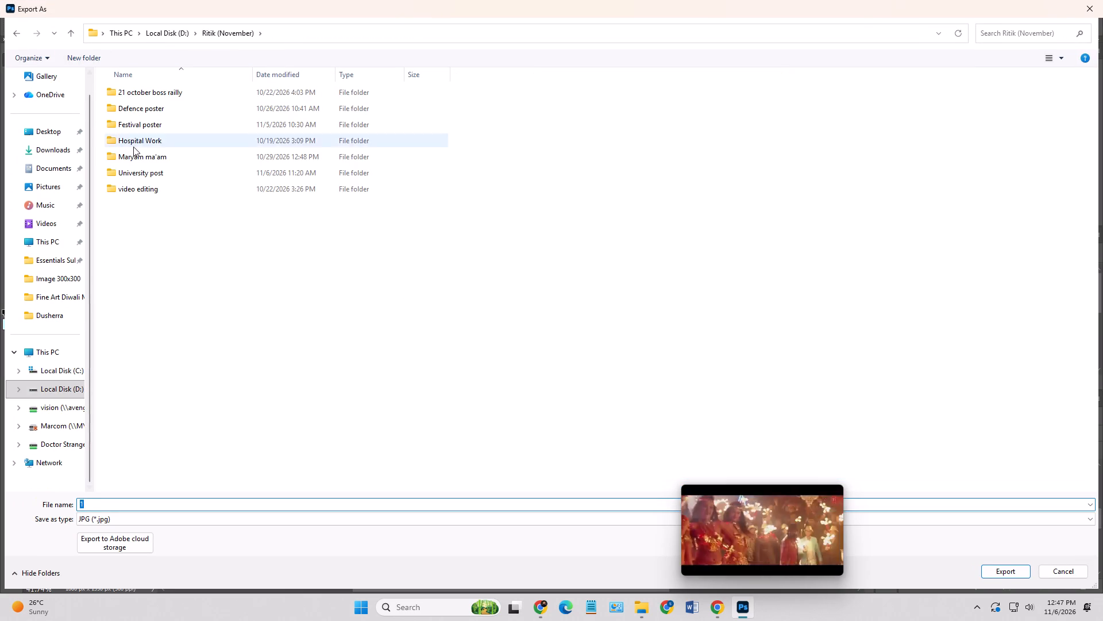
double_click(169, 123)
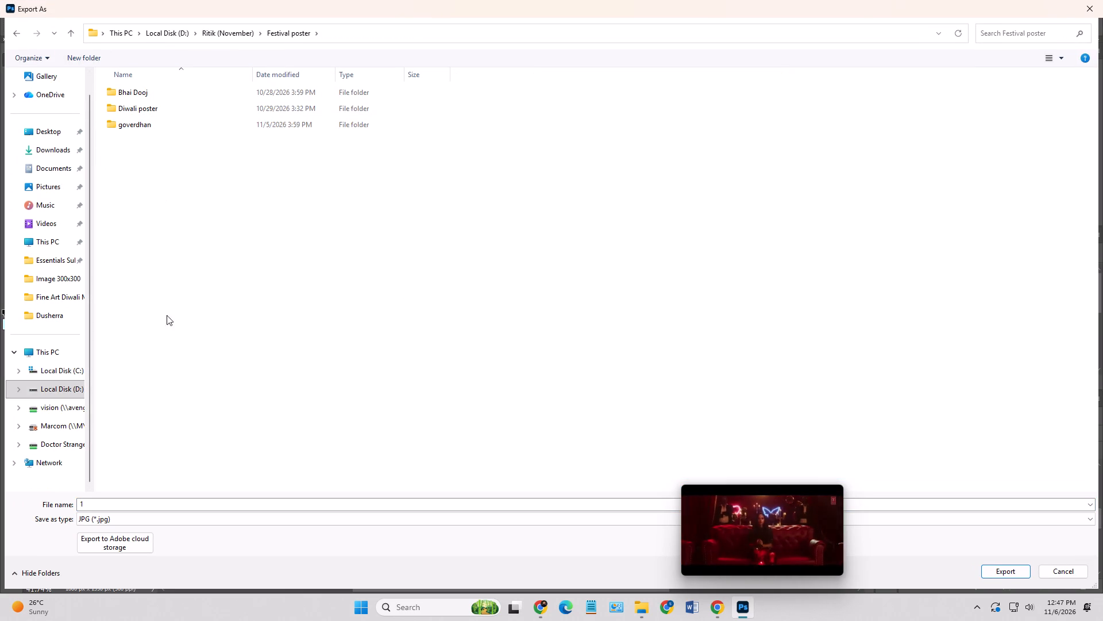
double_click(160, 505)
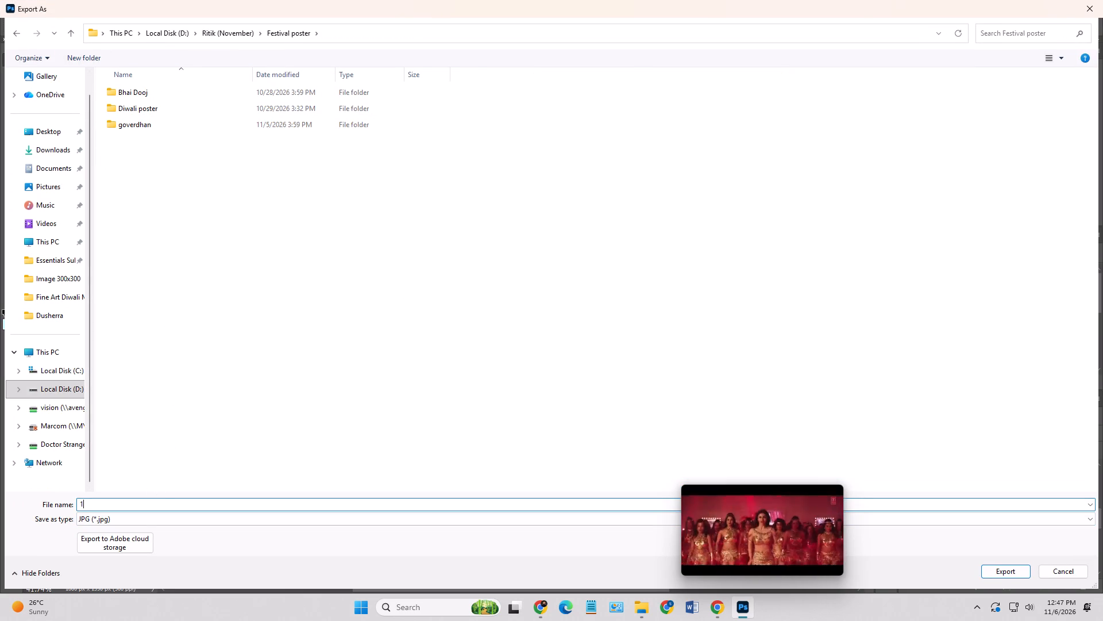
key("period")
key("1")
key("Return")
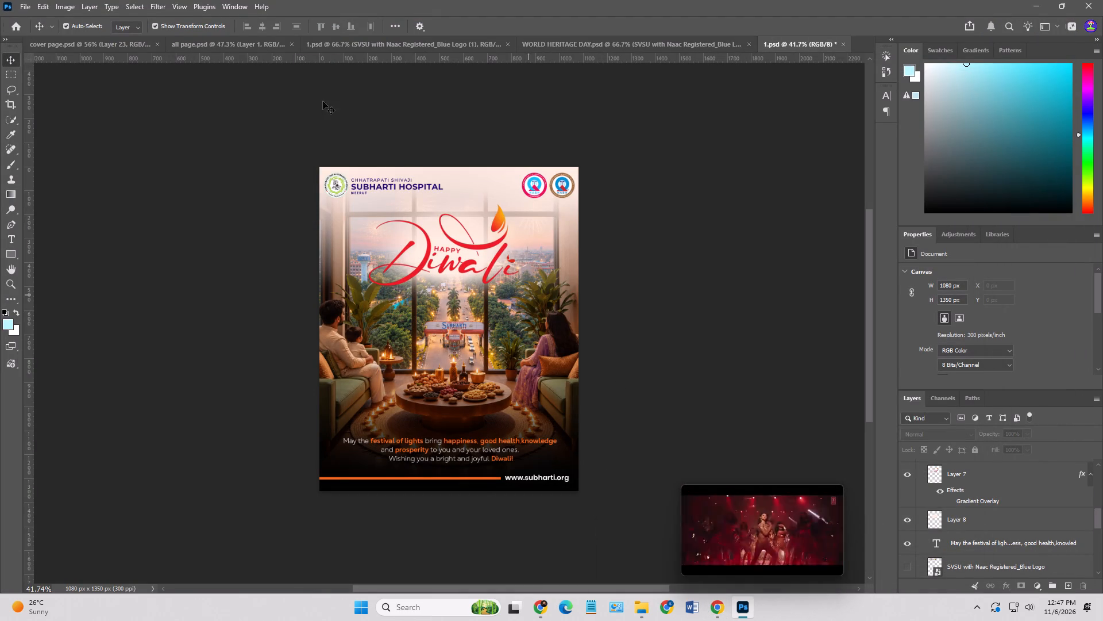
Close the WORLD HERITAGE DAY.psd document.
left_click(564, 41)
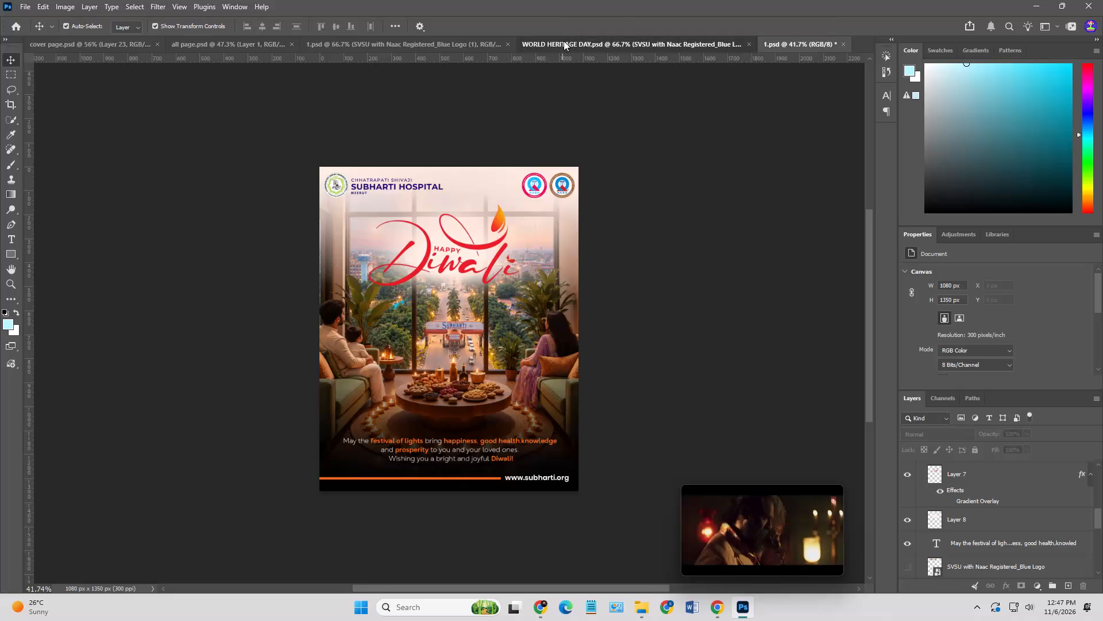
left_click(750, 44)
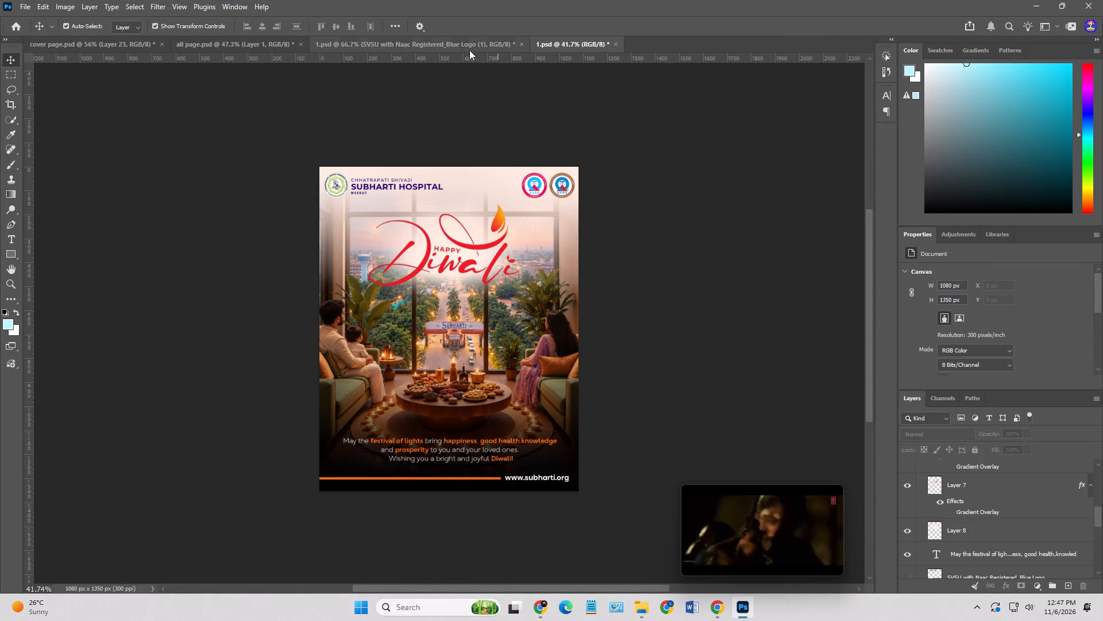
Export the Govardhan Puja poster with the university logo as a JPG named 2 into the Festival poster folder.
left_click(462, 46)
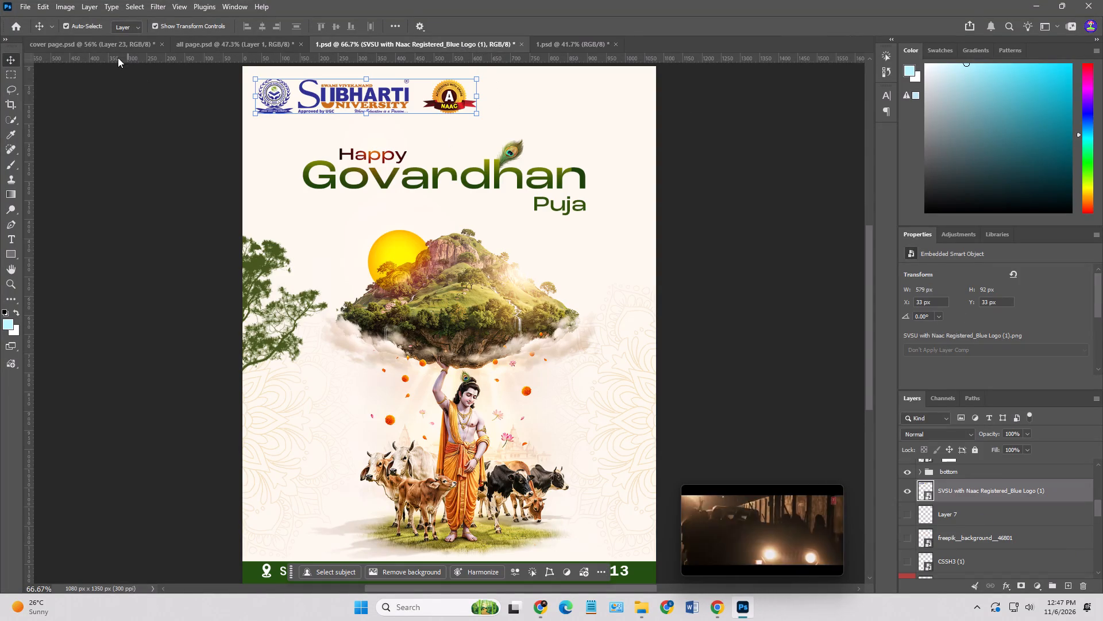
left_click(23, 8)
left_click(115, 209)
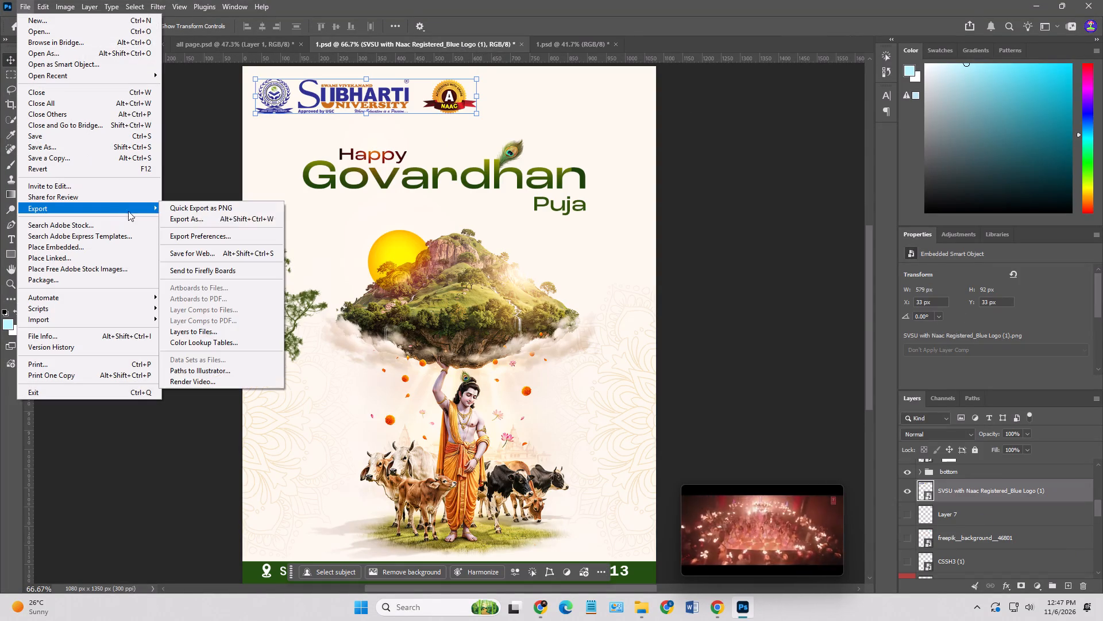
left_click(182, 216)
left_click(966, 544)
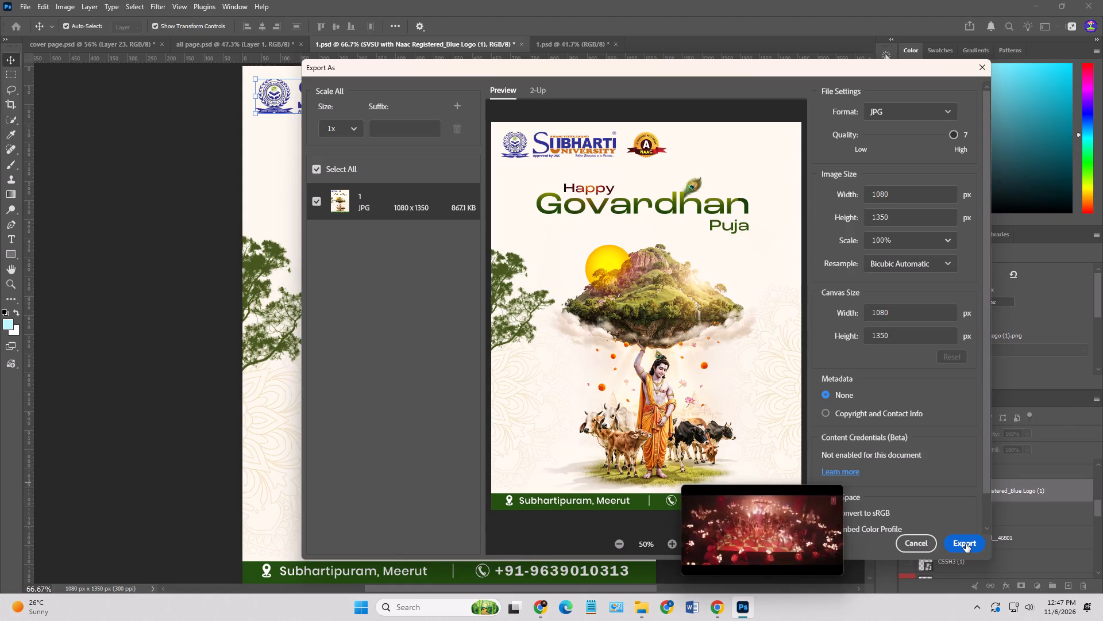
key("2")
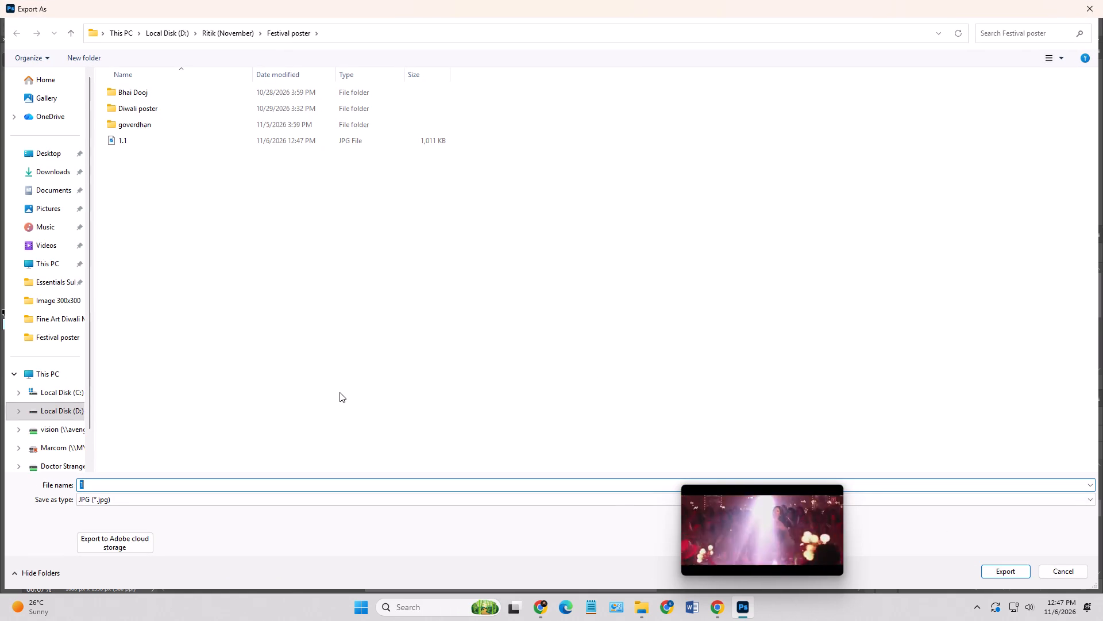
key("Return")
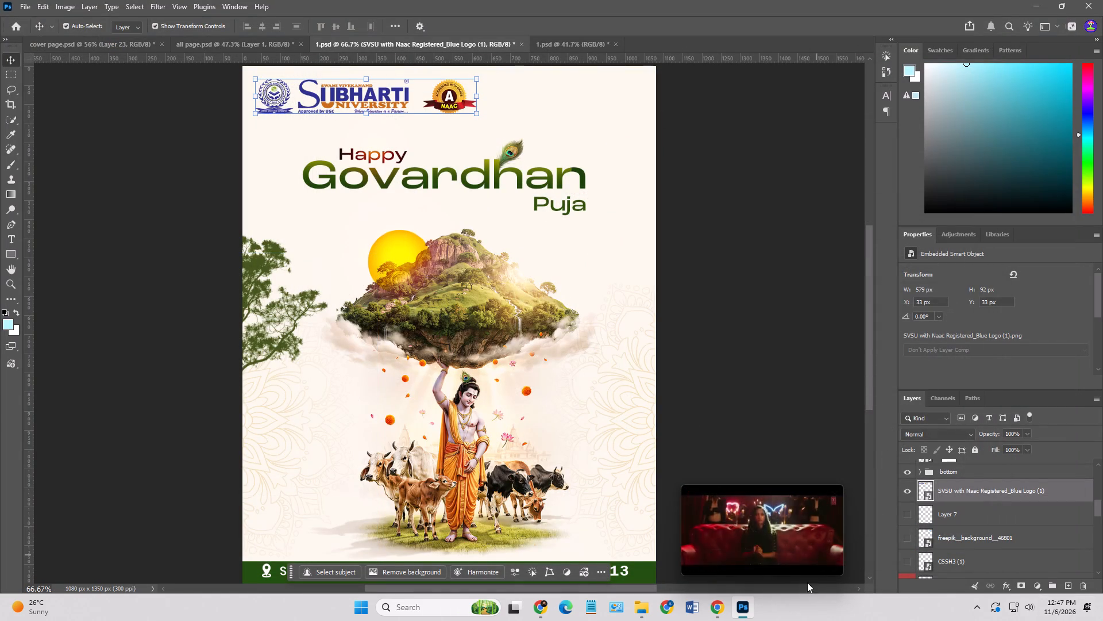
Open the Bhai Dooj poster, 1.psd, from the recent files.
left_click(564, 44)
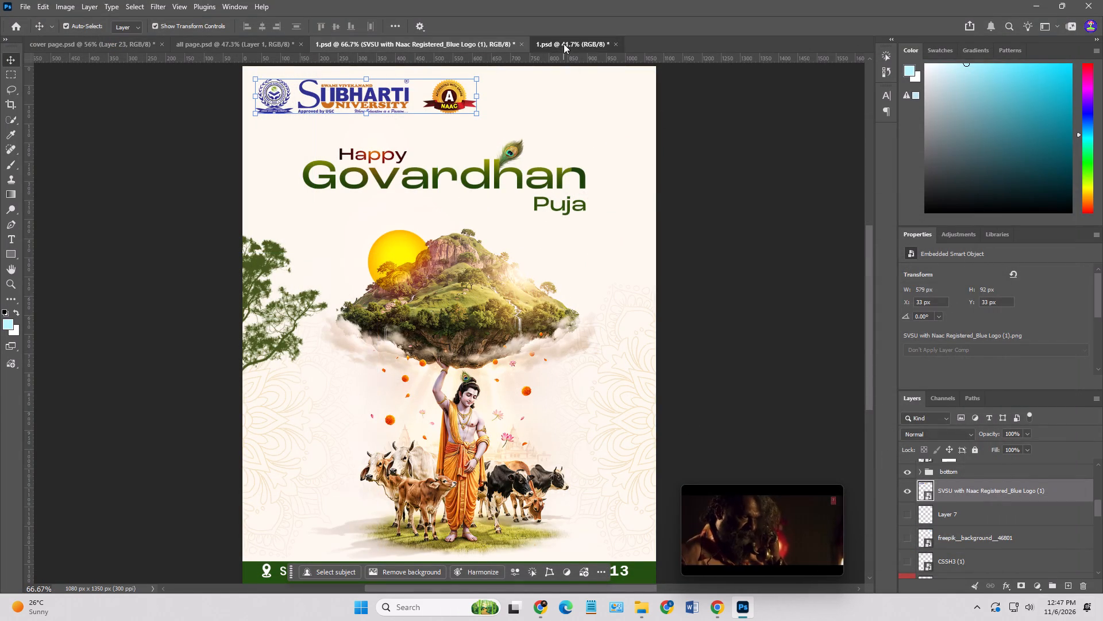
left_click(26, 2)
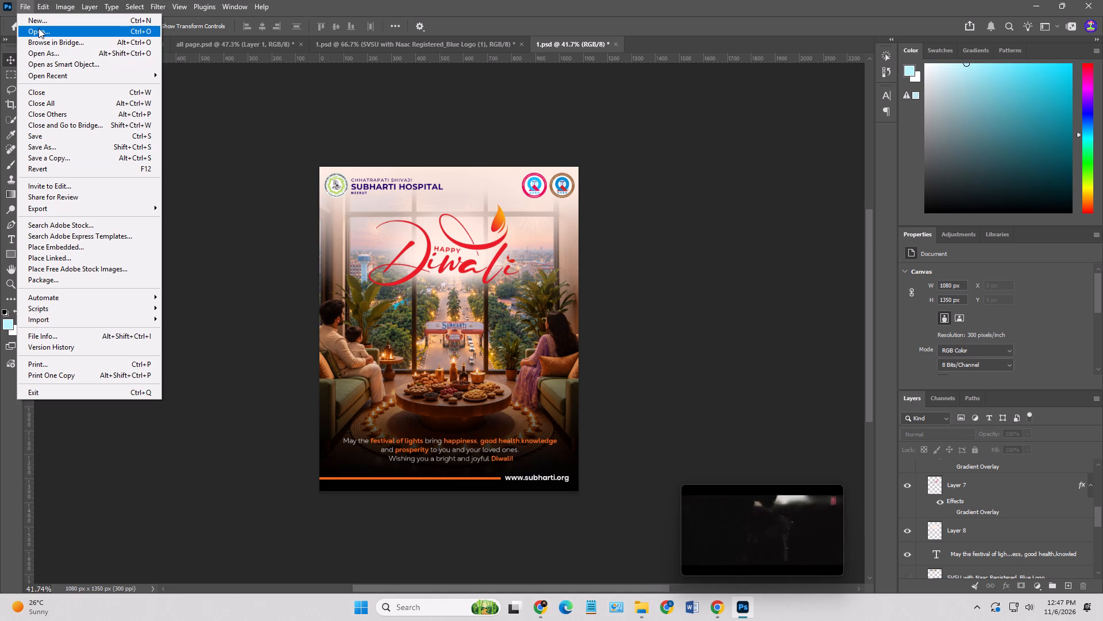
left_click_drag(38, 28, 182, 76)
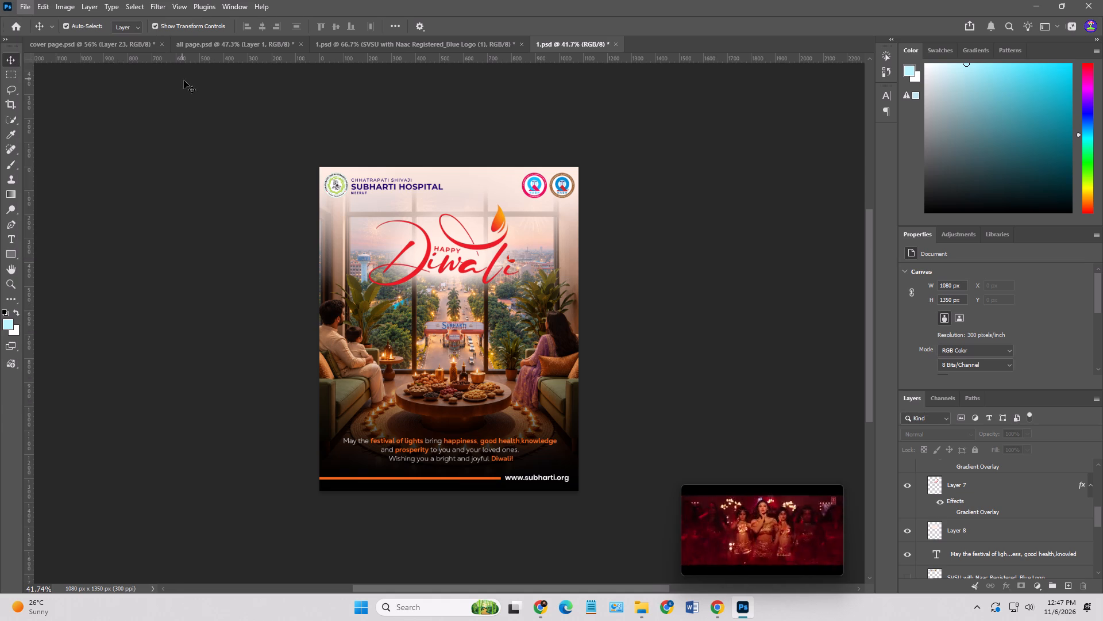
left_click(21, 28)
scroll(253, 335, "down", 3)
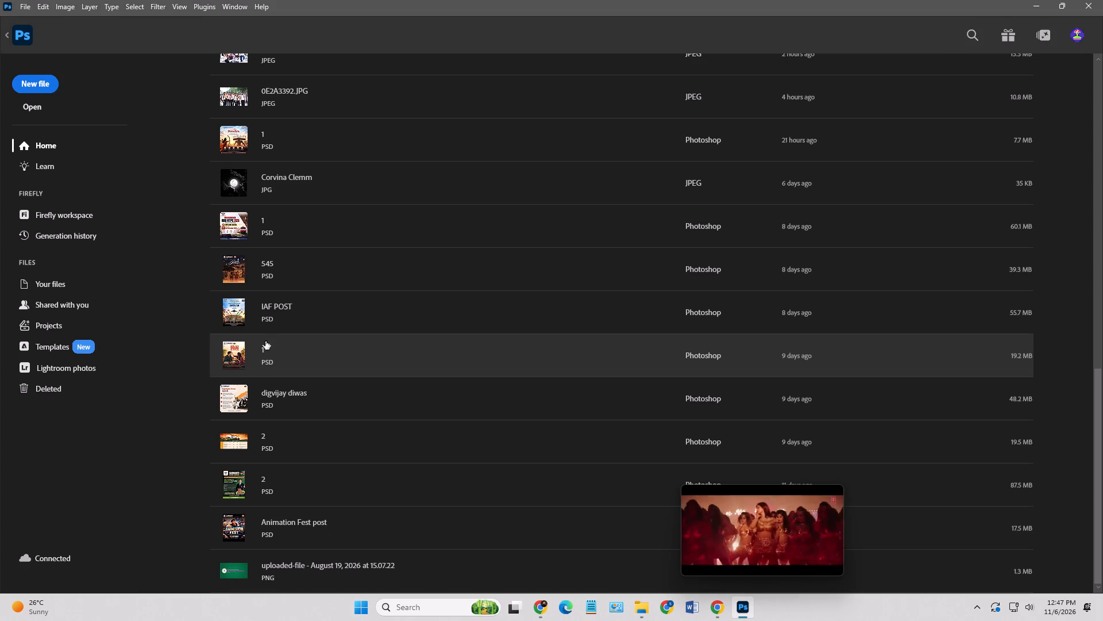
left_click(290, 359)
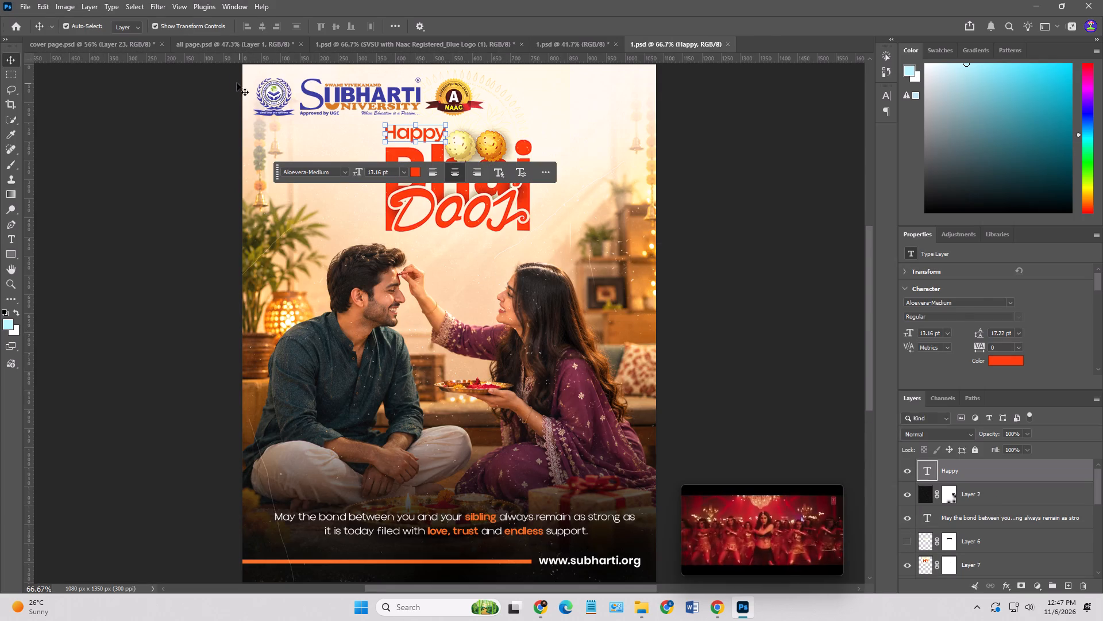
Hide the Layer 2 Linear Dodge overlay that covers the Bhai Dooj poster.
left_click(236, 83)
left_click(275, 93)
left_click(284, 99)
left_click(742, 240)
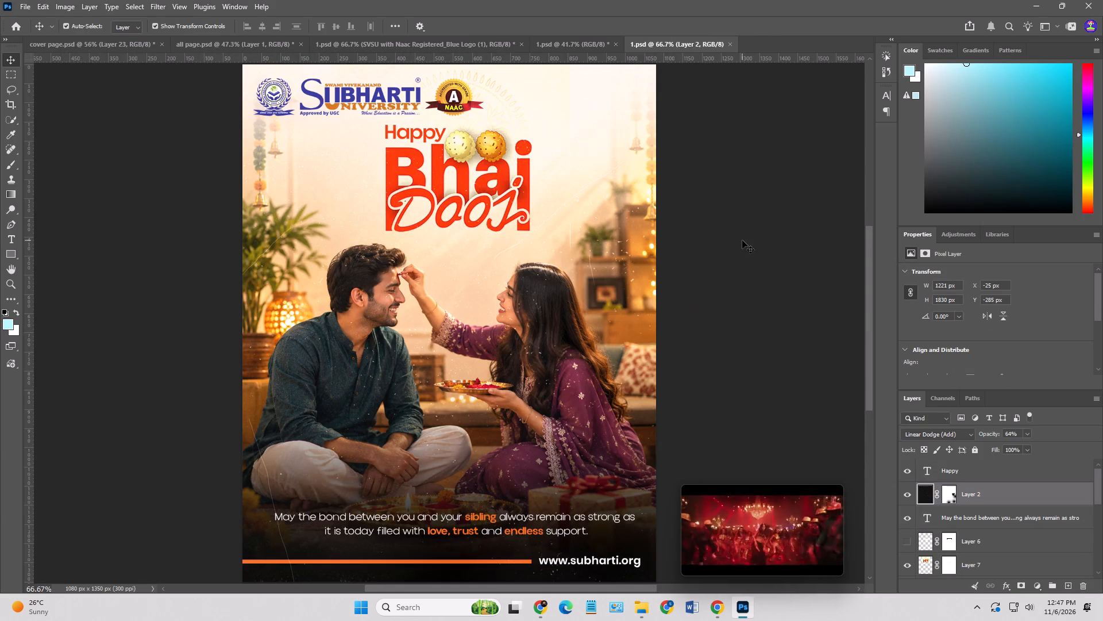
left_click(425, 107)
left_click(913, 497)
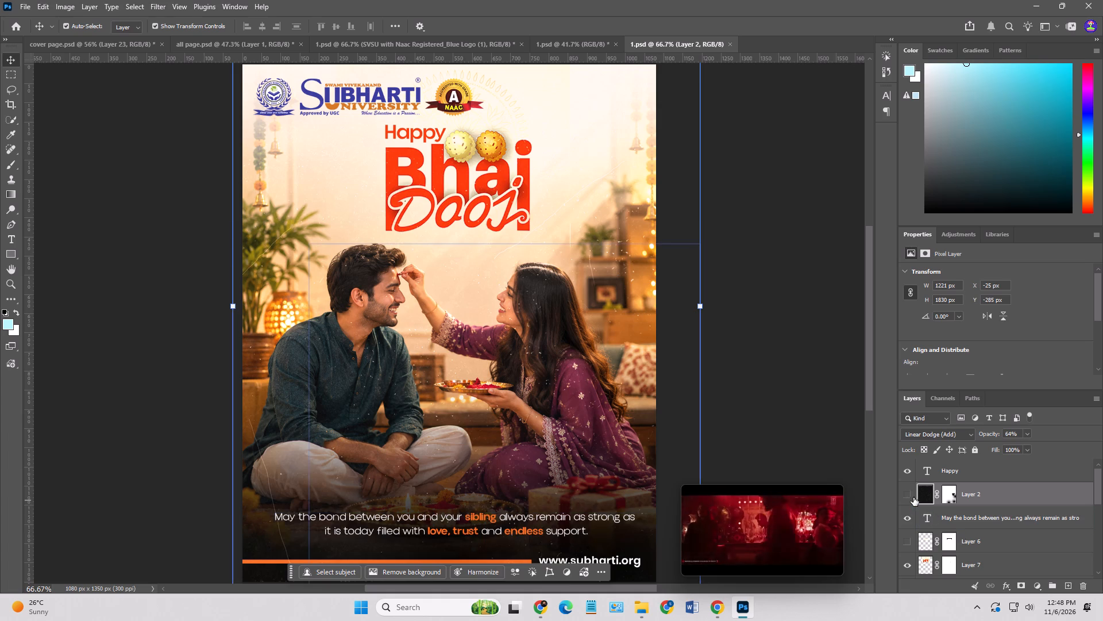
left_click(775, 356)
Hide Layer 4, the Subharti University logo, on the Bhai Dooj poster.
left_click(267, 100)
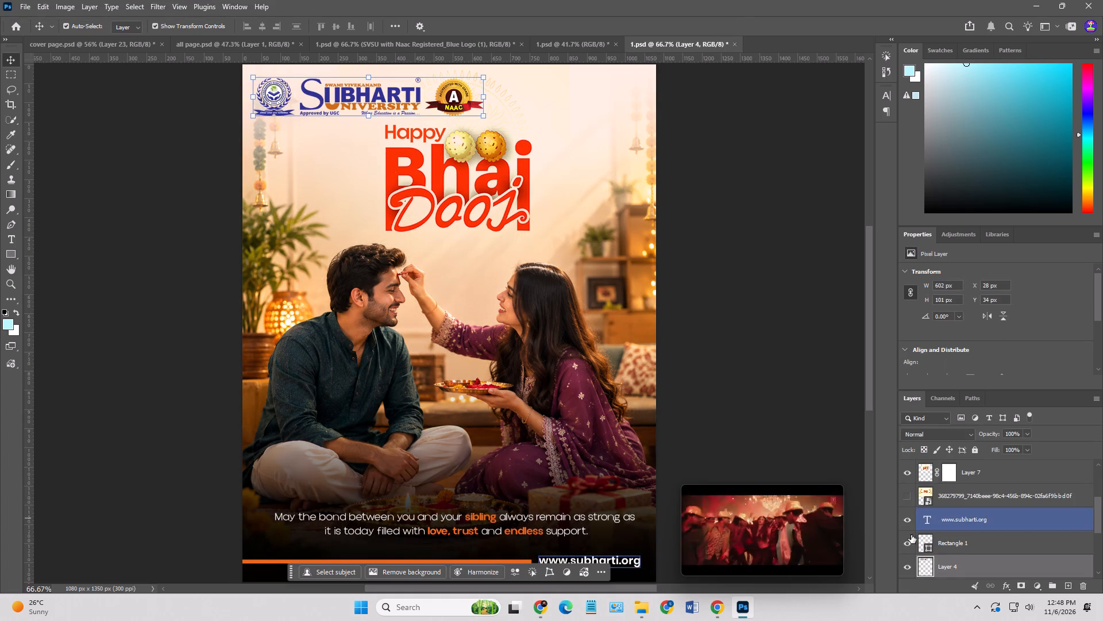
left_click(909, 566)
Copy the CSSH3 (1), freepik__background__46801 and Layer 10 hospital logos from the Diwali poster and paste them in place on the Bhai Dooj poster.
left_click(364, 43)
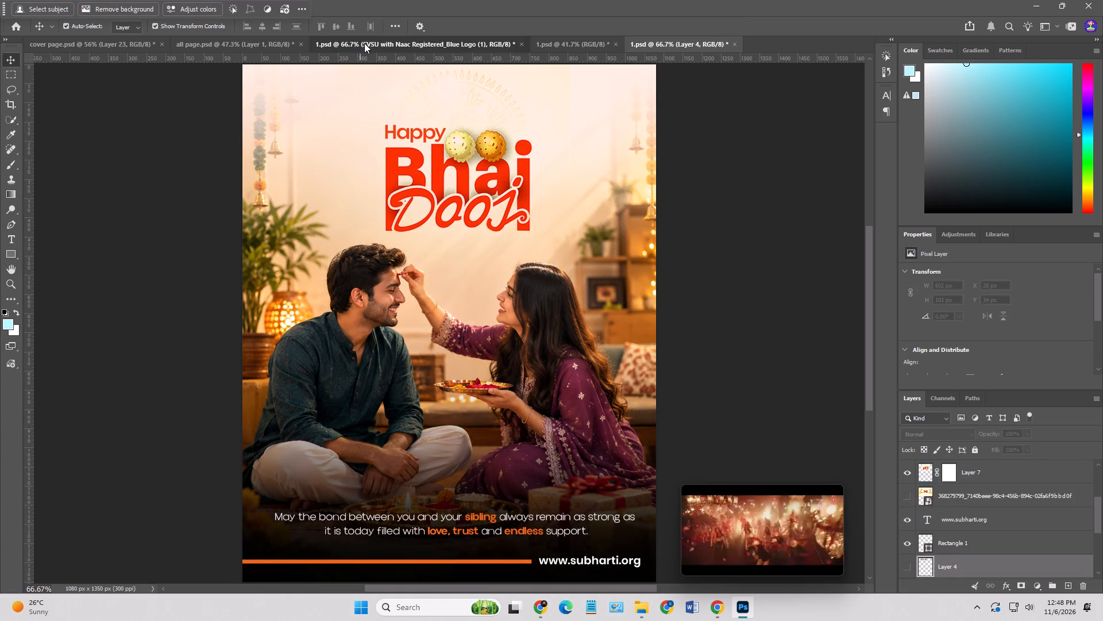
left_click(546, 49)
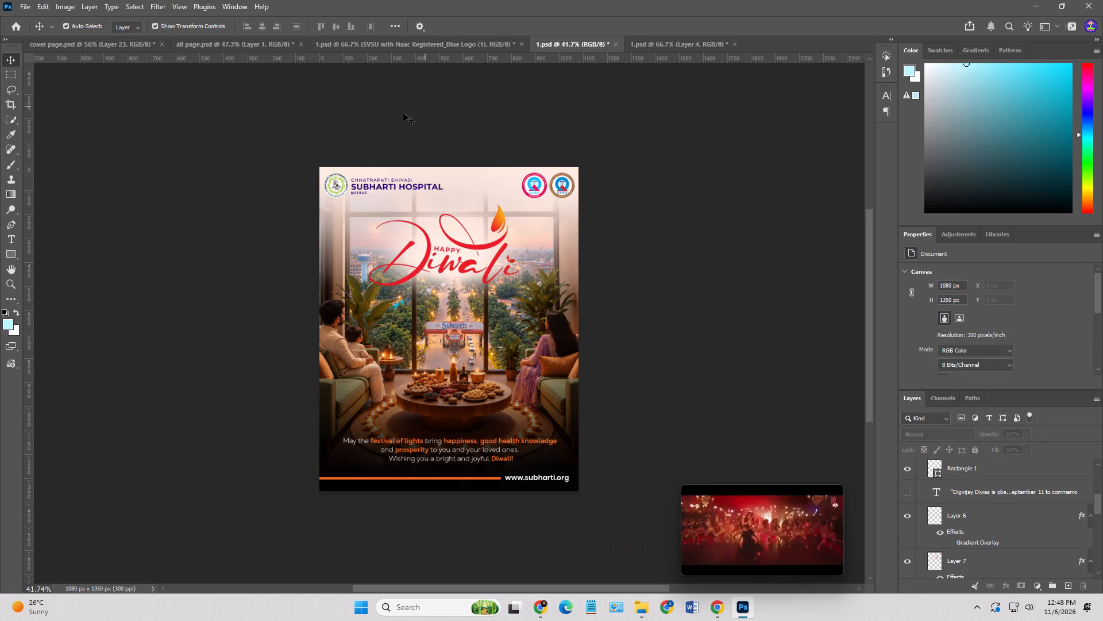
left_click(338, 182)
scroll(963, 481, "up", 1)
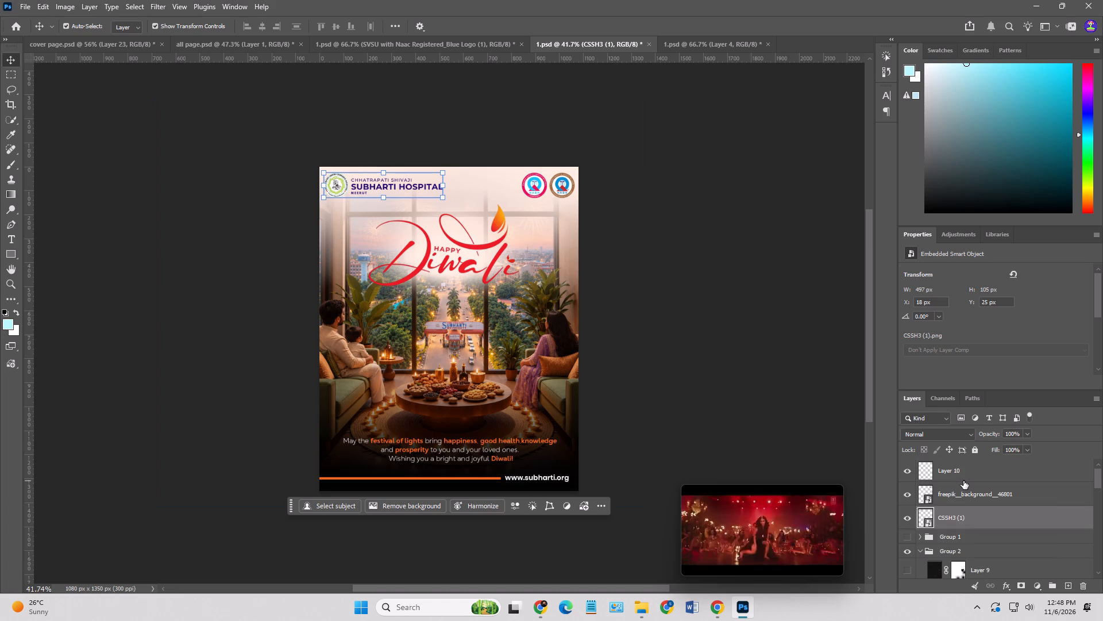
scroll(963, 481, "up", 5)
left_click(962, 475, "shift")
key("ctrl+c")
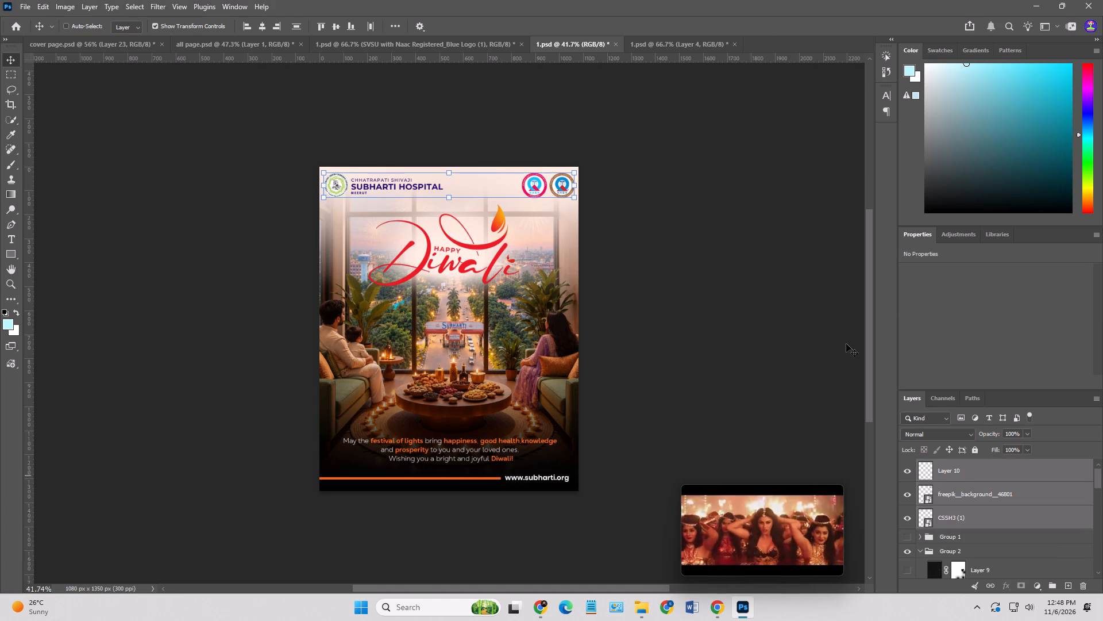
left_click(664, 49)
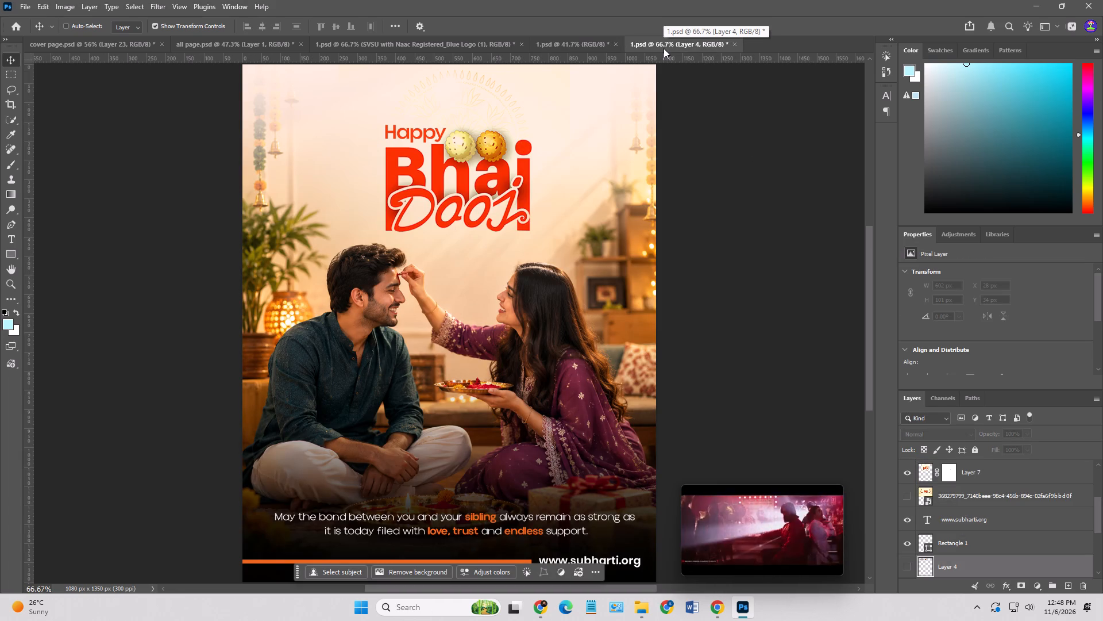
key("ctrl+shift+v")
scroll(626, 122, "up", 7)
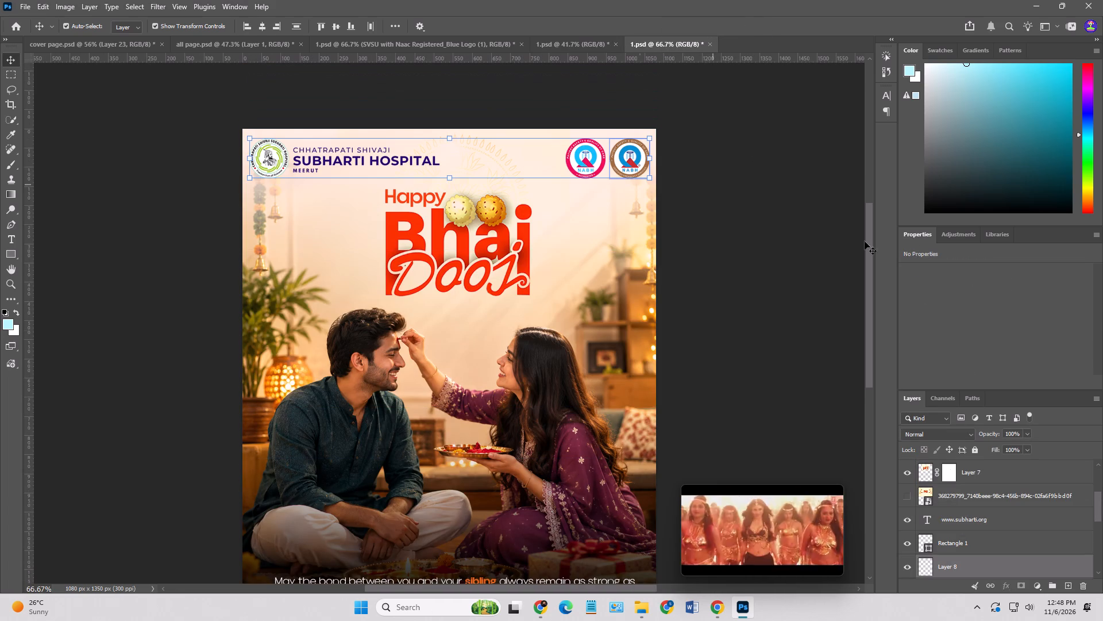
left_click(809, 241)
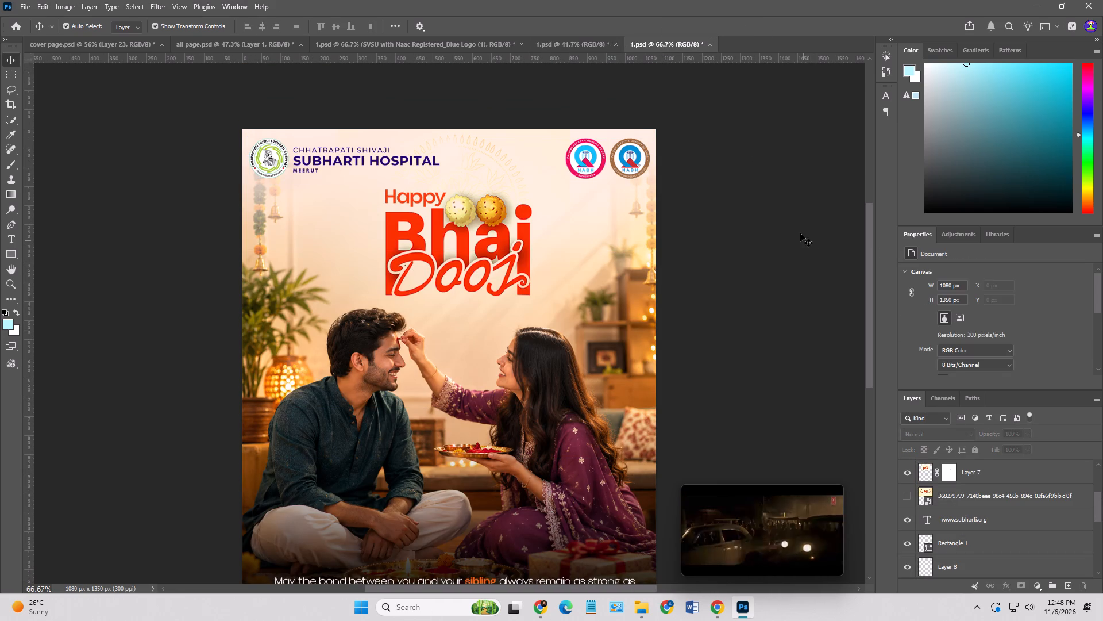
On the Diwali poster, enlarge the CSSH3 (1) hospital logo to about 537 × 114 px, positioned near X 24, Y 21 px.
scroll(797, 232, "down", 7)
left_click(571, 34)
left_click(573, 39)
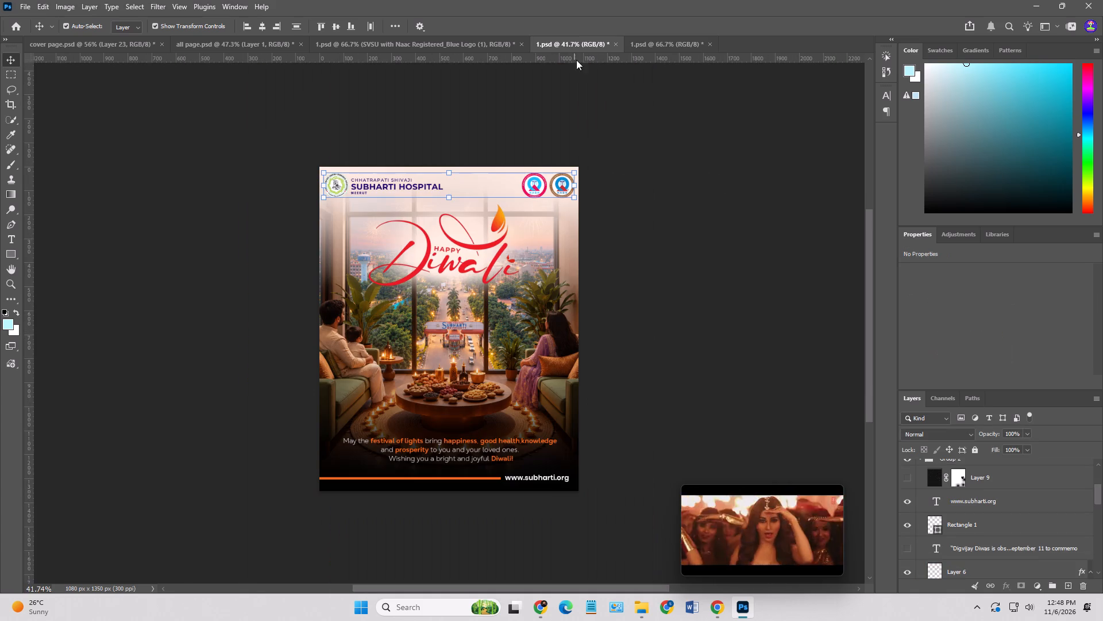
left_click(626, 177)
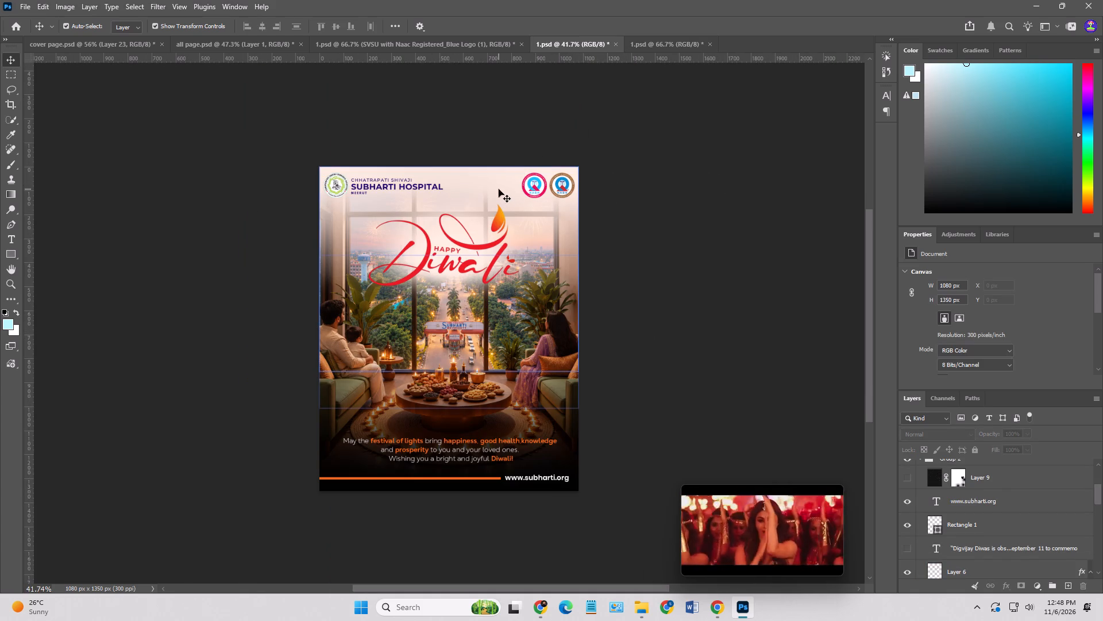
left_click(397, 184)
left_click(407, 187)
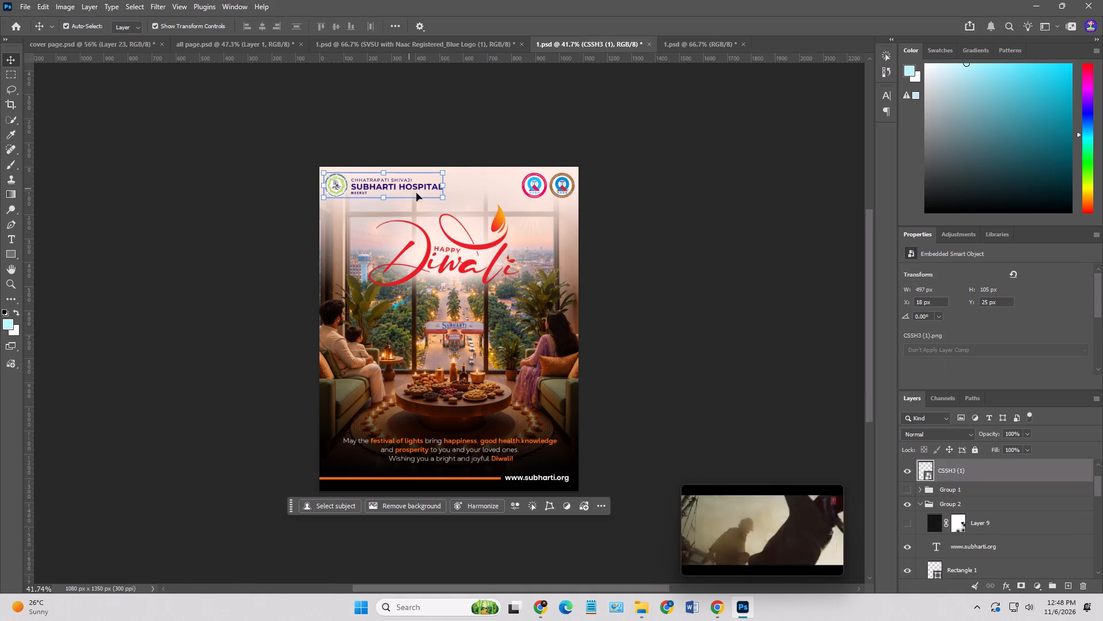
scroll(448, 200, "up", 6, "alt")
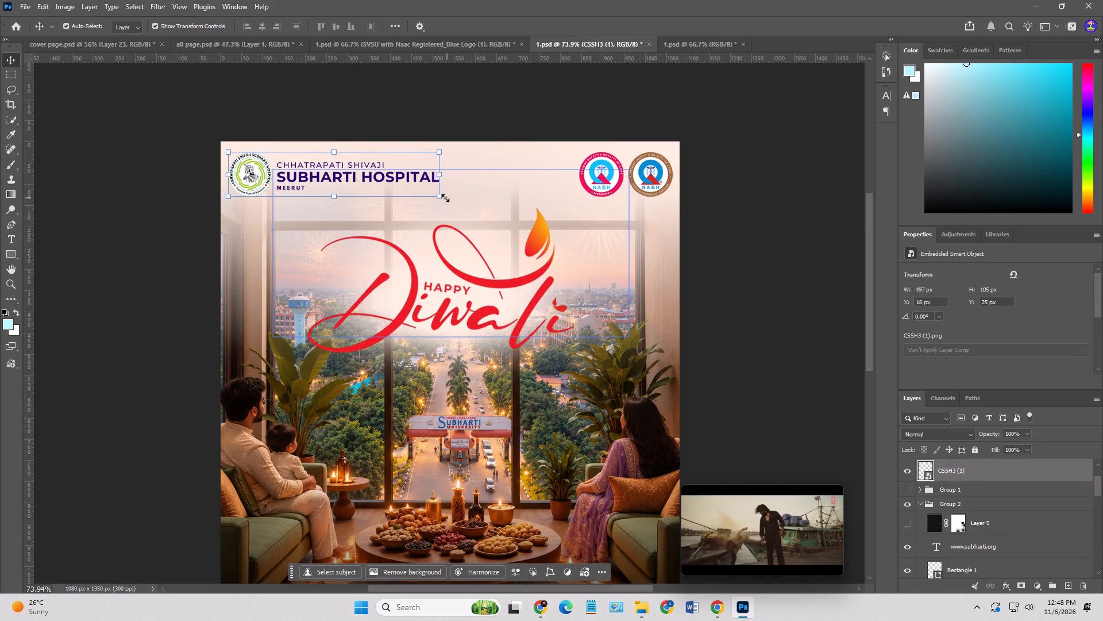
left_click_drag(445, 198, 469, 200)
key("ctrl+z")
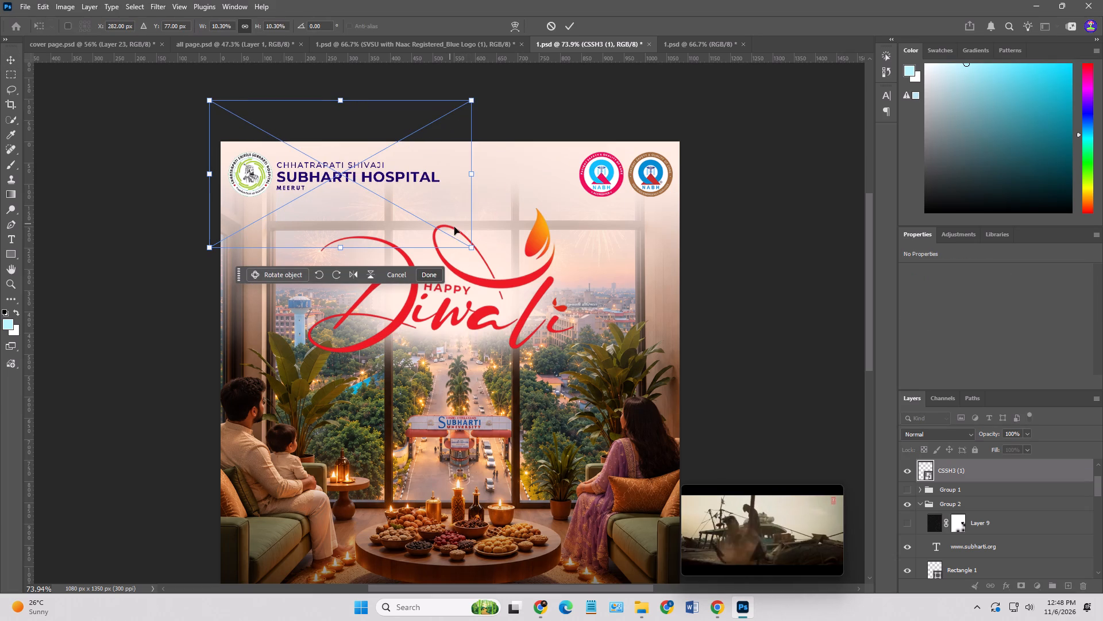
left_click_drag(471, 251, 495, 259)
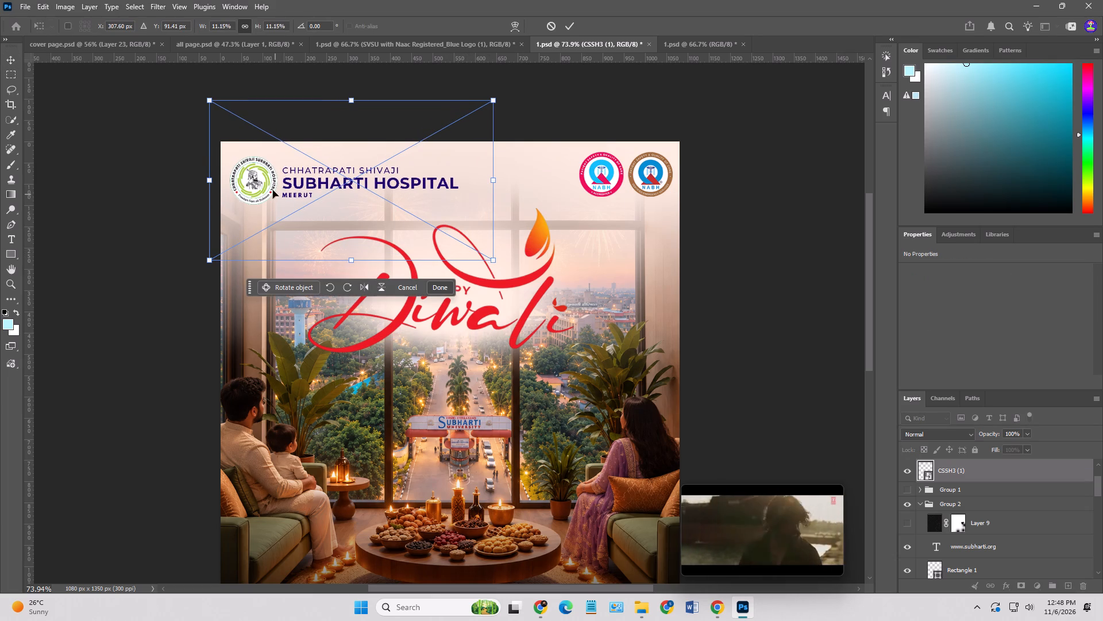
left_click(275, 186)
key("Return")
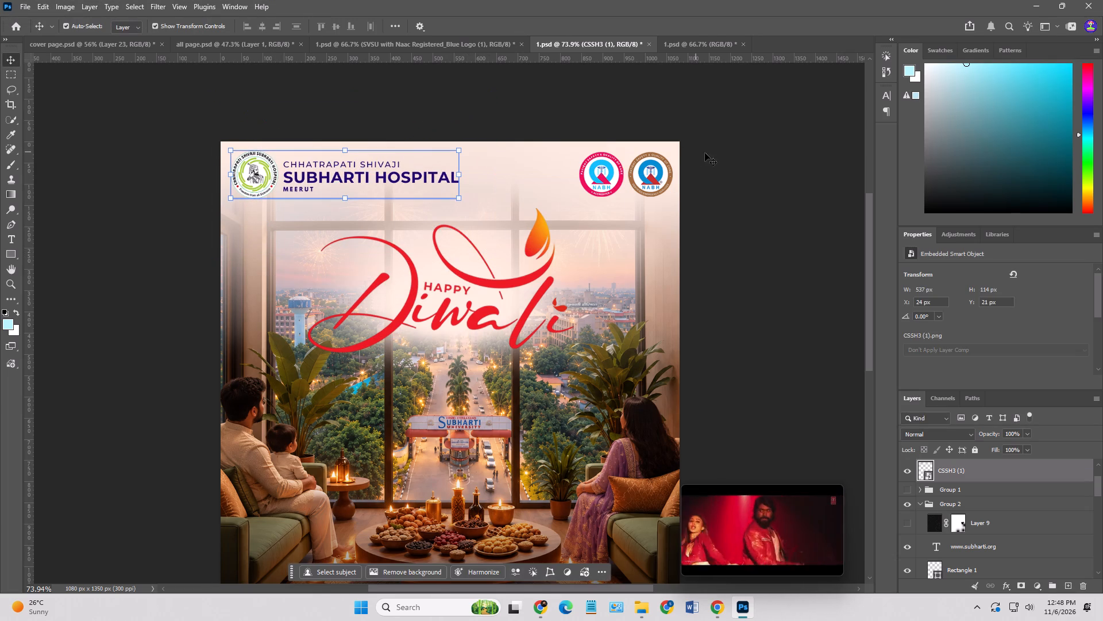
Enlarge the two NABH logos together on the Diwali poster to about 106%.
left_click(593, 177)
left_click(650, 186, "shift")
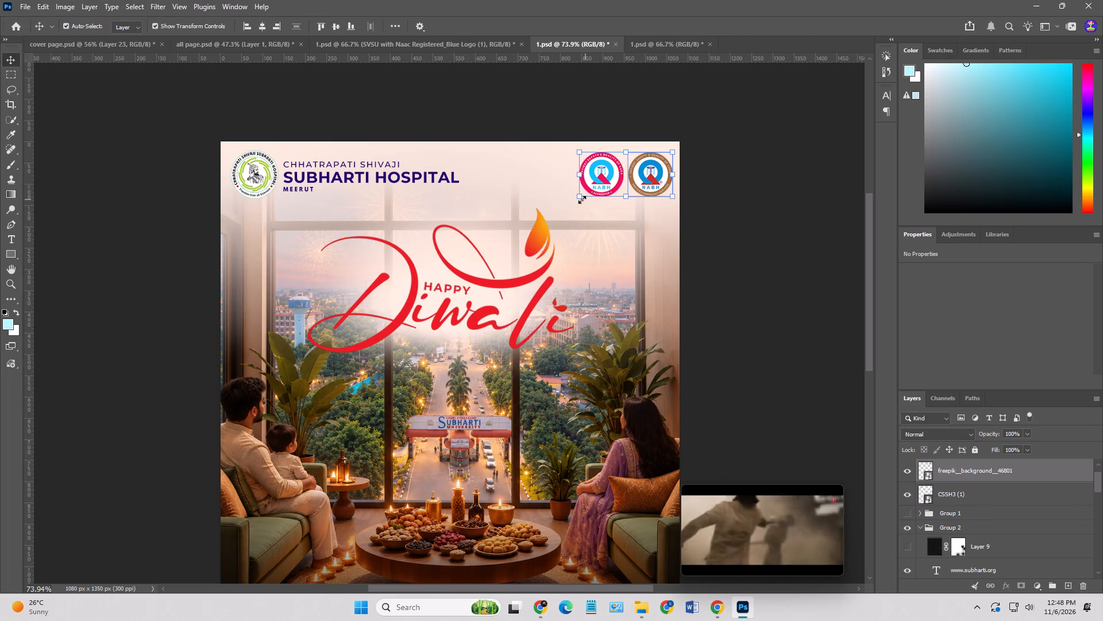
left_click_drag(580, 200, 574, 202)
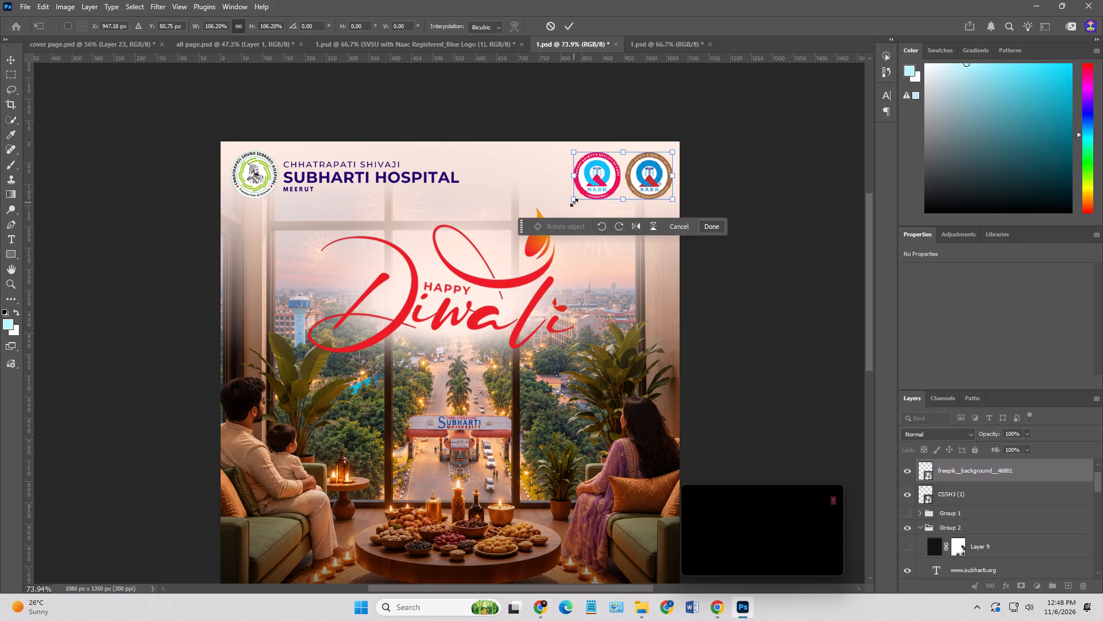
key("Return")
left_click(784, 189)
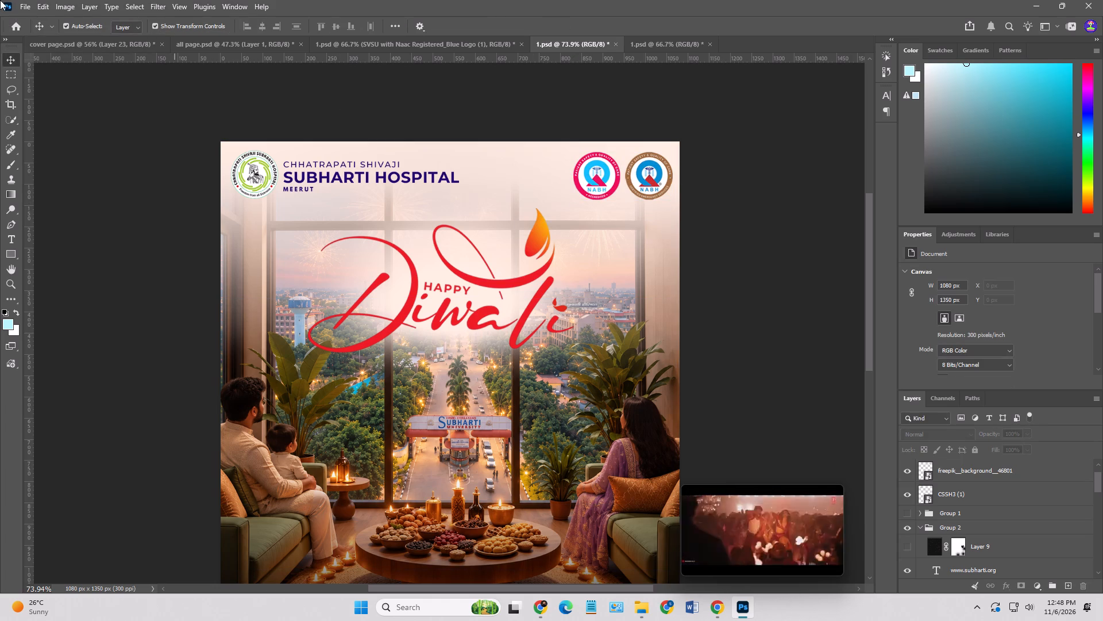
Export the Diwali poster as a JPG to the Festival poster folder, replacing the existing file 1.1.
left_click(20, 5)
left_click(72, 208)
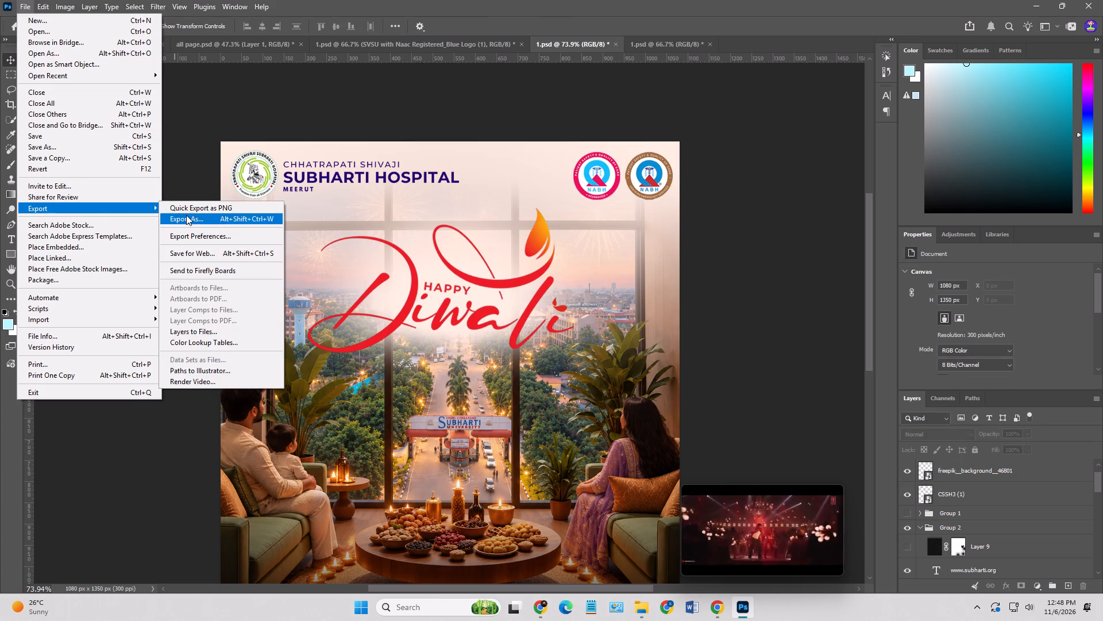
left_click(186, 215)
left_click(951, 540)
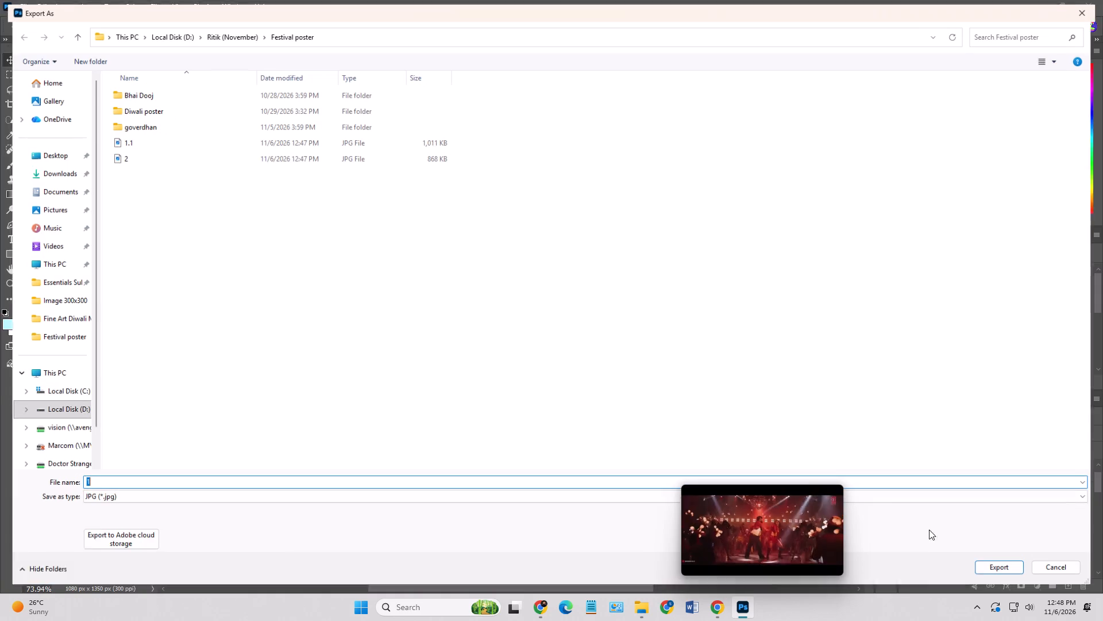
left_click(165, 139)
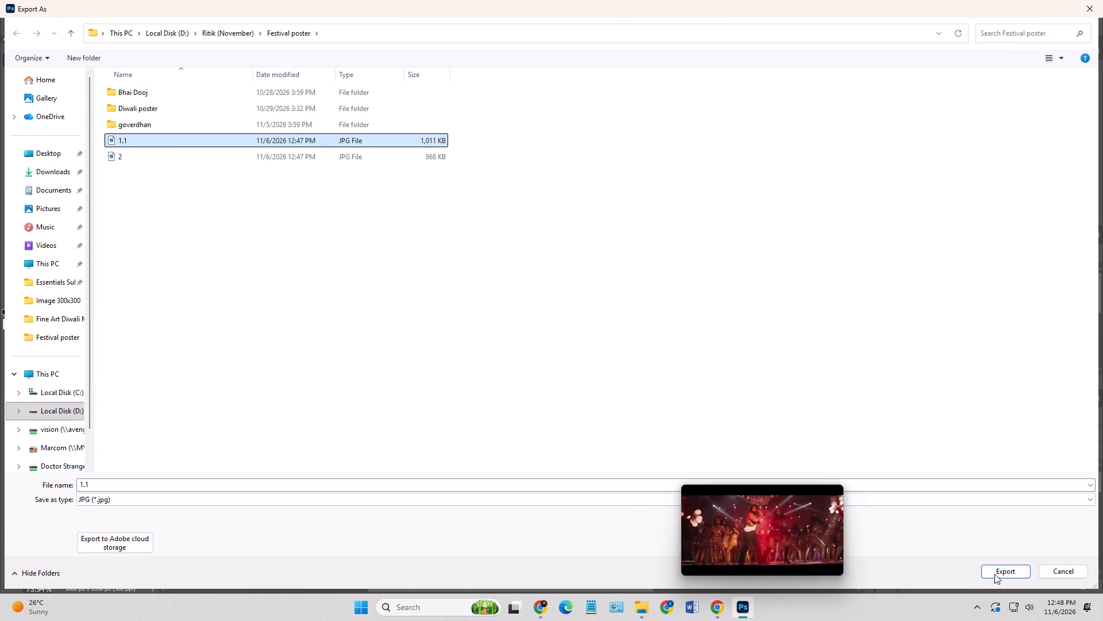
left_click(995, 574)
left_click(578, 301)
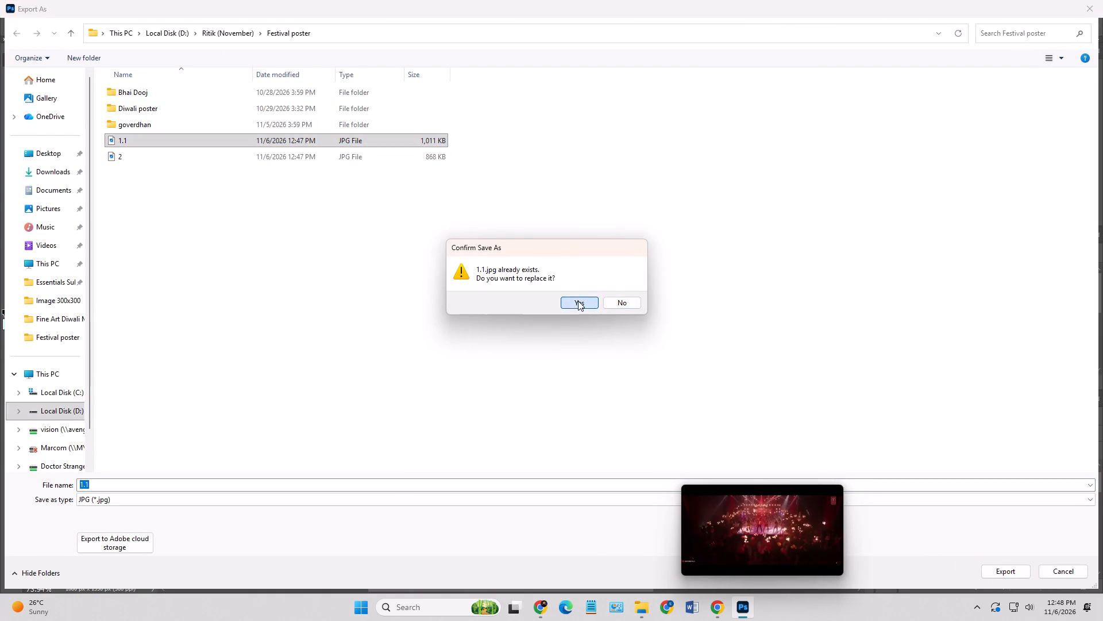
Switch to the Govardhan Puja poster.
left_click(455, 44)
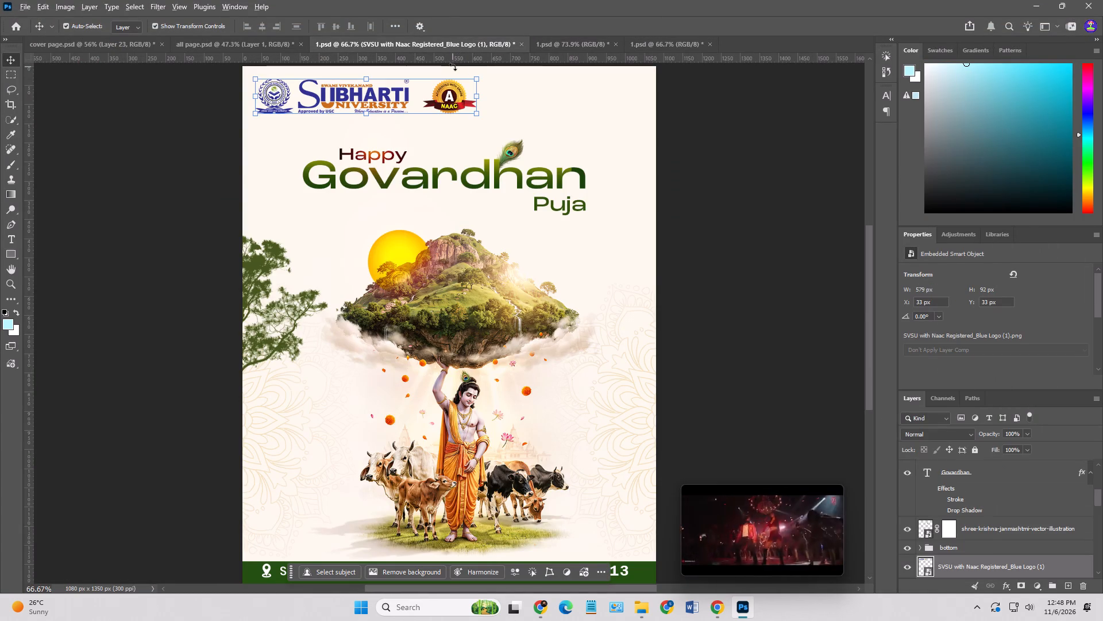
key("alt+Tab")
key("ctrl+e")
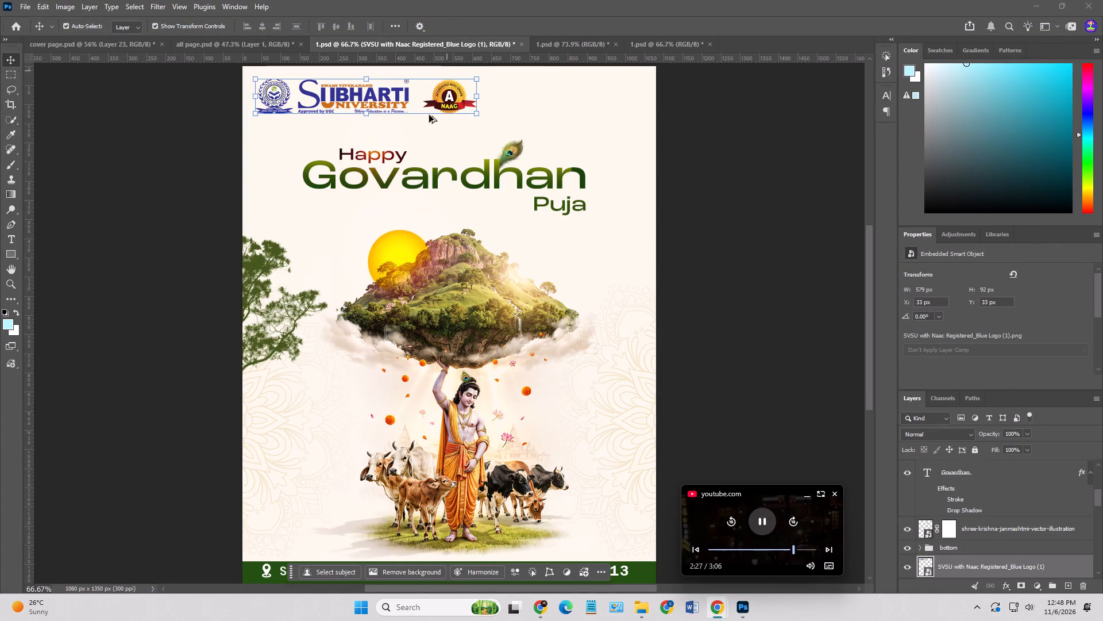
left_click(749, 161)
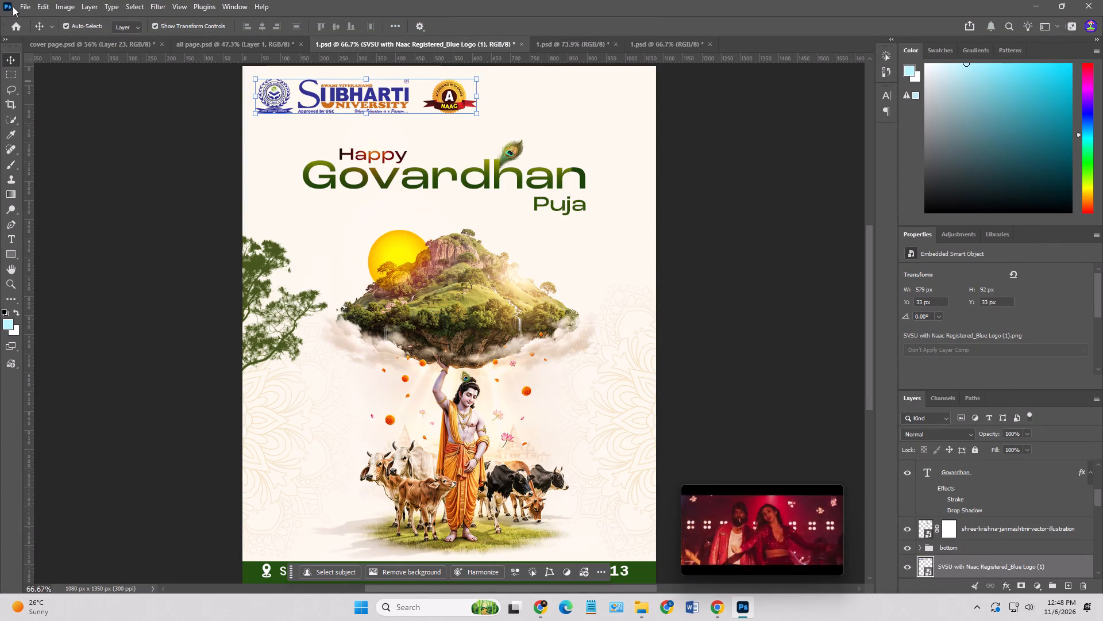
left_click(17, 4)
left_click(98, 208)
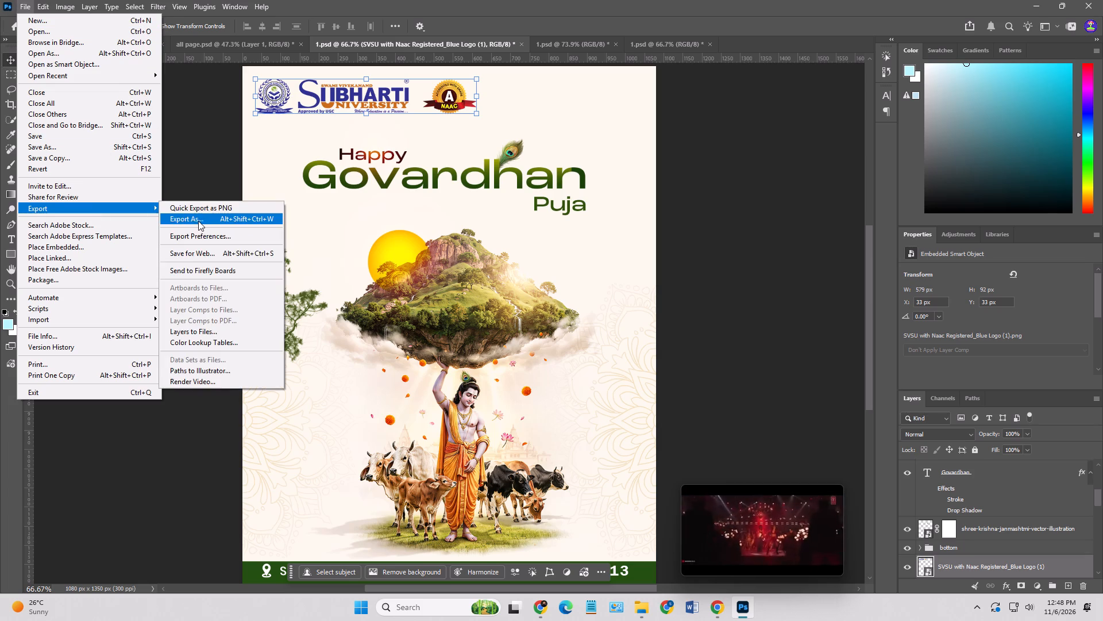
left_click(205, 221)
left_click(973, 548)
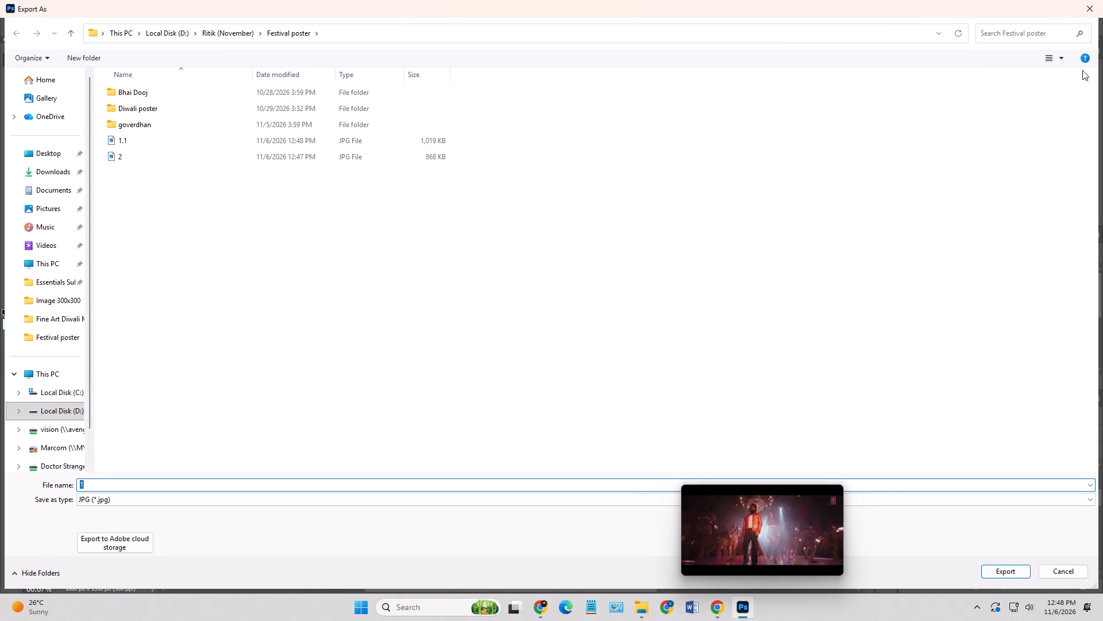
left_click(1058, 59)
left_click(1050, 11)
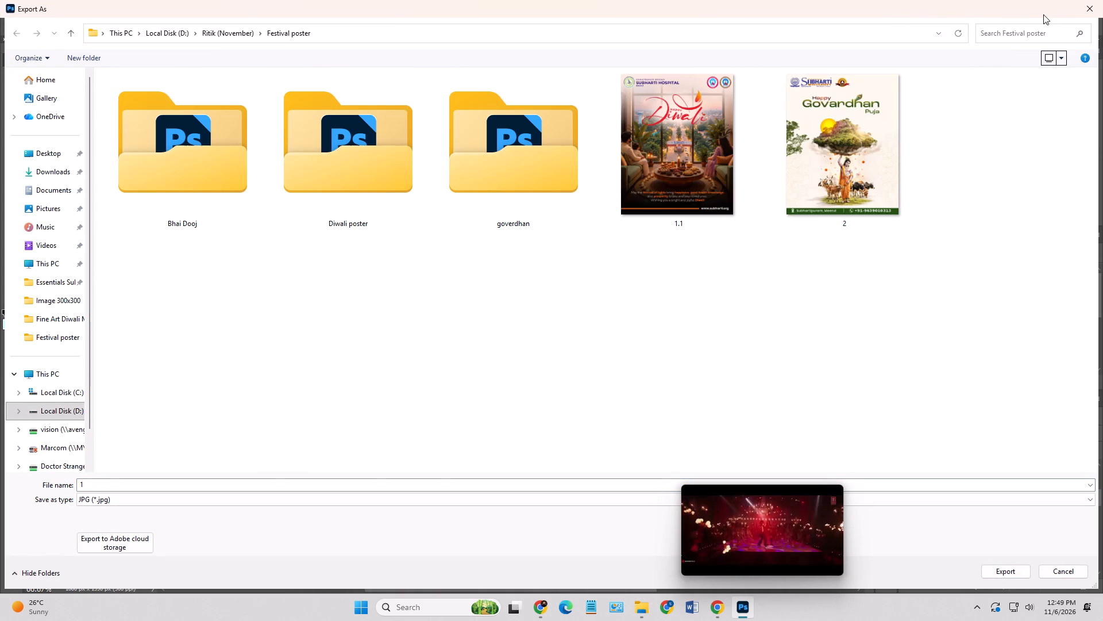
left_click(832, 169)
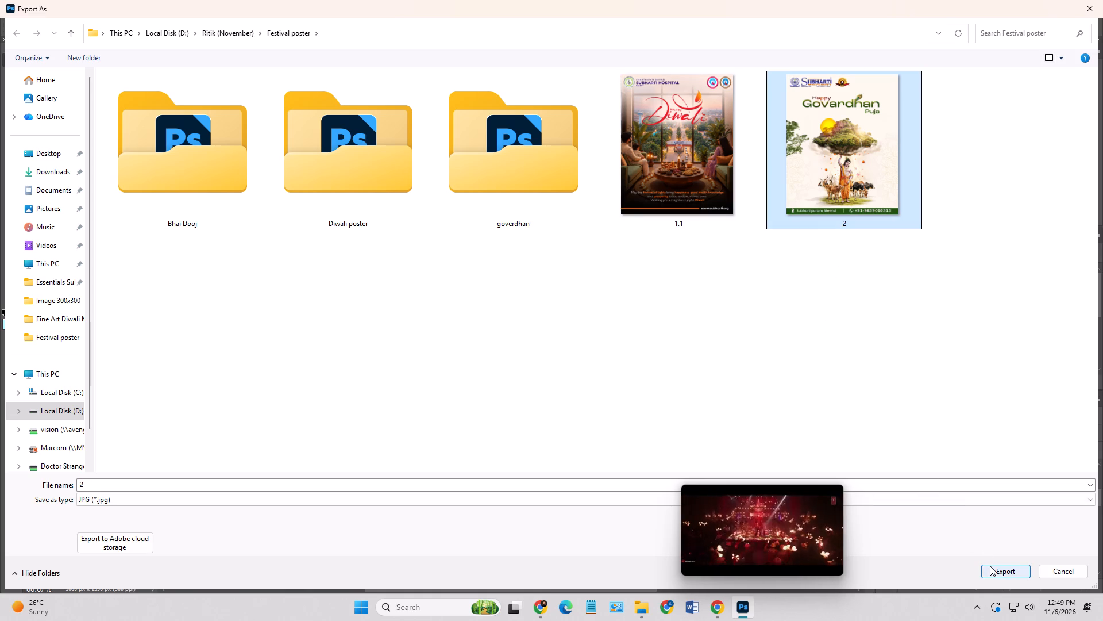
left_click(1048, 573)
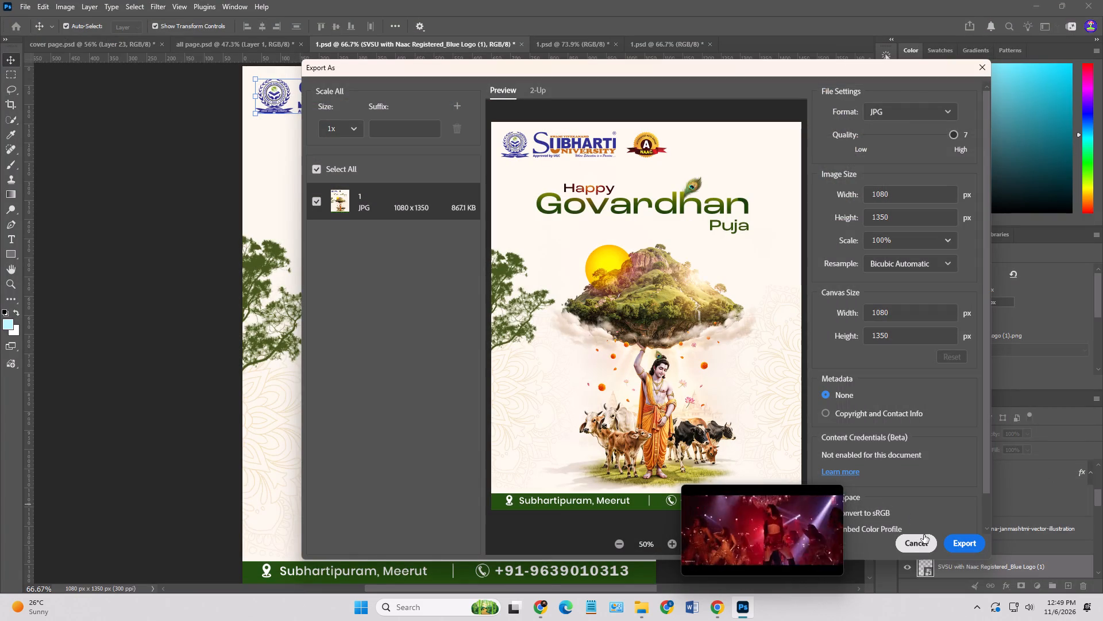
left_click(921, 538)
Hide the bottom layer group, the green address and phone strip, on the Govardhan Puja poster.
scroll(464, 313, "down", 11)
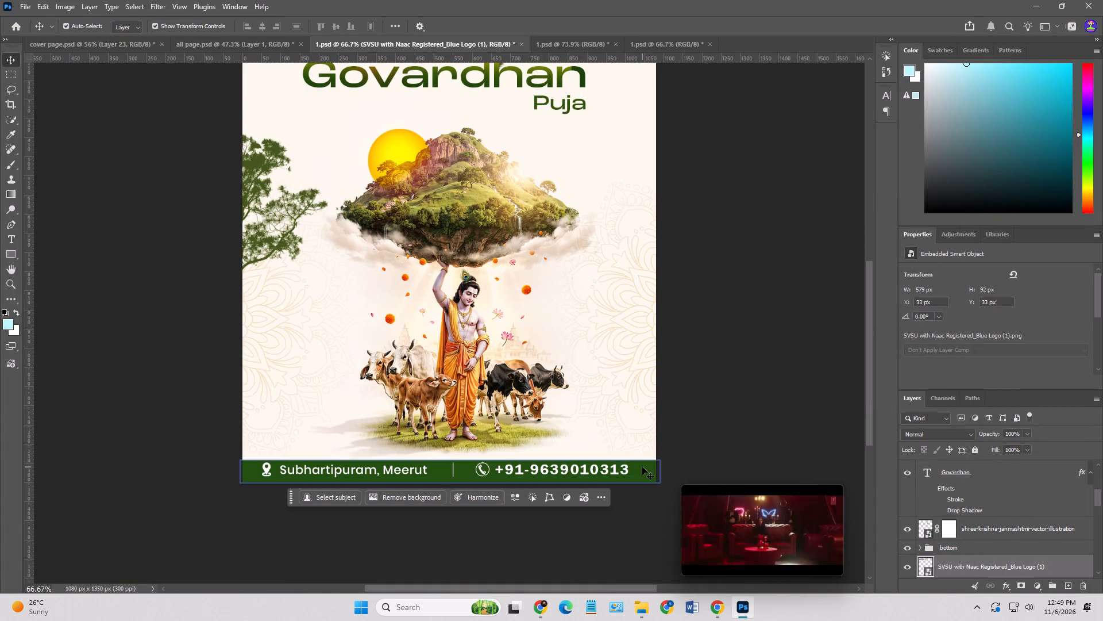
left_click(642, 467)
scroll(963, 554, "up", 3)
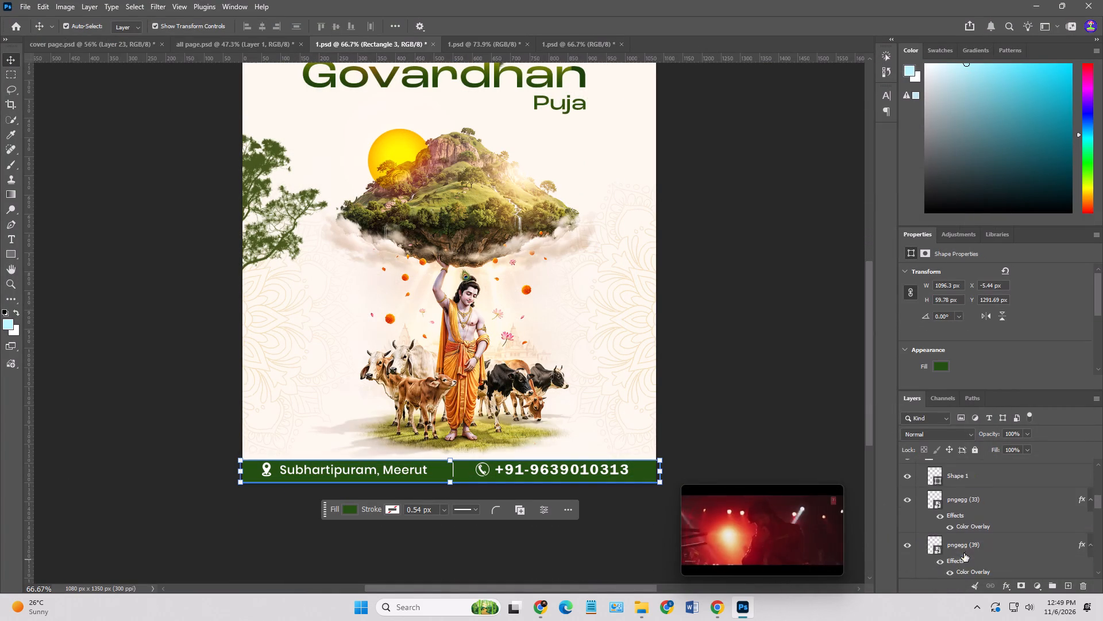
scroll(964, 553, "up", 4)
left_click(919, 551)
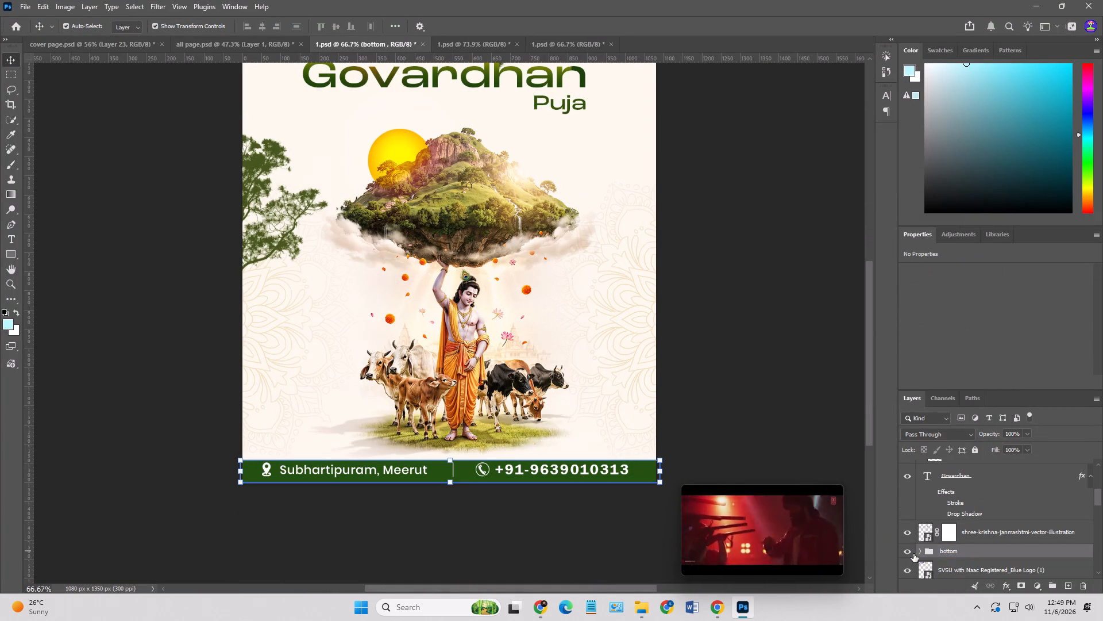
left_click(912, 554)
left_click(456, 45)
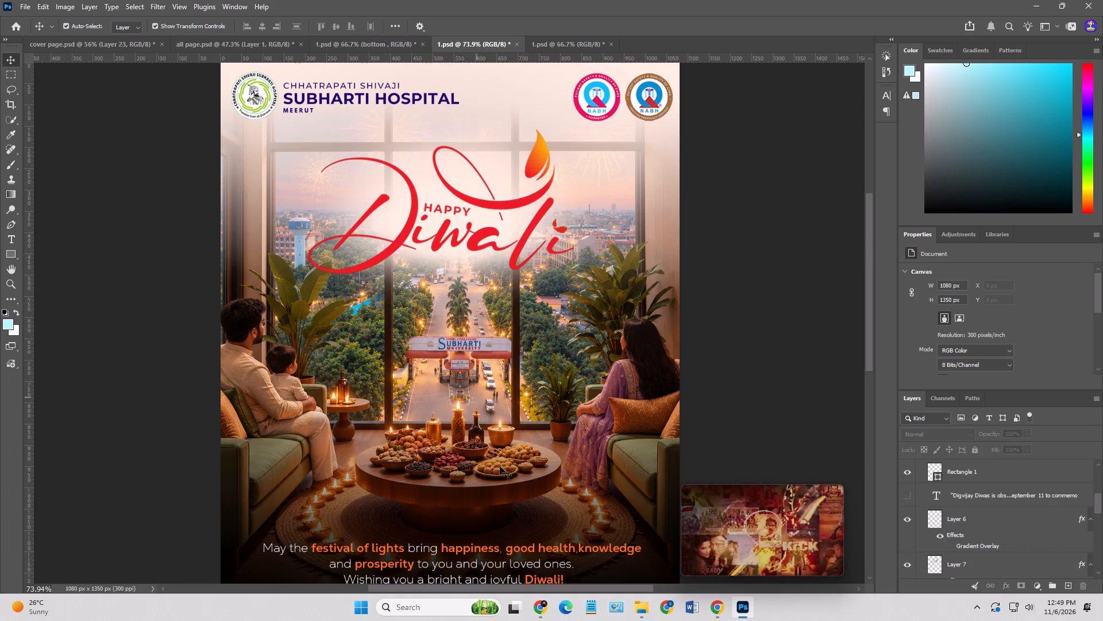
scroll(489, 465, "down", 11)
scroll(497, 474, "up", 12)
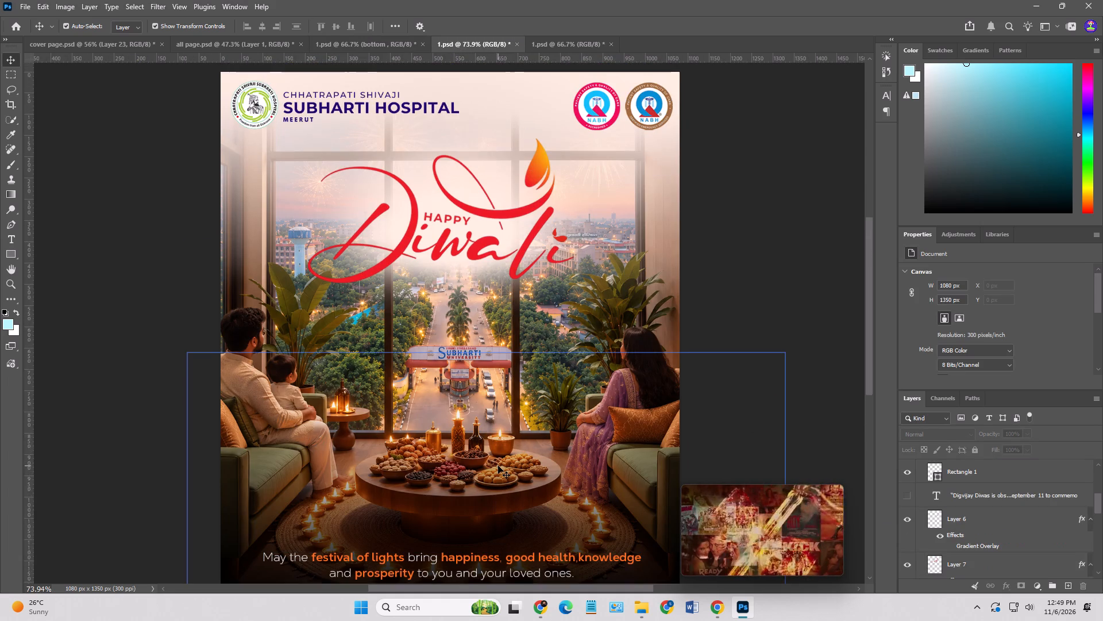
scroll(498, 466, "down", 20)
left_click(589, 440)
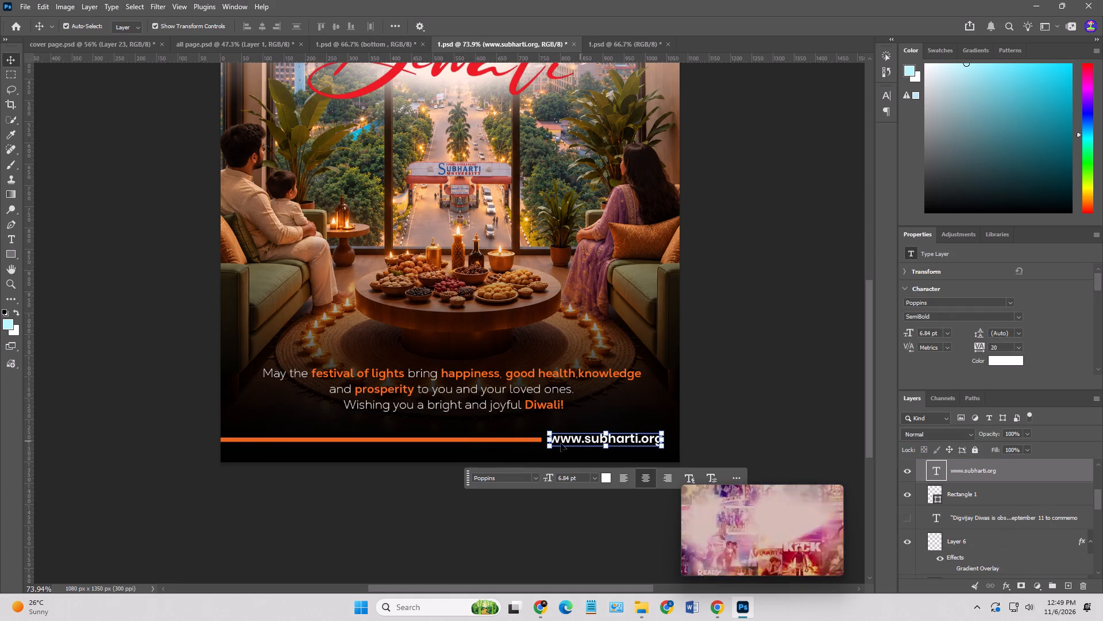
left_click(503, 441, "shift")
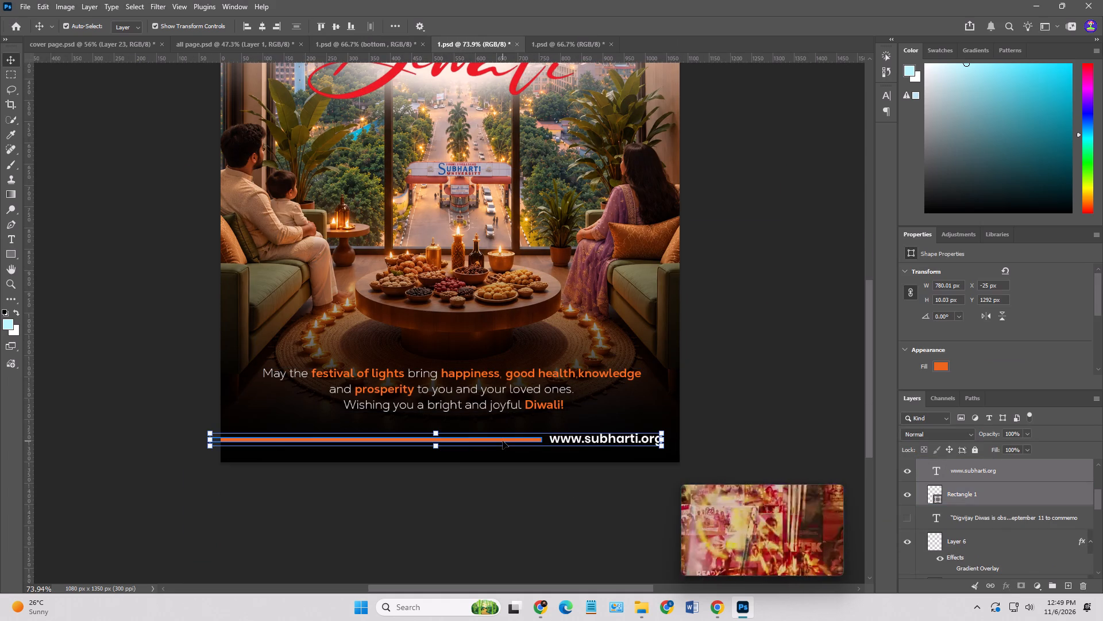
key("ctrl+c")
left_click(337, 45)
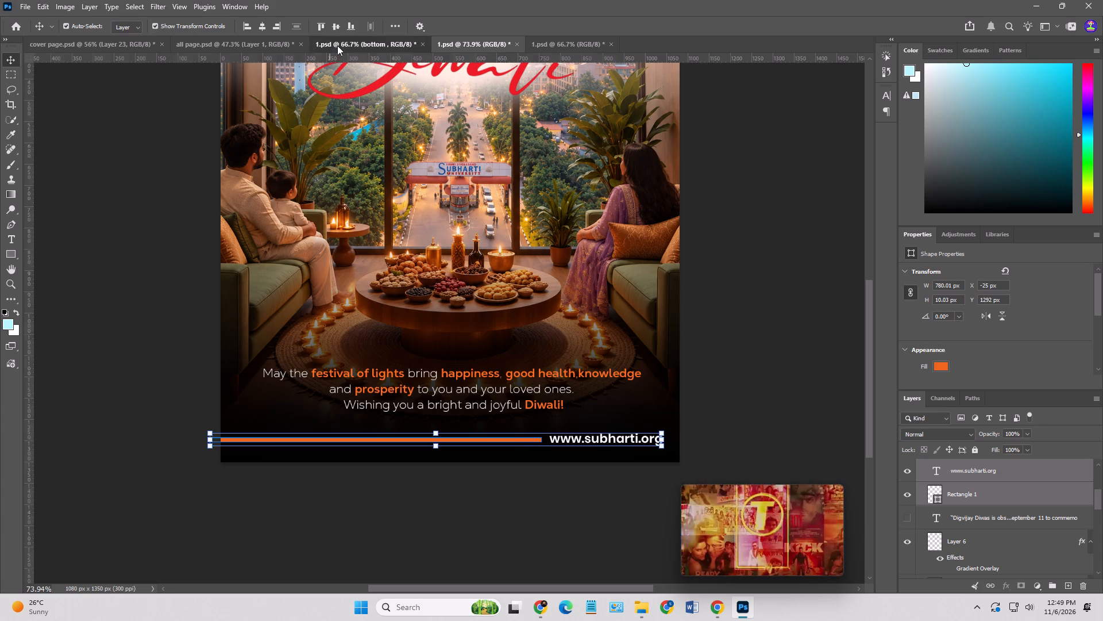
key("ctrl+shift+v")
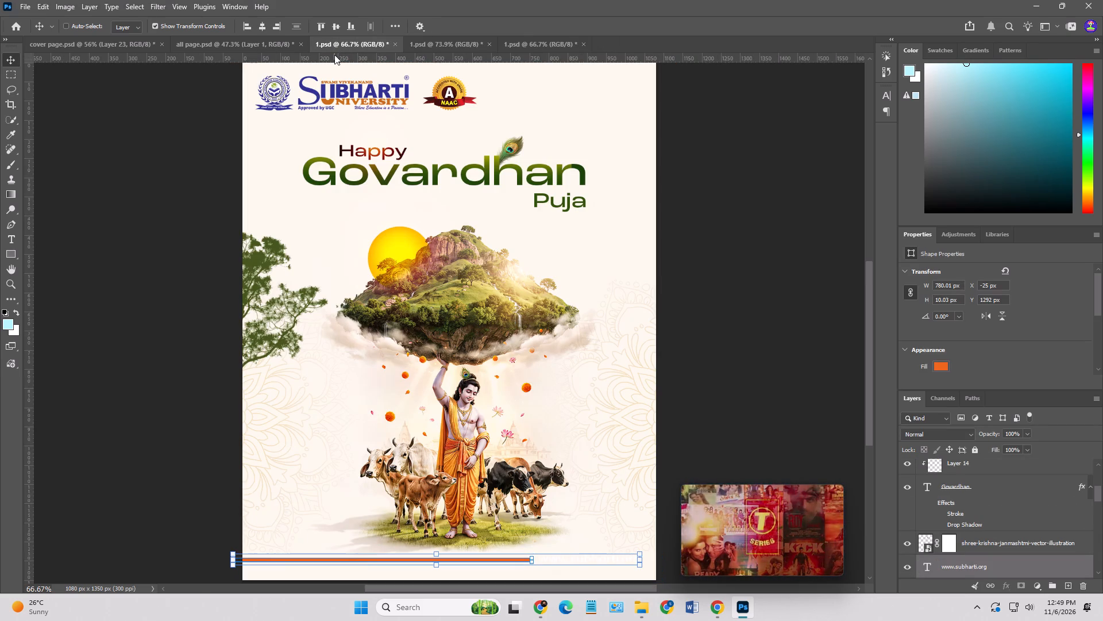
left_click(804, 370)
left_click(583, 558)
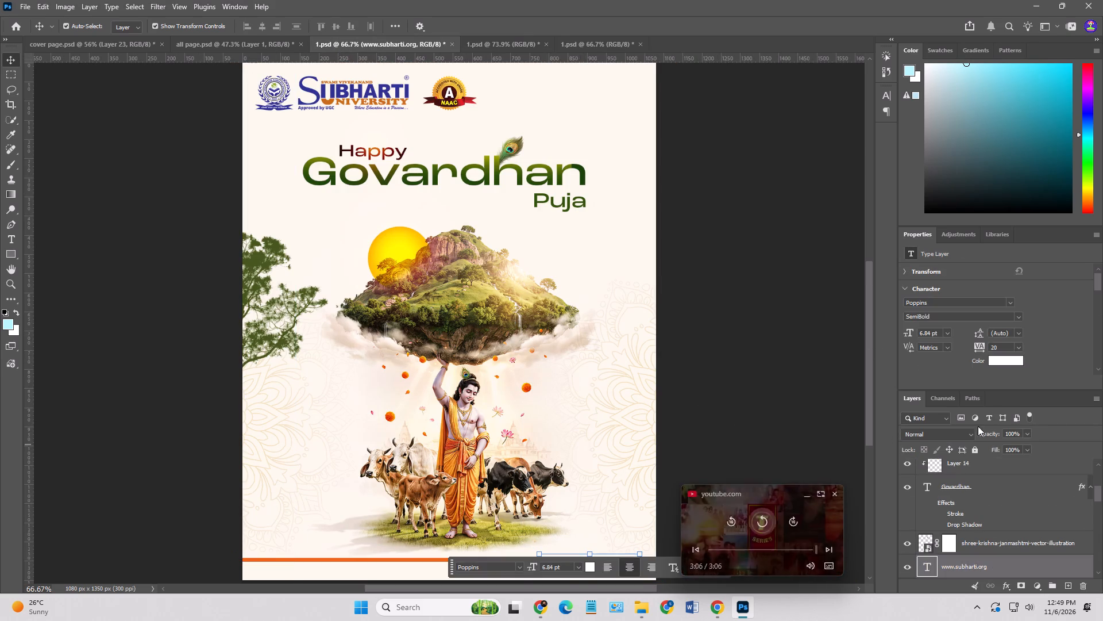
left_click(999, 364)
left_click_drag(826, 369, 805, 384)
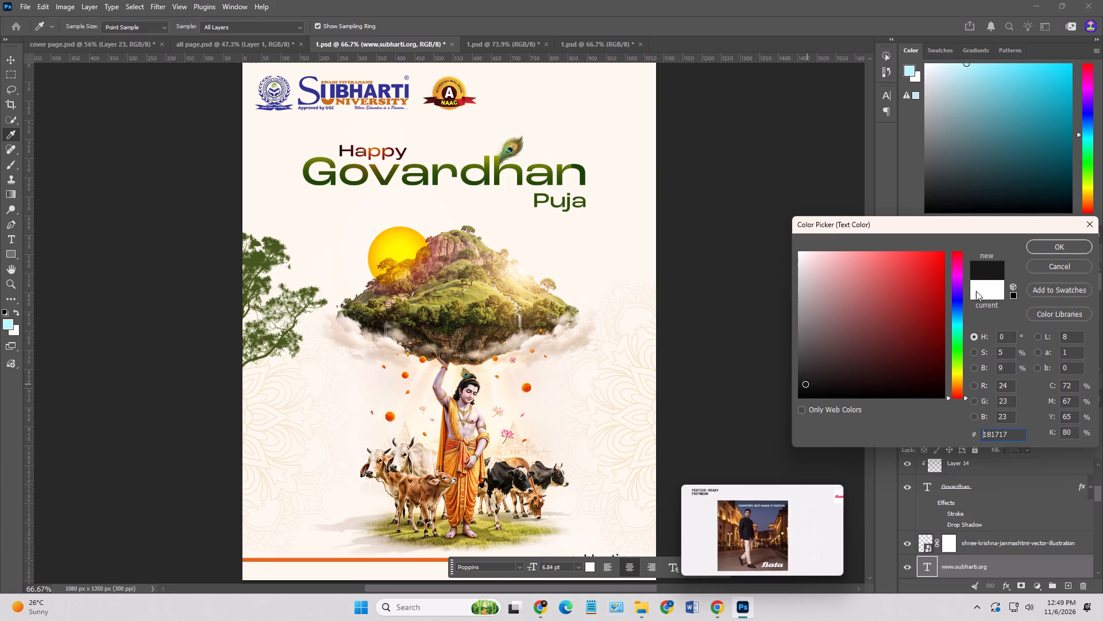
left_click(1054, 245)
scroll(673, 312, "down", 9)
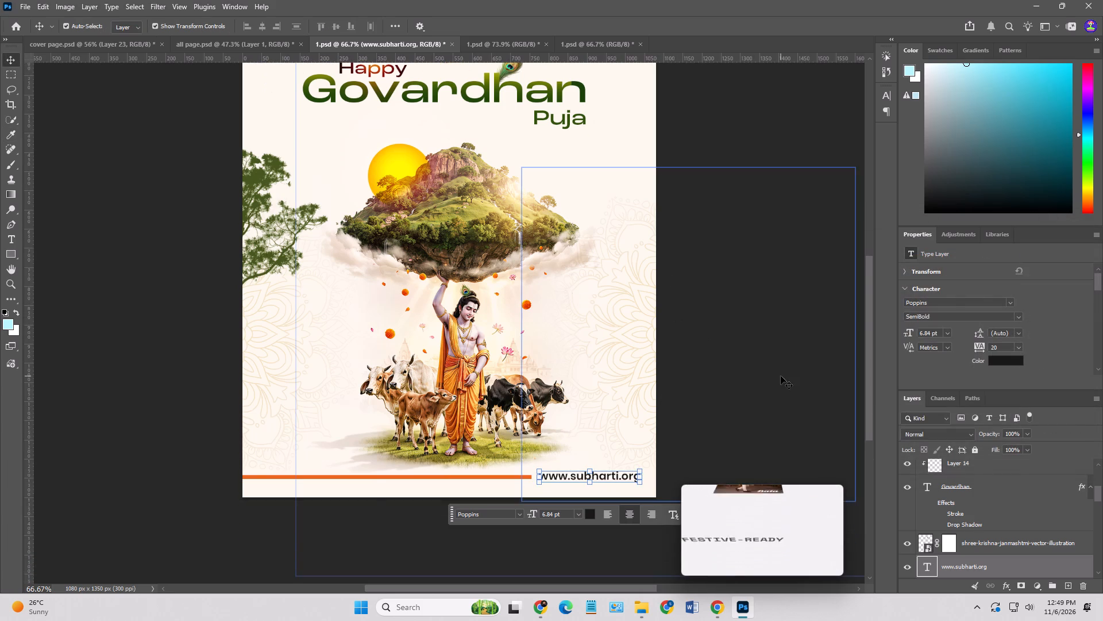
left_click(781, 376)
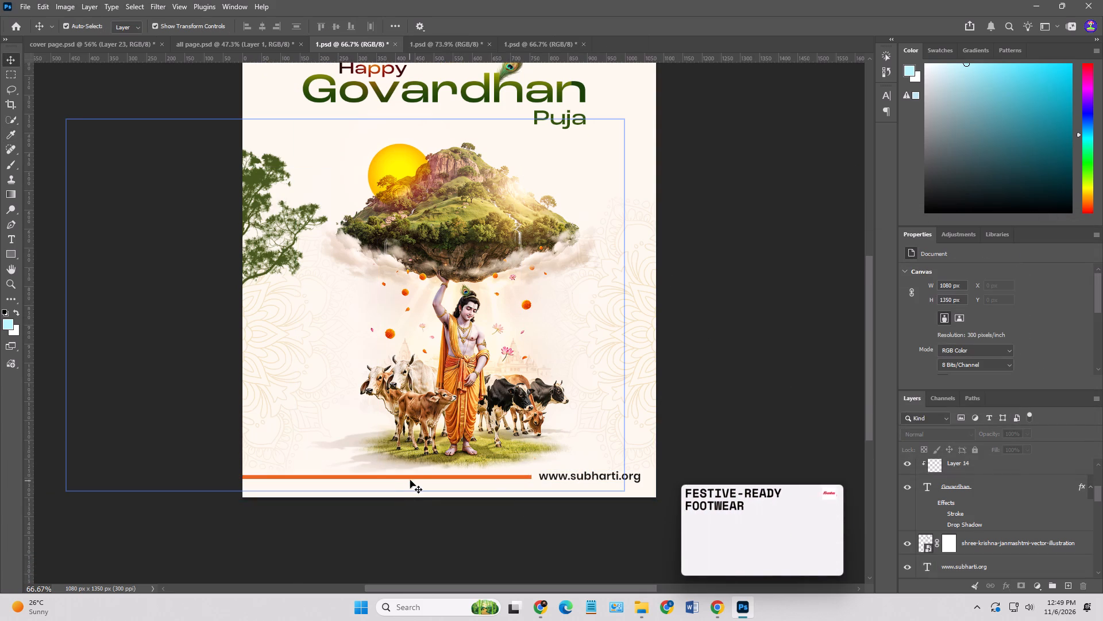
Recolour the orange Rectangle 1 bar on the Govardhan Puja poster to olive green #808d04, sampled from the peacock feather.
left_click(411, 477)
left_click(936, 365)
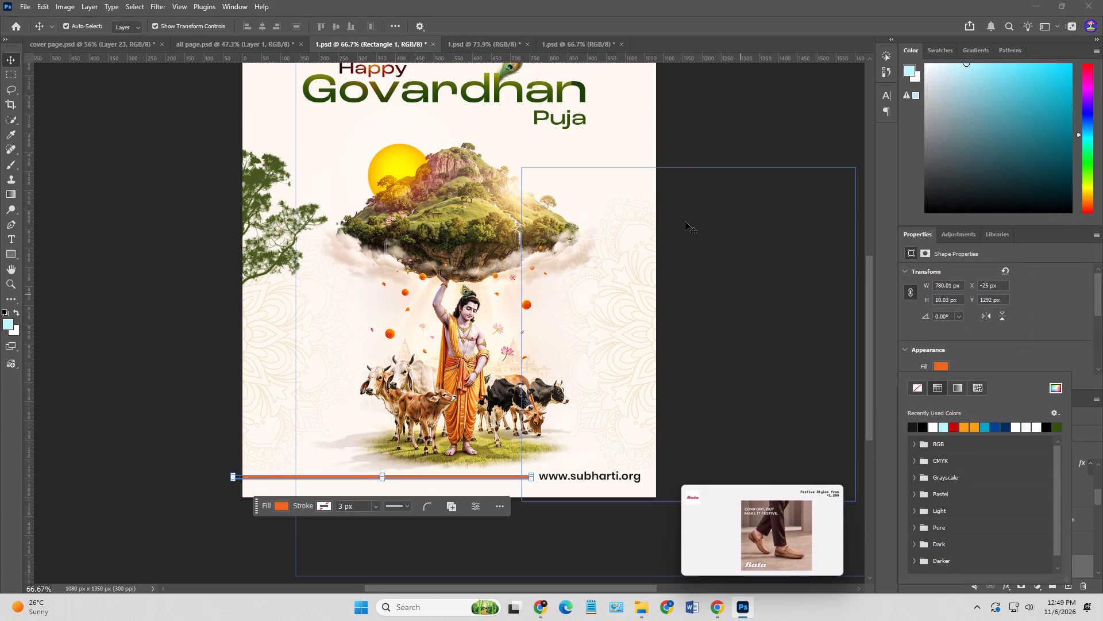
left_click(1059, 390)
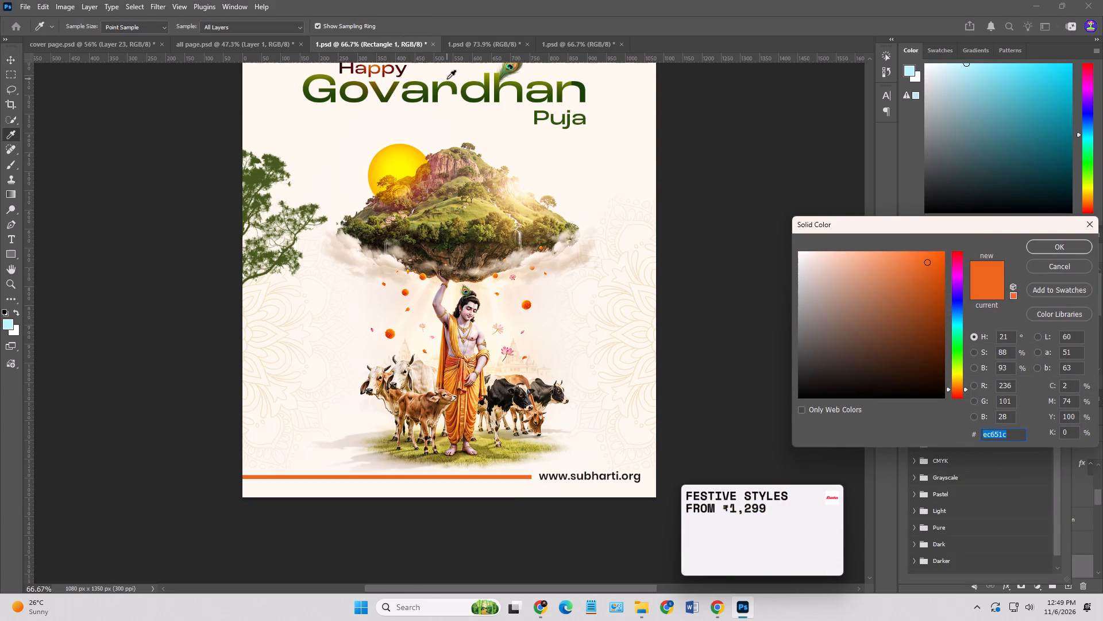
scroll(427, 106, "up", 6)
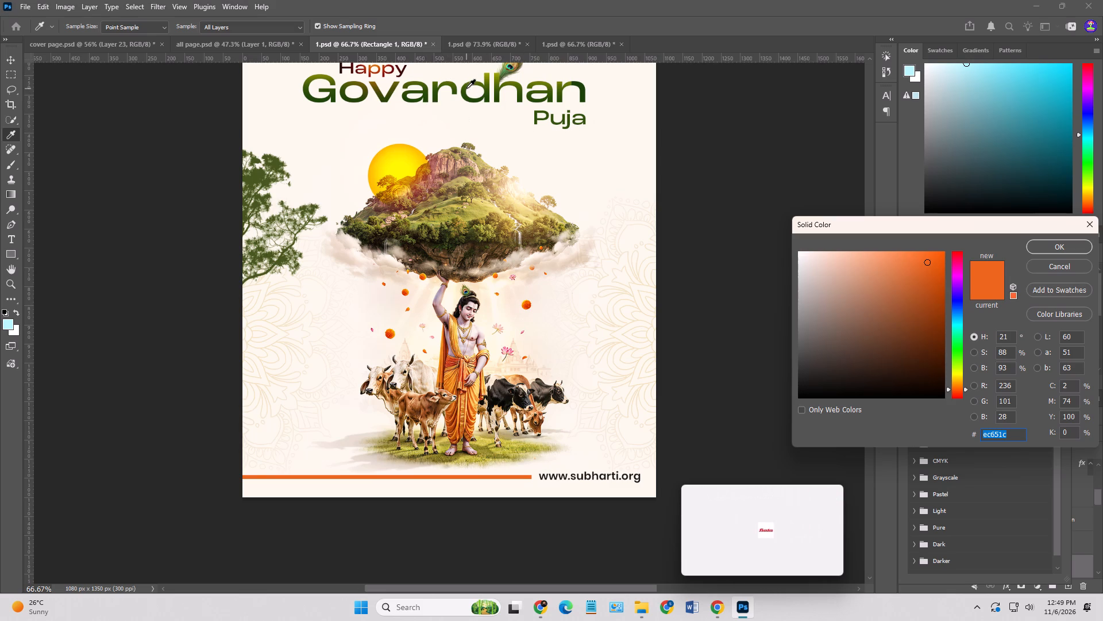
left_click(487, 77)
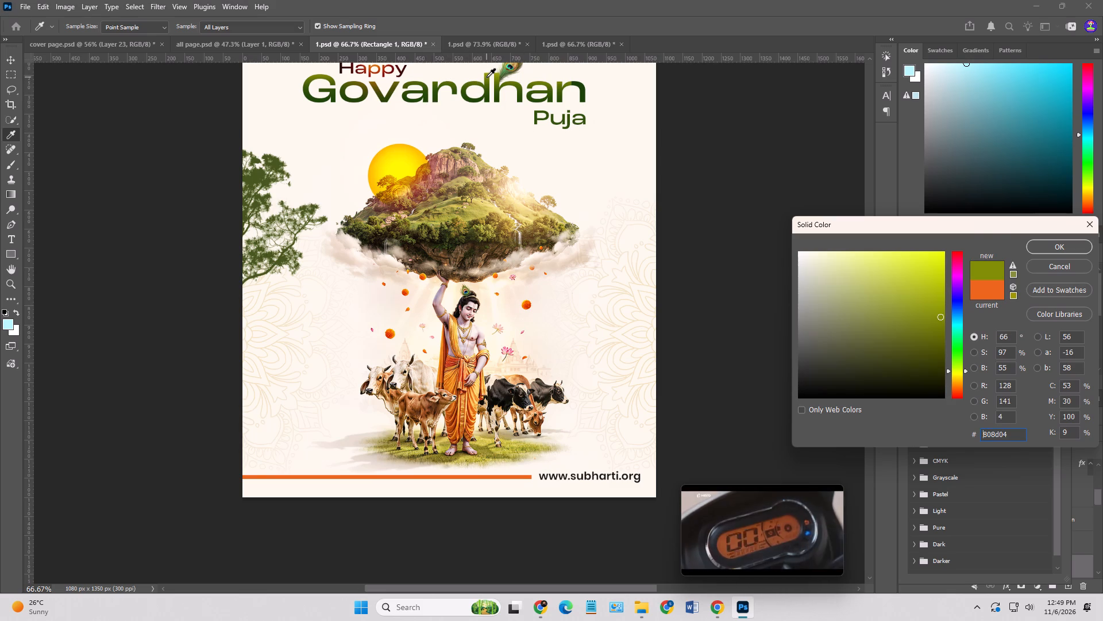
left_click(1068, 249)
left_click(778, 331)
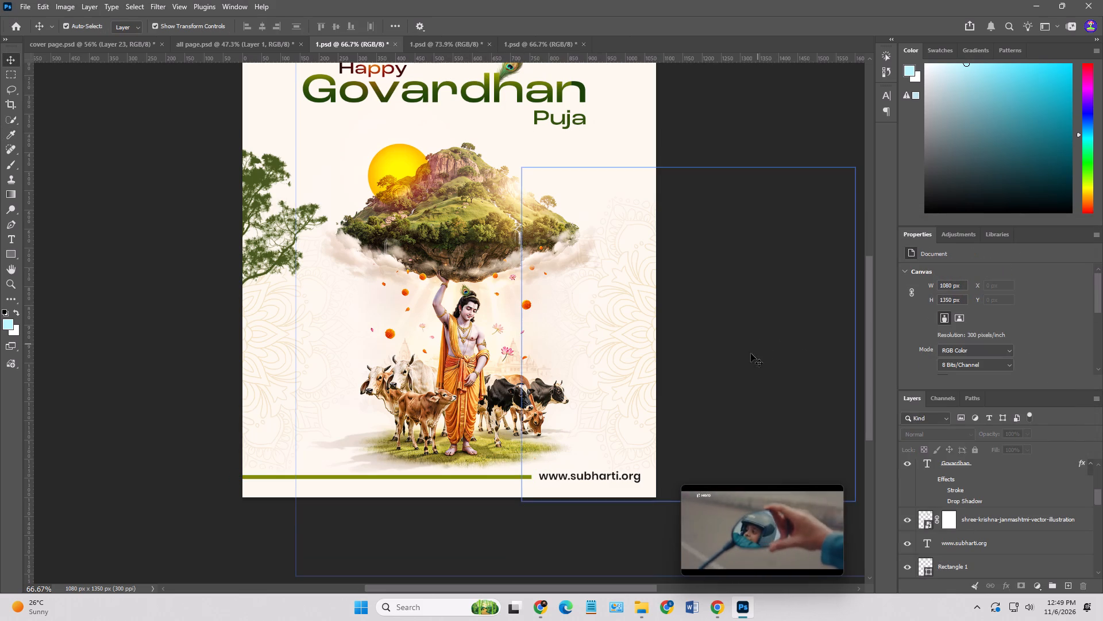
Export the Govardhan Puja poster as a JPG to the Festival poster folder, replacing the existing file 2.
scroll(749, 359, "up", 3)
left_click(94, 275)
scroll(111, 285, "up", 7)
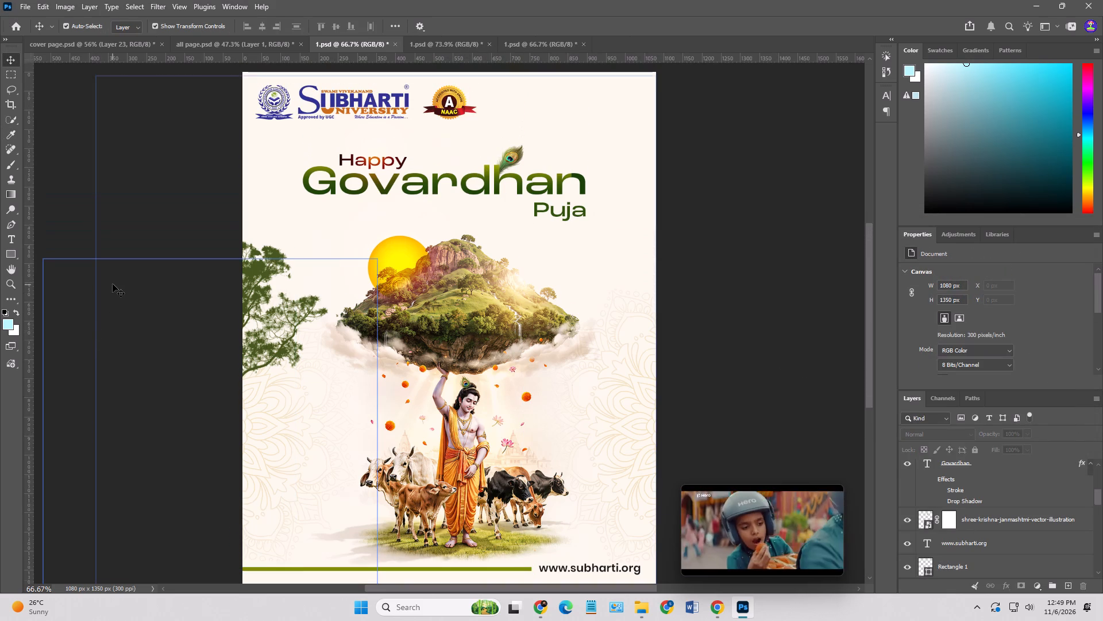
left_click(27, 0)
left_click(118, 209)
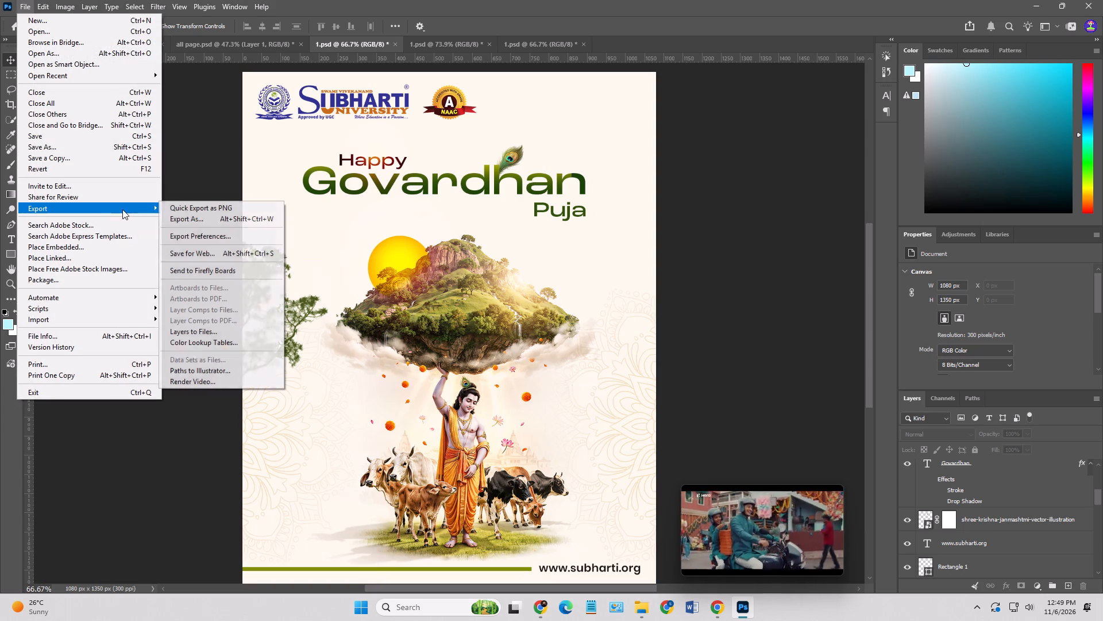
left_click(190, 225)
left_click(192, 220)
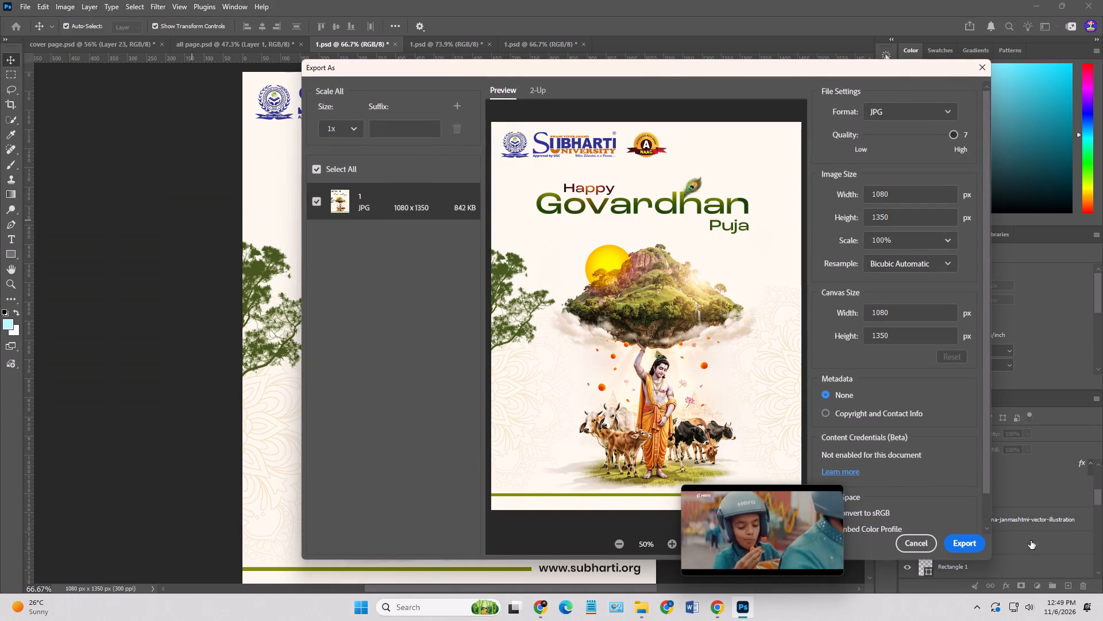
left_click(973, 538)
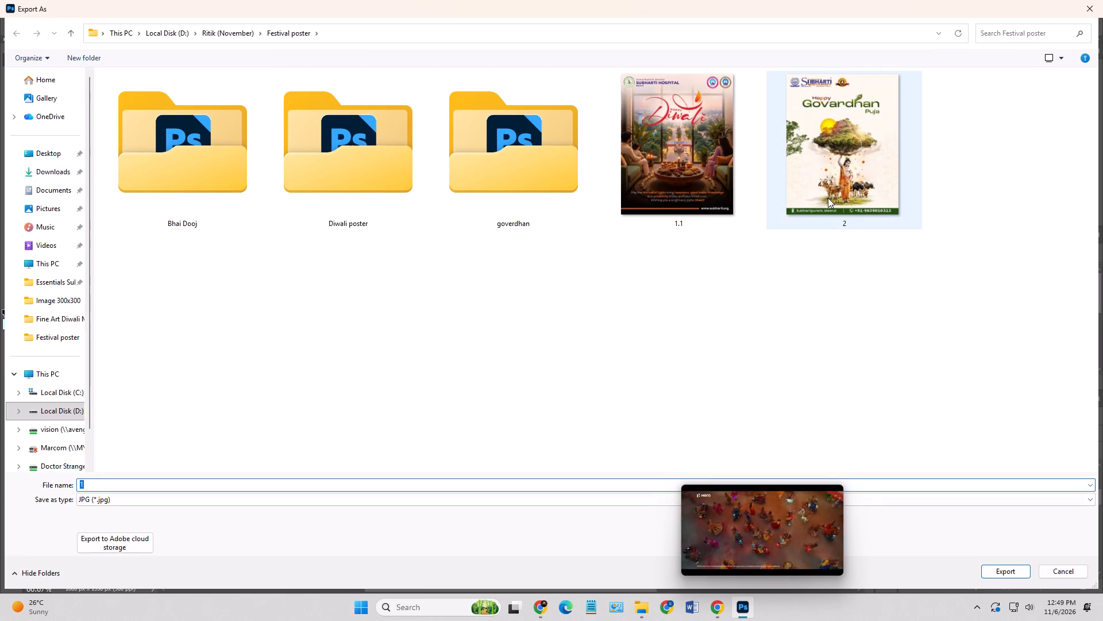
left_click(828, 198)
left_click(1011, 572)
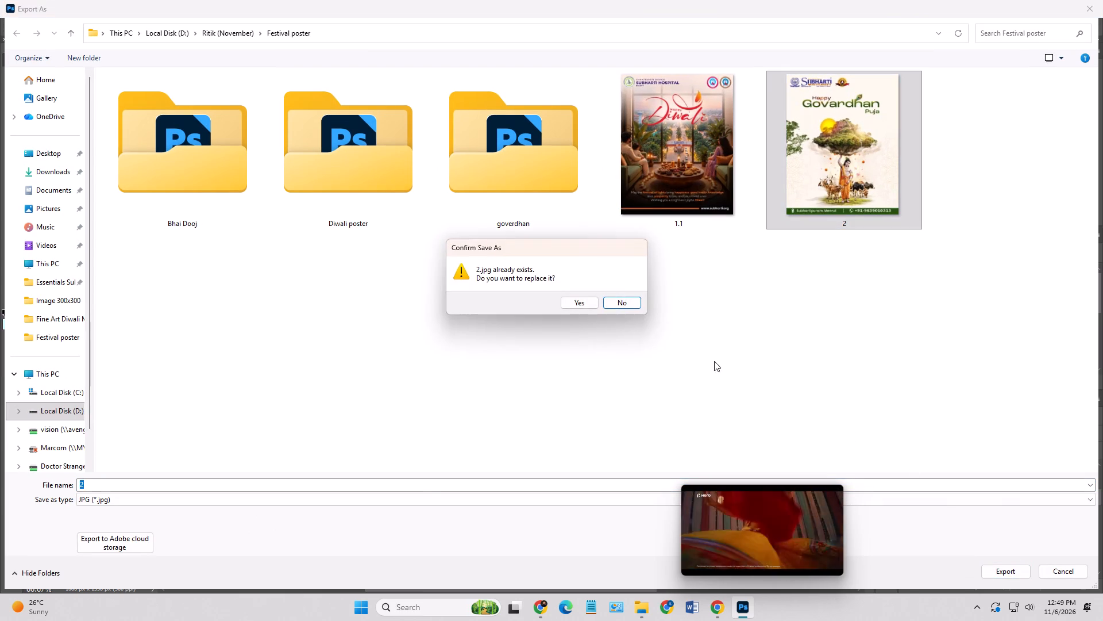
Finish exporting the Govardhan Puja poster by overwriting the existing 2.jpg.
left_click(576, 303)
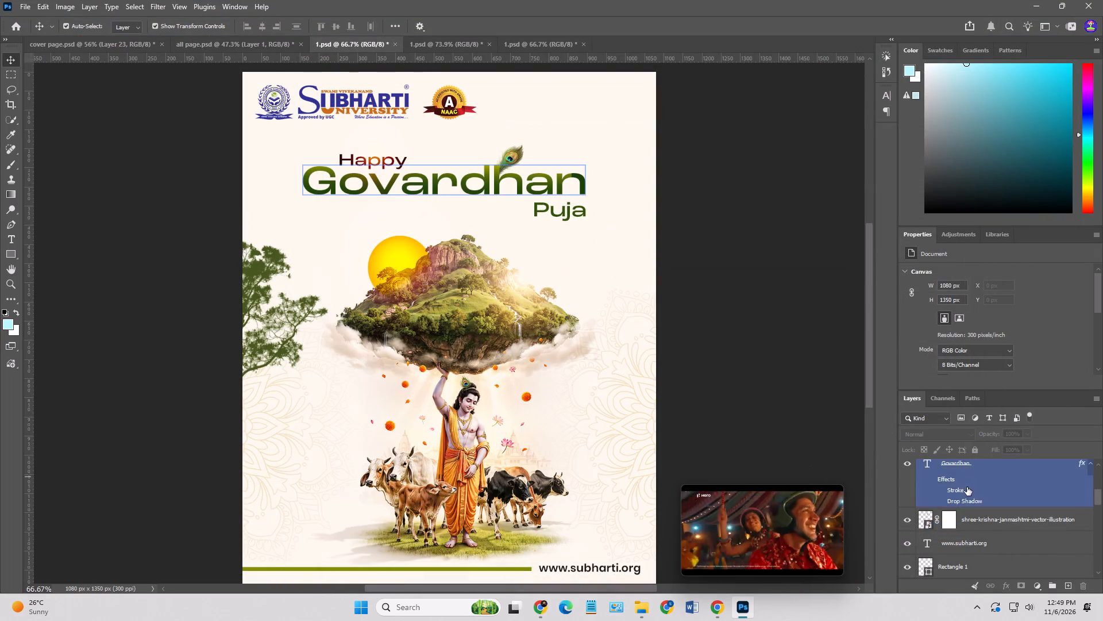
Copy the hidden bottom layer group, the address and phone strip, from the Govardhan Puja poster.
scroll(968, 490, "down", 6)
scroll(964, 517, "up", 3)
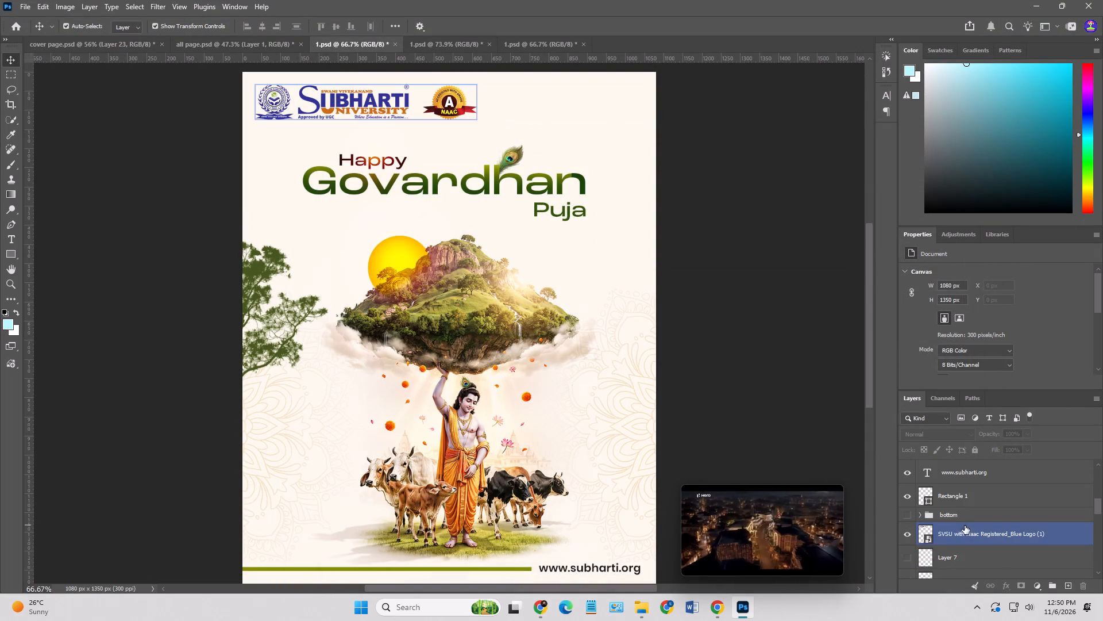
left_click(965, 513)
key("ctrl+c")
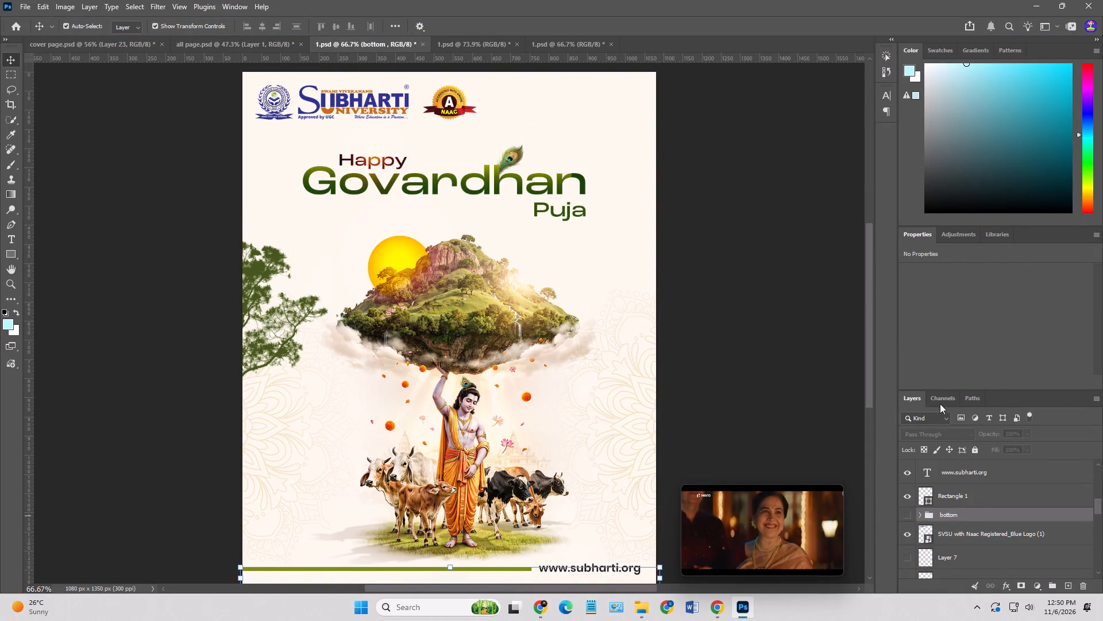
left_click(467, 47)
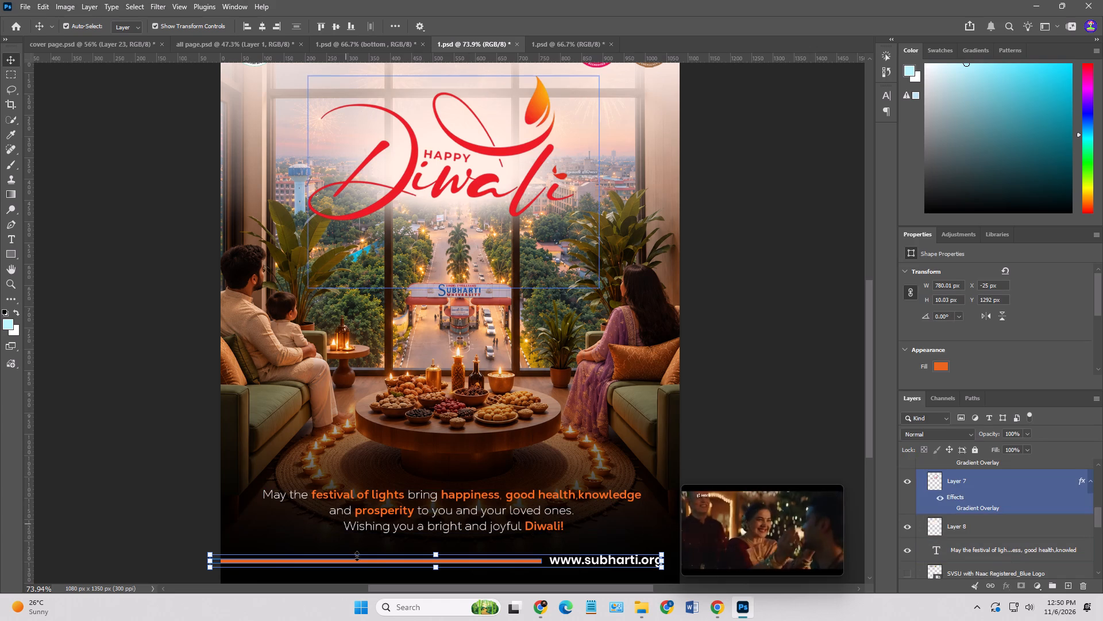
left_click(707, 440)
scroll(700, 444, "down", 11)
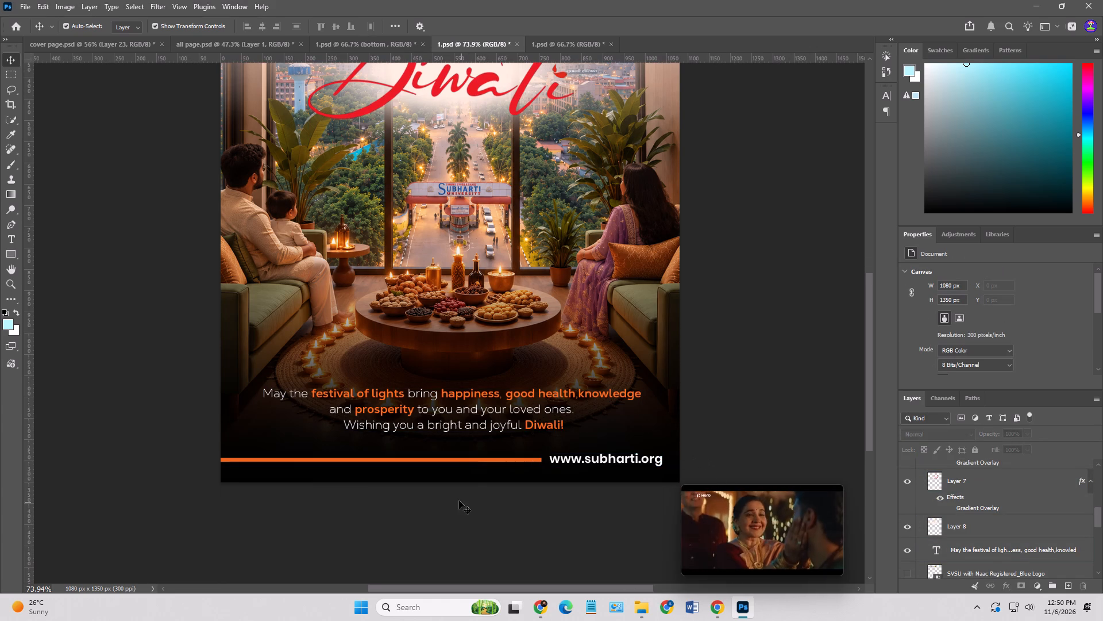
left_click(478, 461)
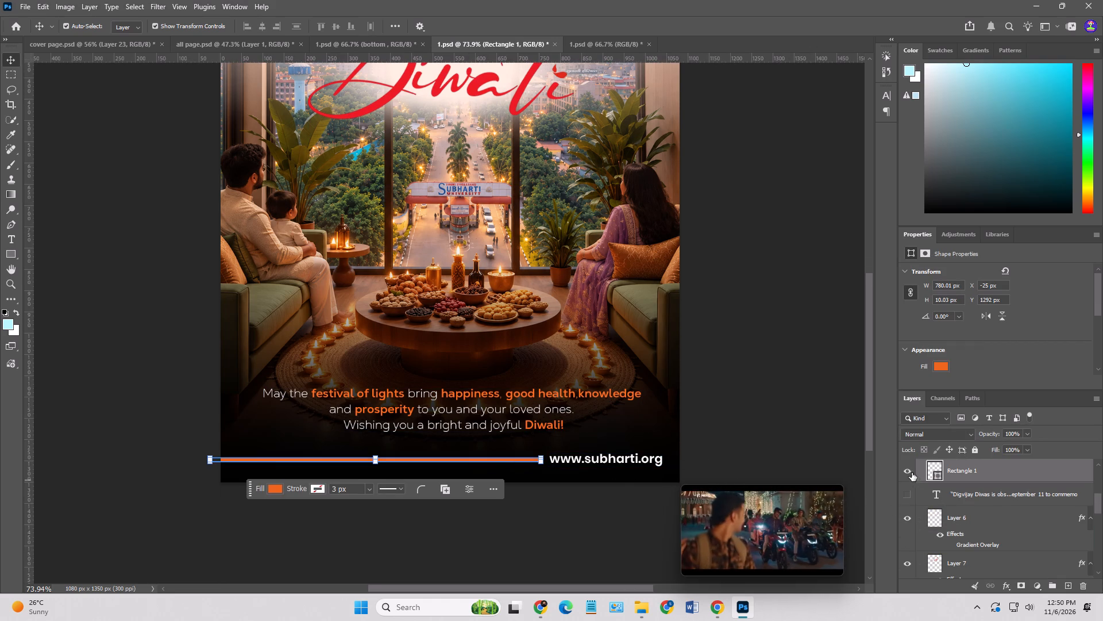
left_click(912, 472)
scroll(943, 497, "up", 2)
left_click(902, 497)
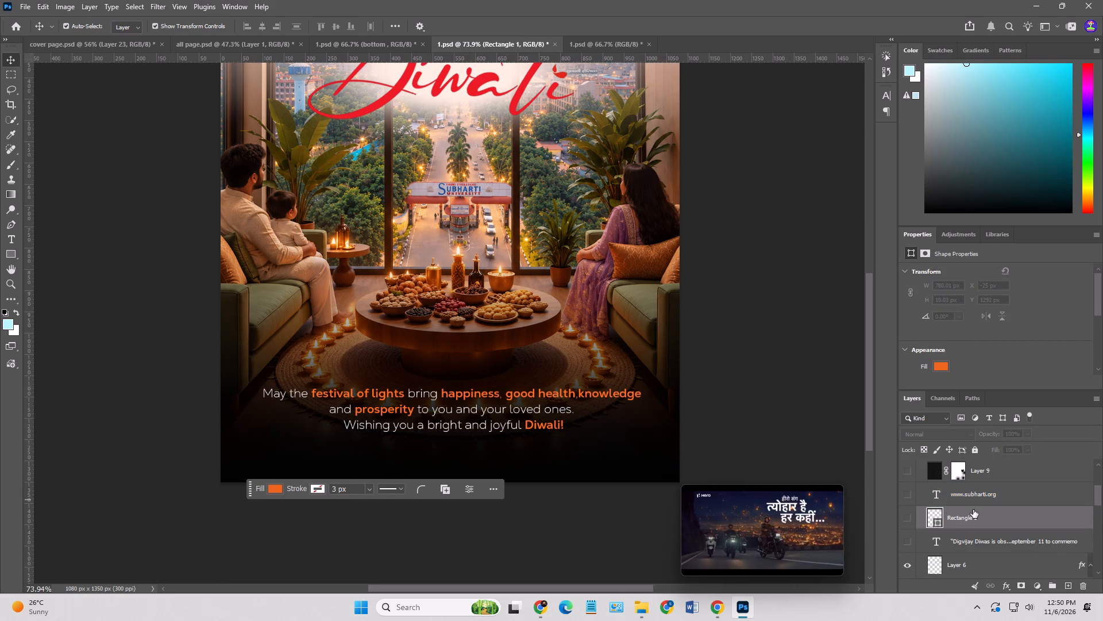
left_click(1011, 496)
key("ctrl+shift+v")
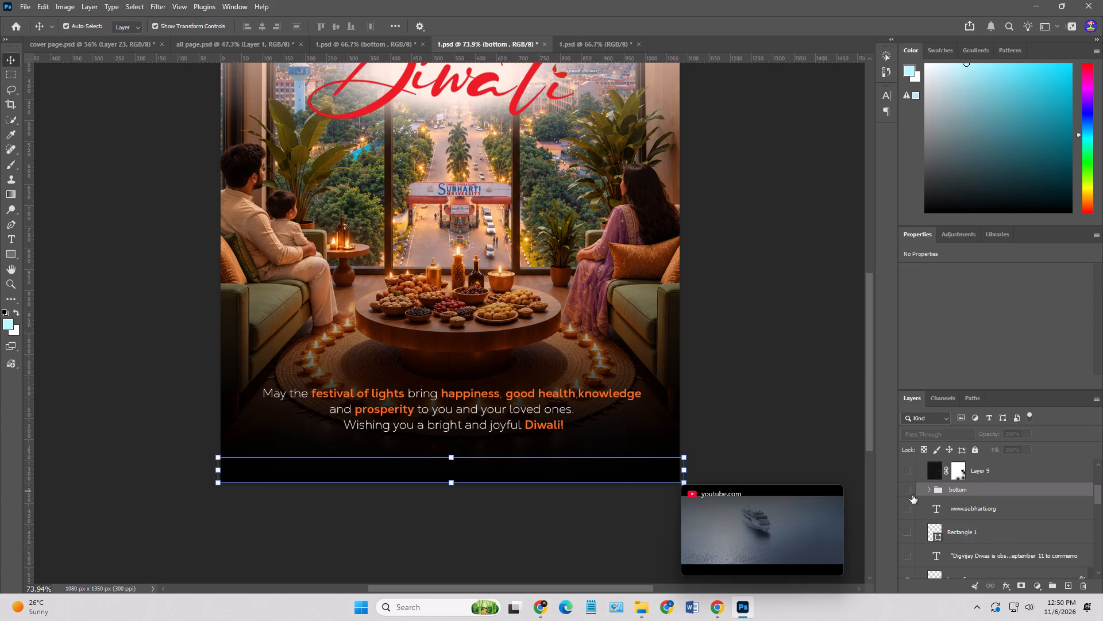
left_click(912, 495)
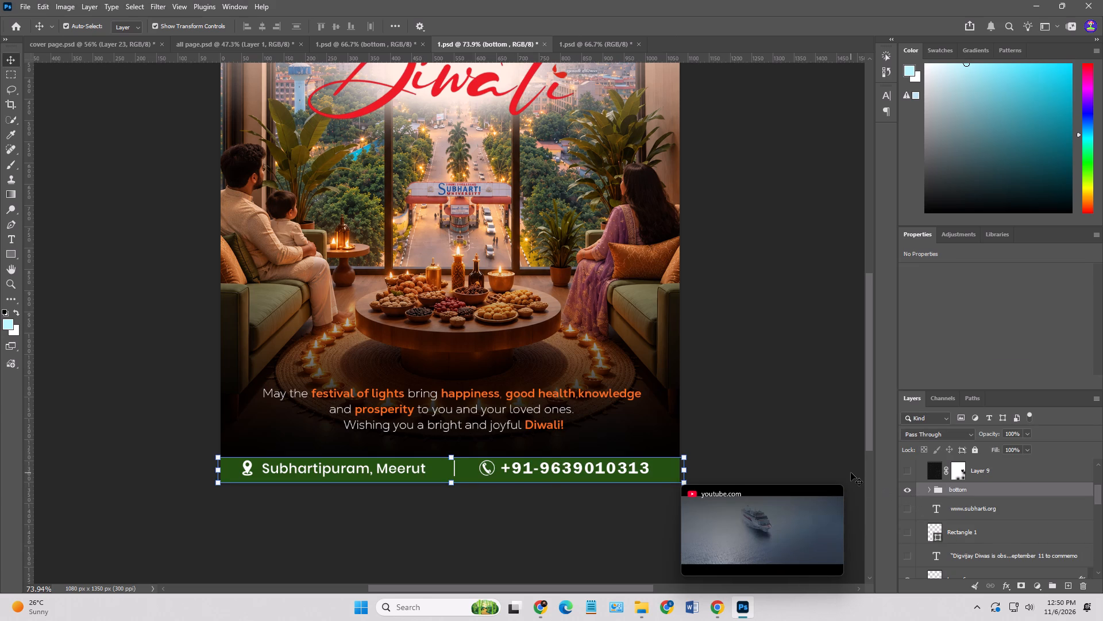
key("Down")
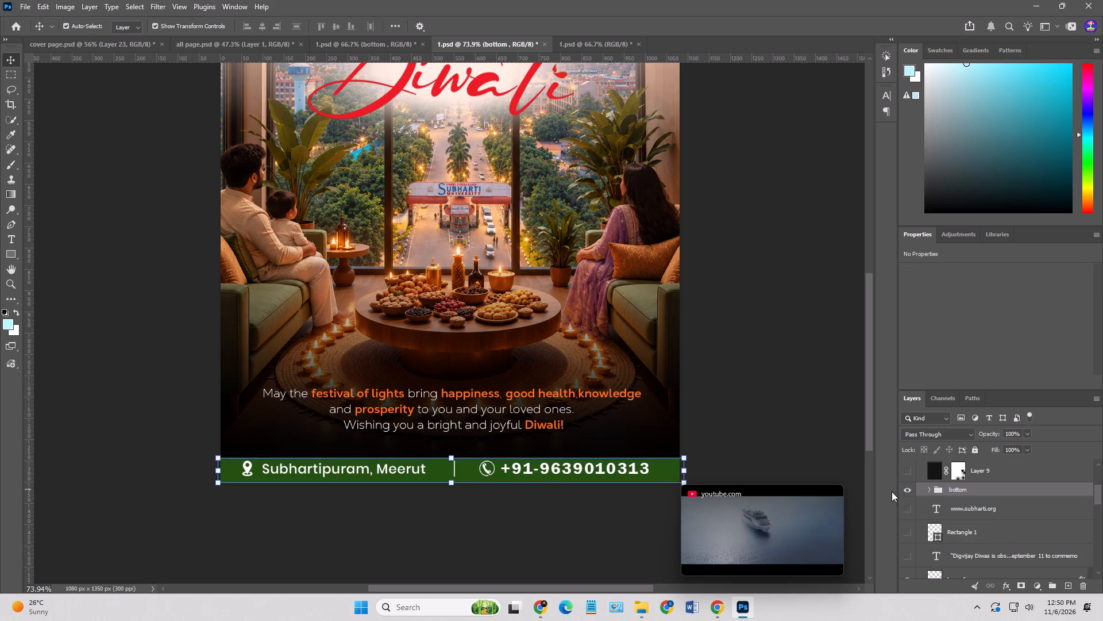
Recolour the strip's green Rectangle 3 background to bright orange #e65100, starting from a sample of the orange greeting text.
left_click(928, 488)
left_click(672, 475)
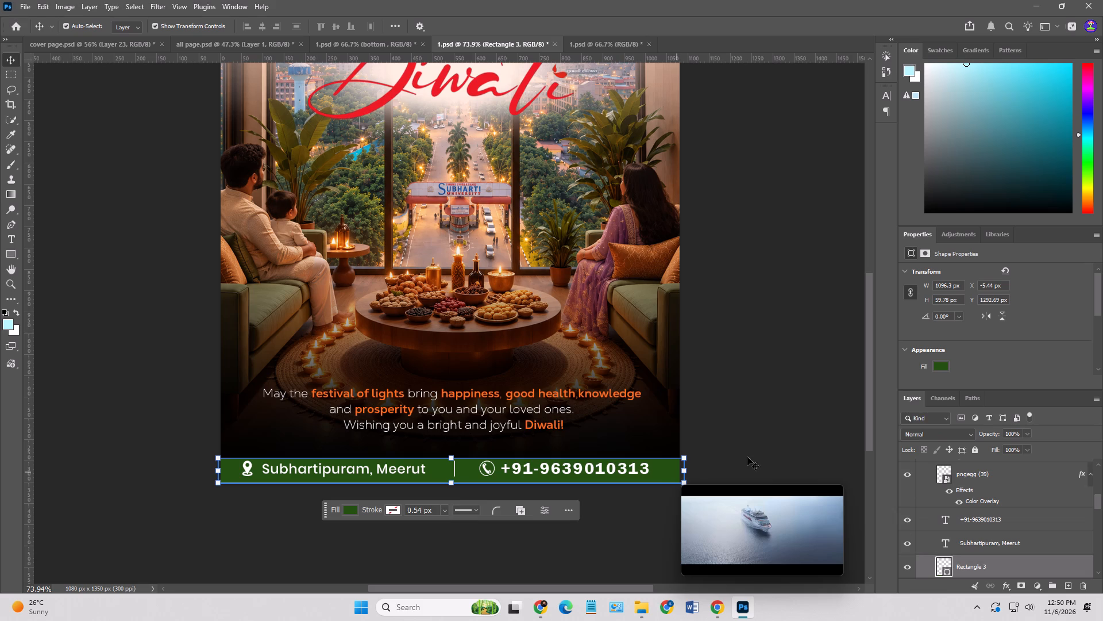
left_click(938, 367)
left_click(1061, 384)
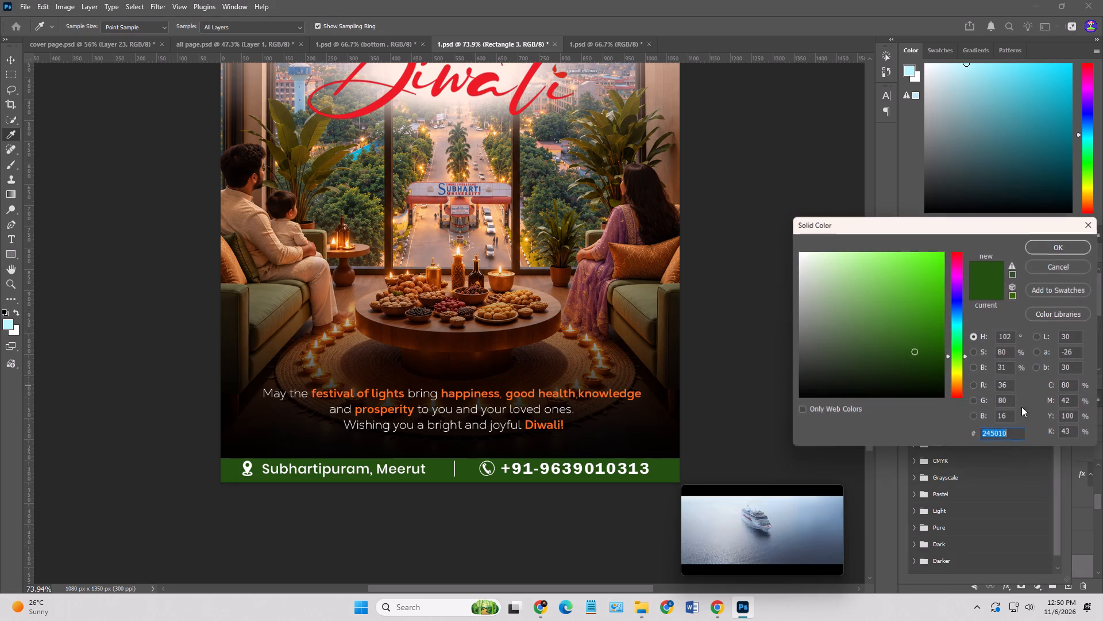
left_click(533, 394)
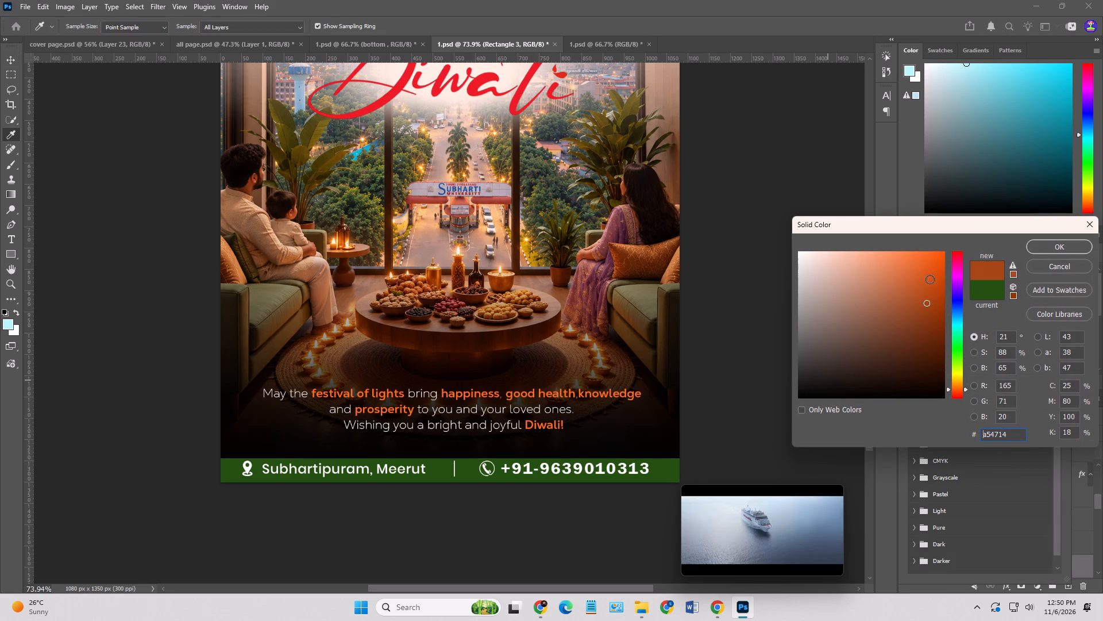
left_click_drag(931, 269, 965, 266)
left_click(1077, 250)
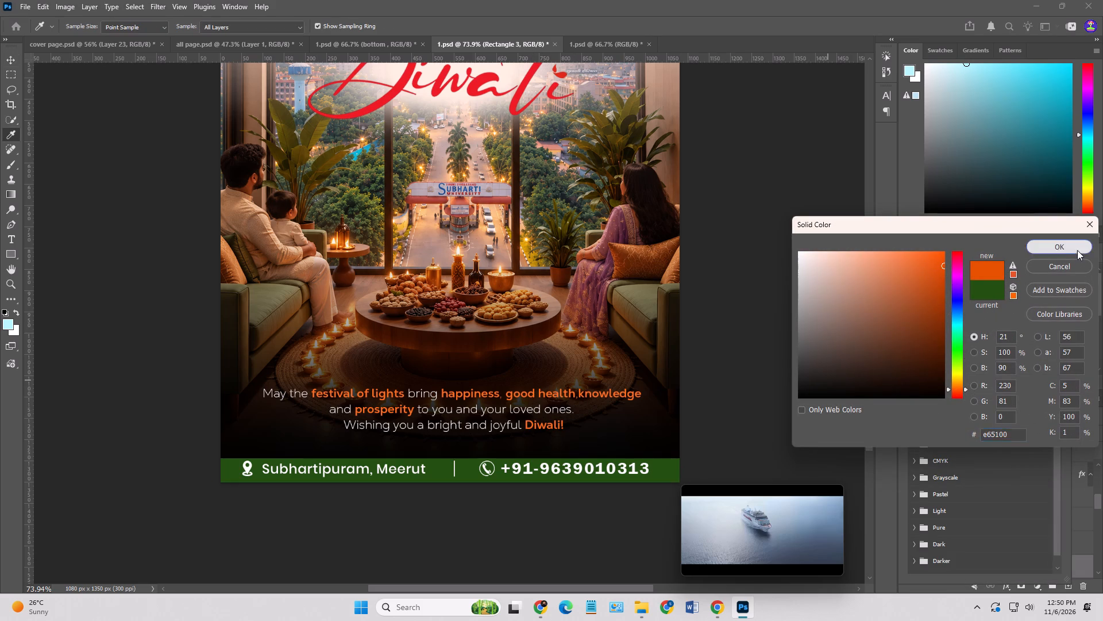
left_click(768, 347)
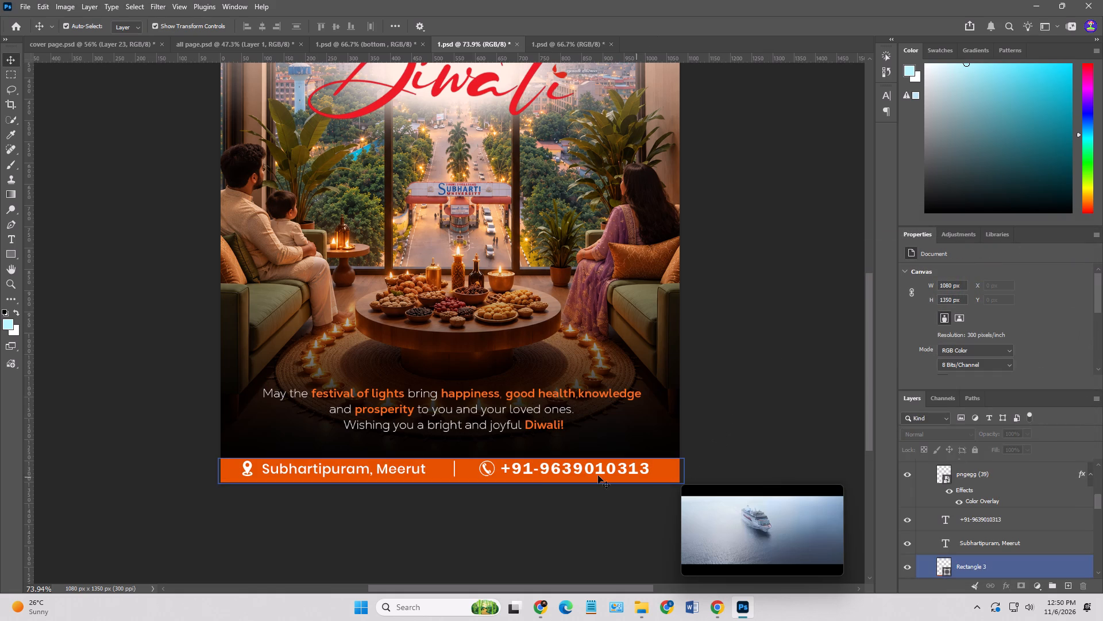
Nudge the address, phone number, icons and divider of the Diwali poster's bottom group down about 5 px within the orange strip.
left_click(977, 569)
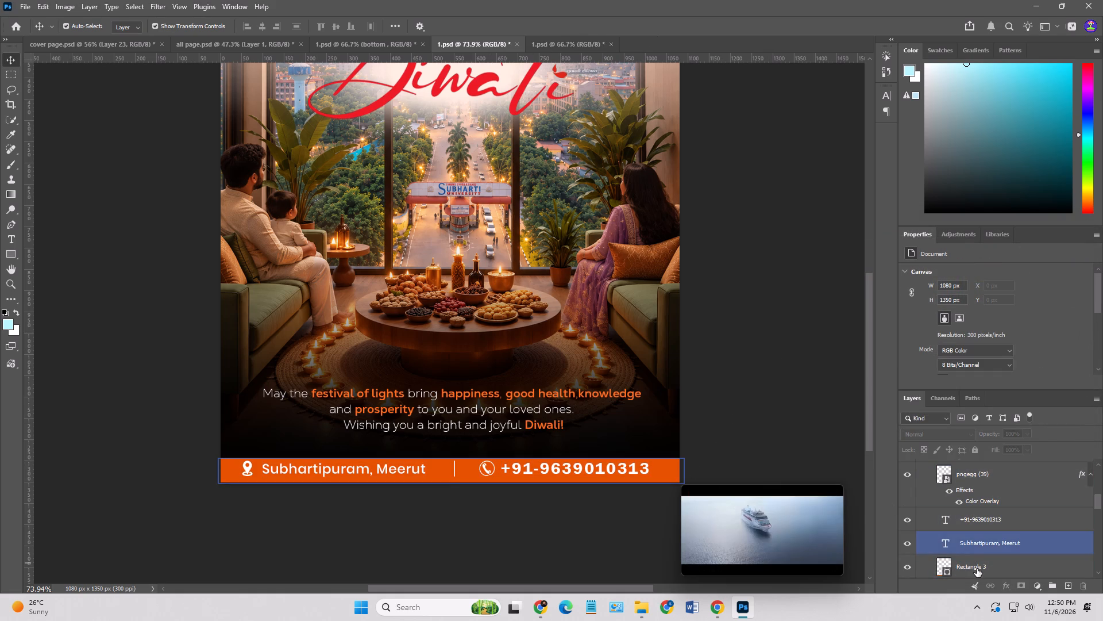
left_click(977, 546)
scroll(980, 538, "up", 4)
left_click(975, 501, "shift")
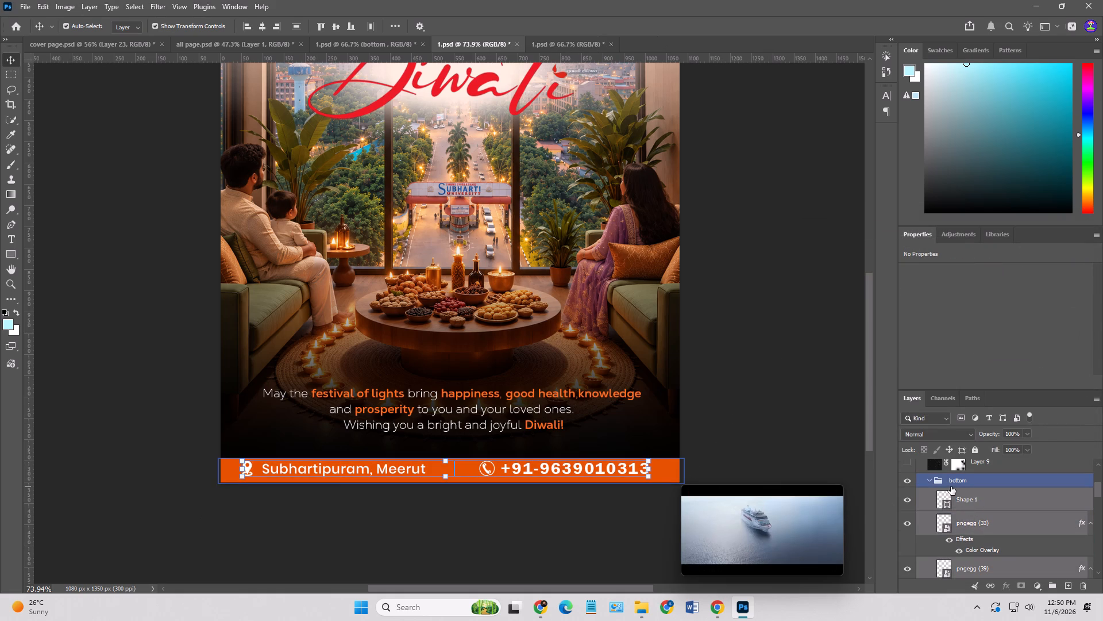
key("Down")
key("Down")
key("Down")
key("Down")
key("Down")
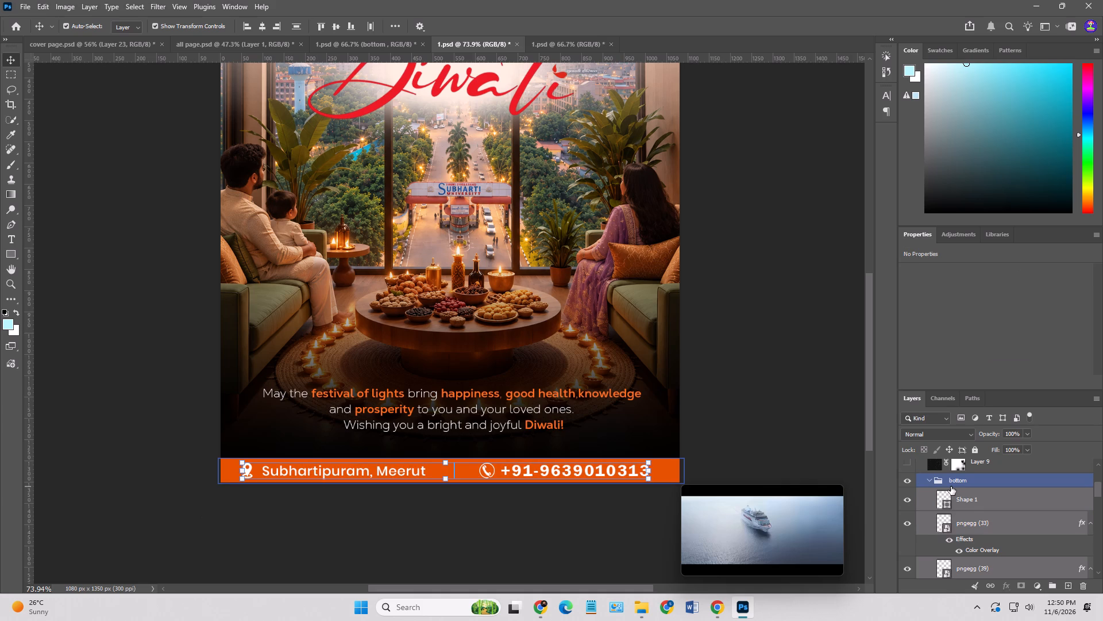
key("Up")
key("Down")
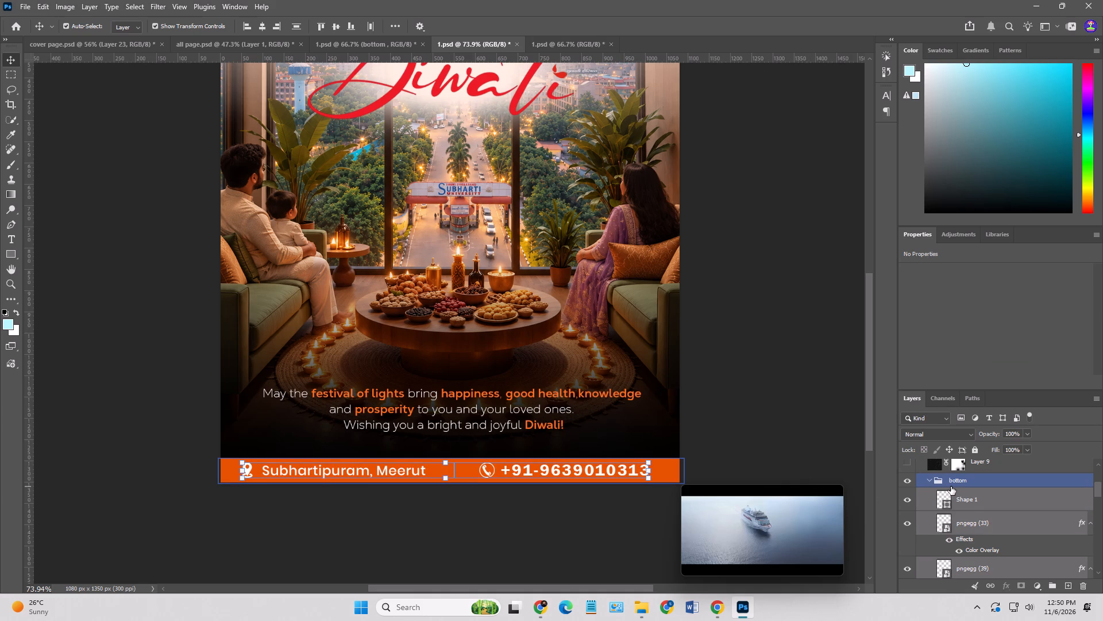
left_click(753, 423)
left_click(753, 423)
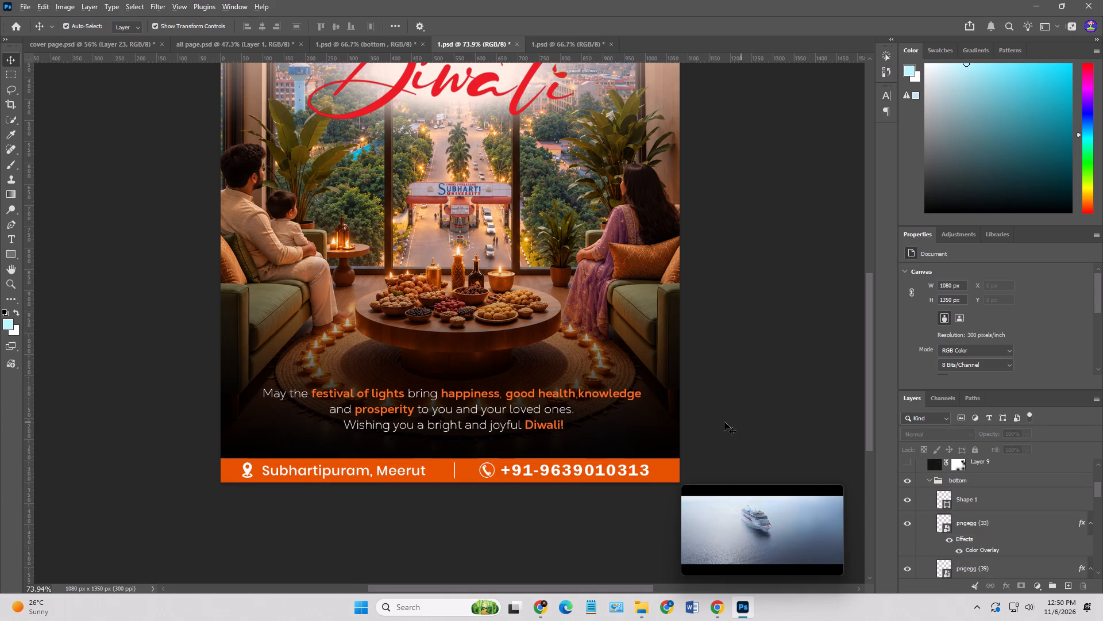
Save the Diwali poster document.
scroll(724, 422, "down", 3, "alt")
left_click(736, 426)
key("ctrl+s")
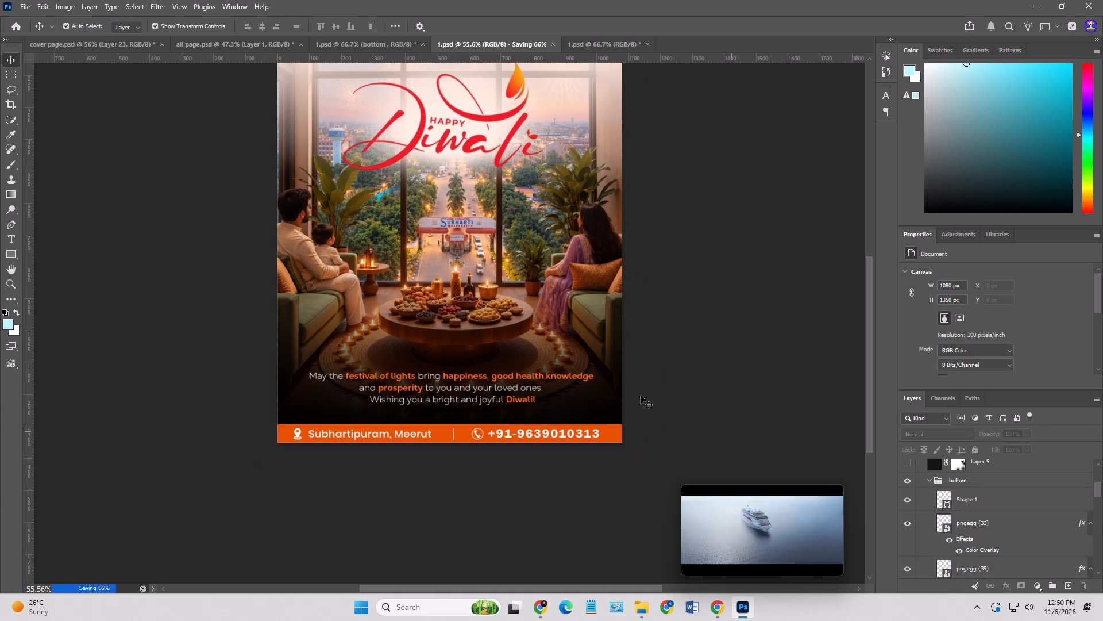
Export the Diwali poster as a JPG to the Festival poster folder, replacing the existing file 1.1.
left_click(31, 3)
left_click(93, 206)
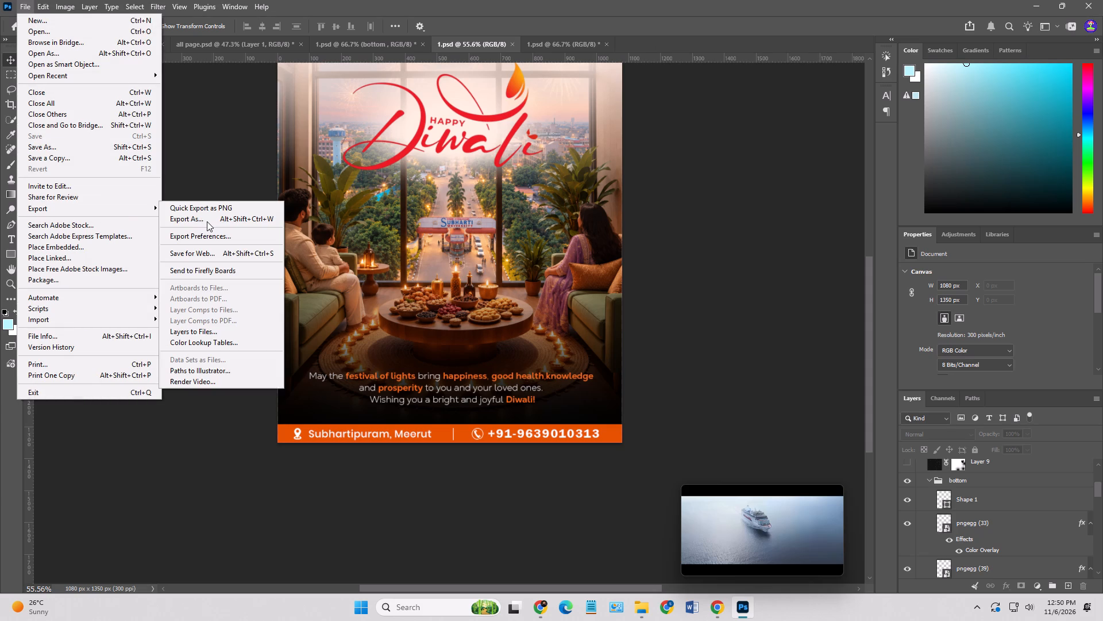
left_click(208, 221)
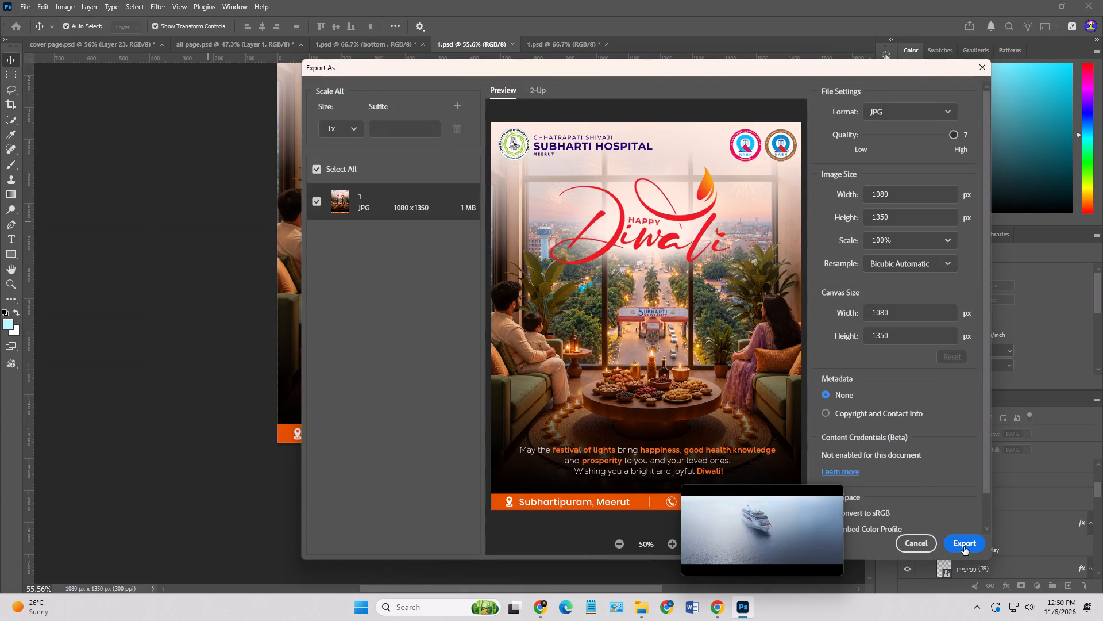
left_click(964, 545)
left_click(704, 169)
key("Return")
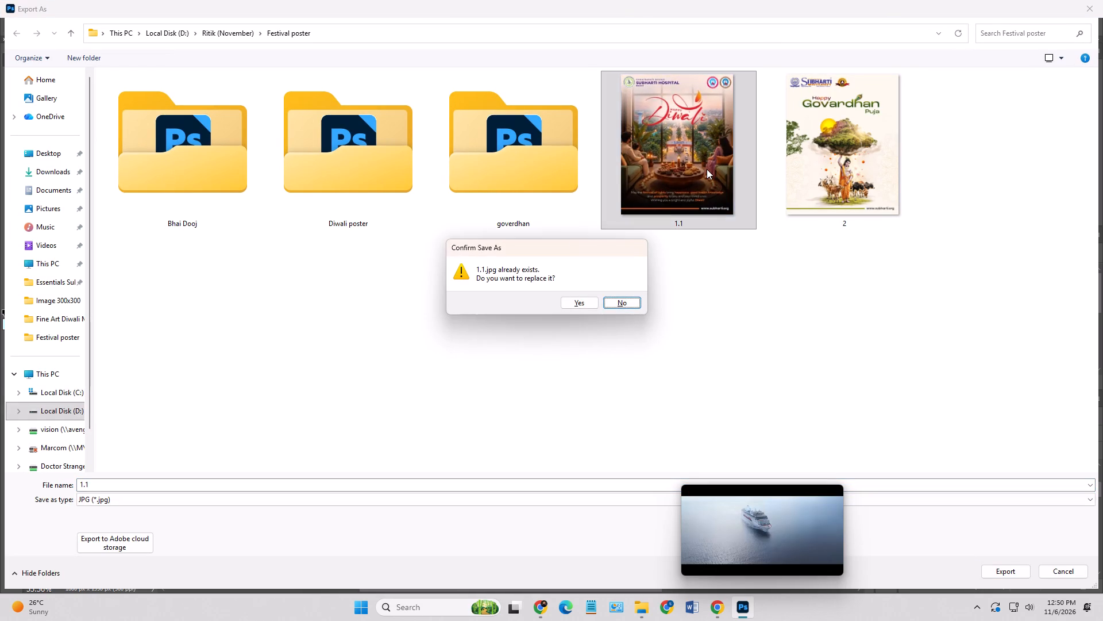
key("Left")
key("Return")
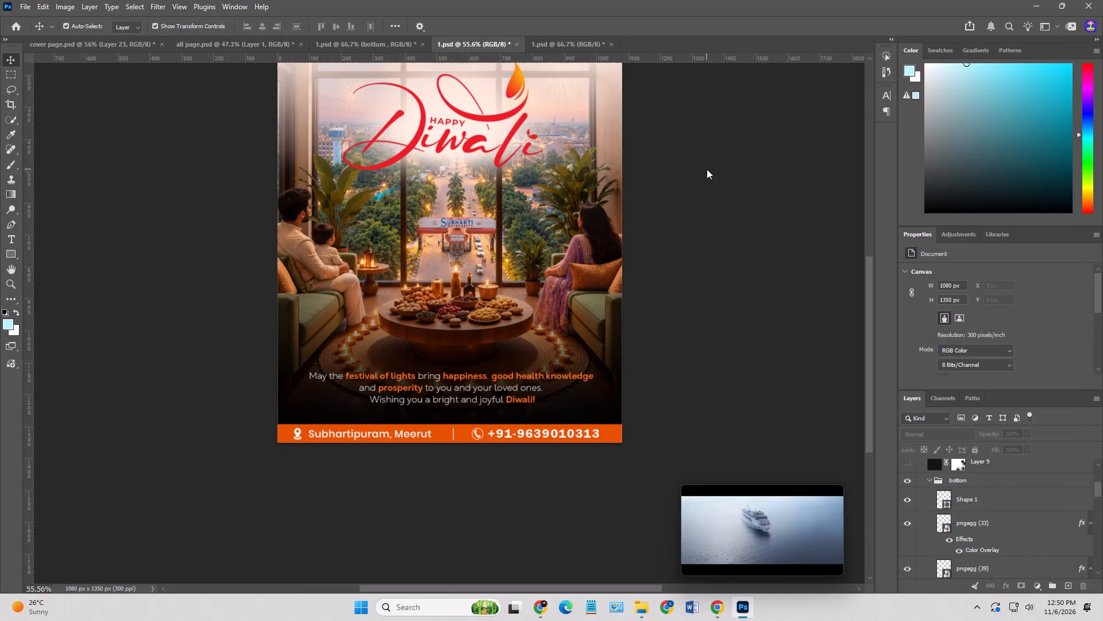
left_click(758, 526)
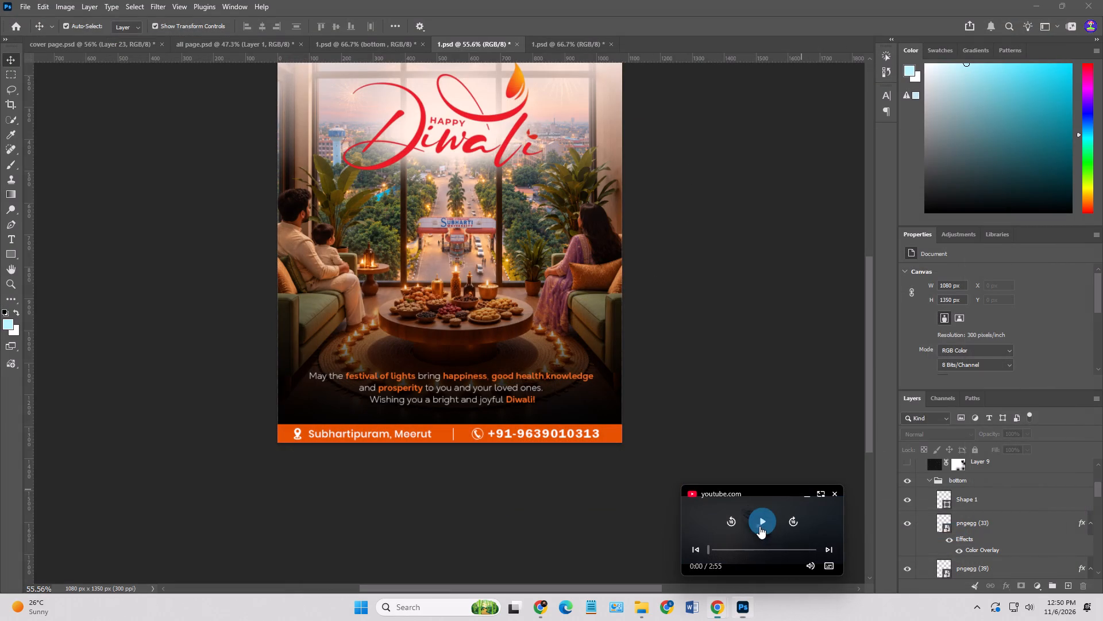
Switch to YouTube in Chrome, close the floating video player and restart the Boro Boro remix video from the beginning.
left_click(712, 608)
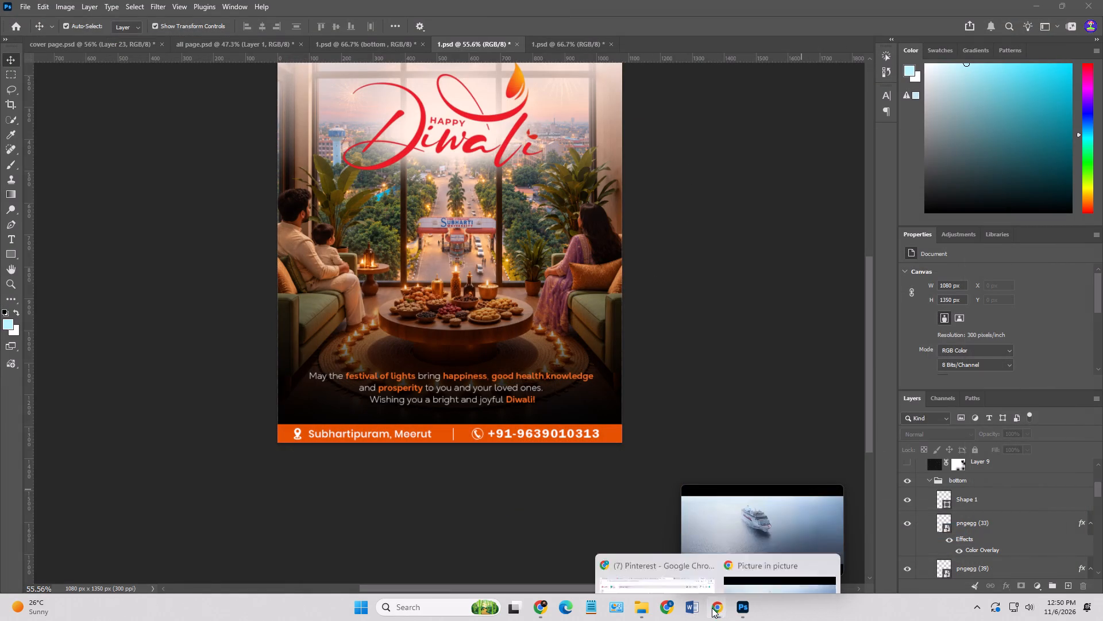
left_click(665, 566)
left_click(742, 0)
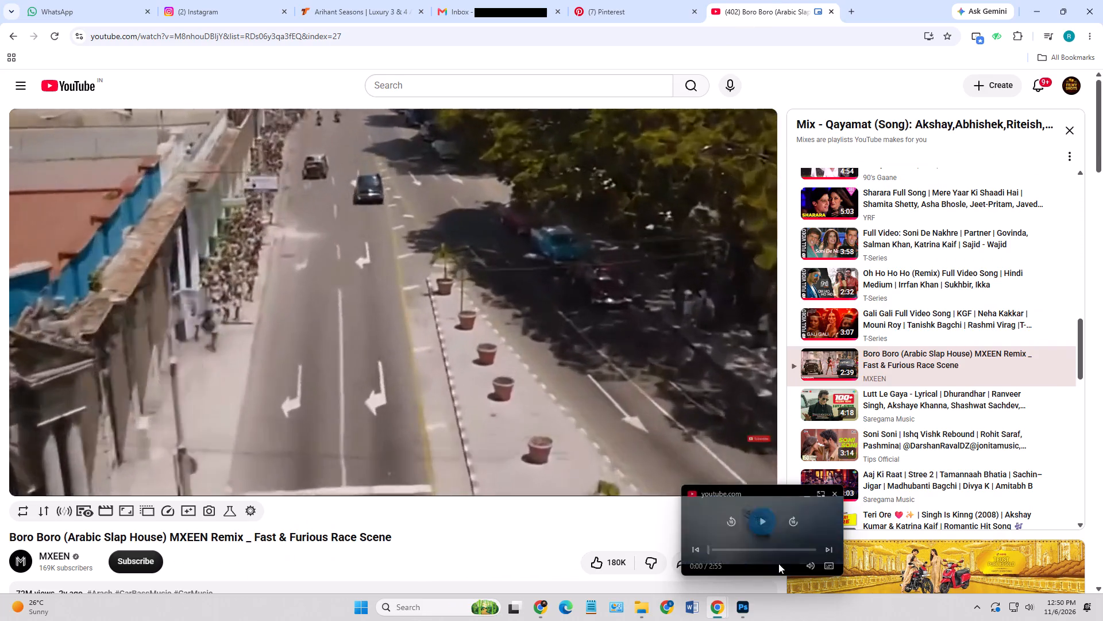
left_click(835, 494)
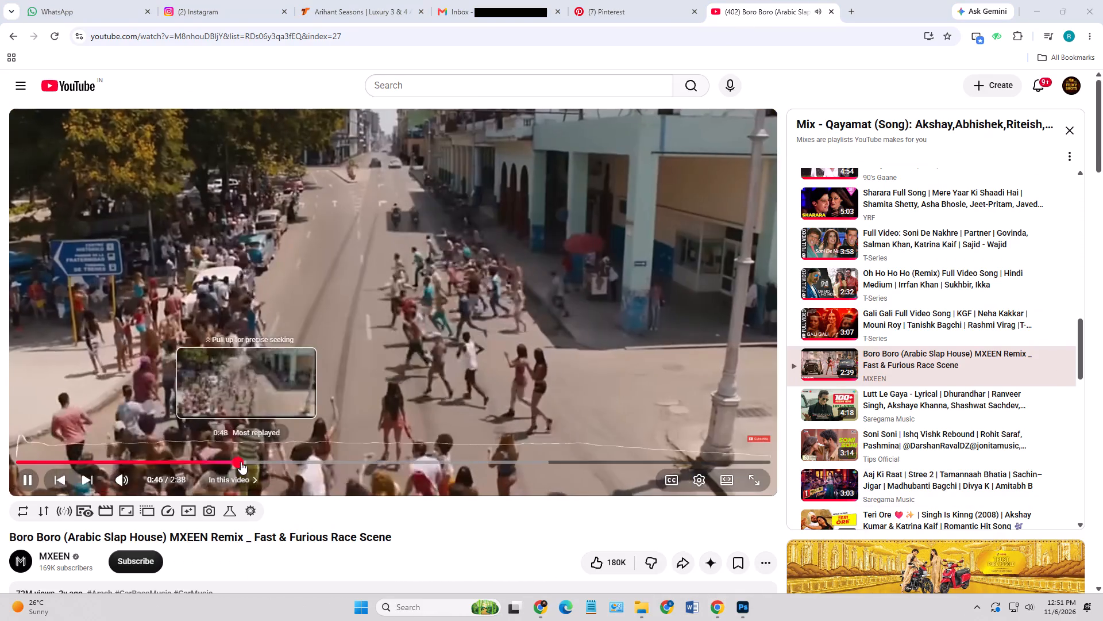
left_click_drag(240, 462, 4, 457)
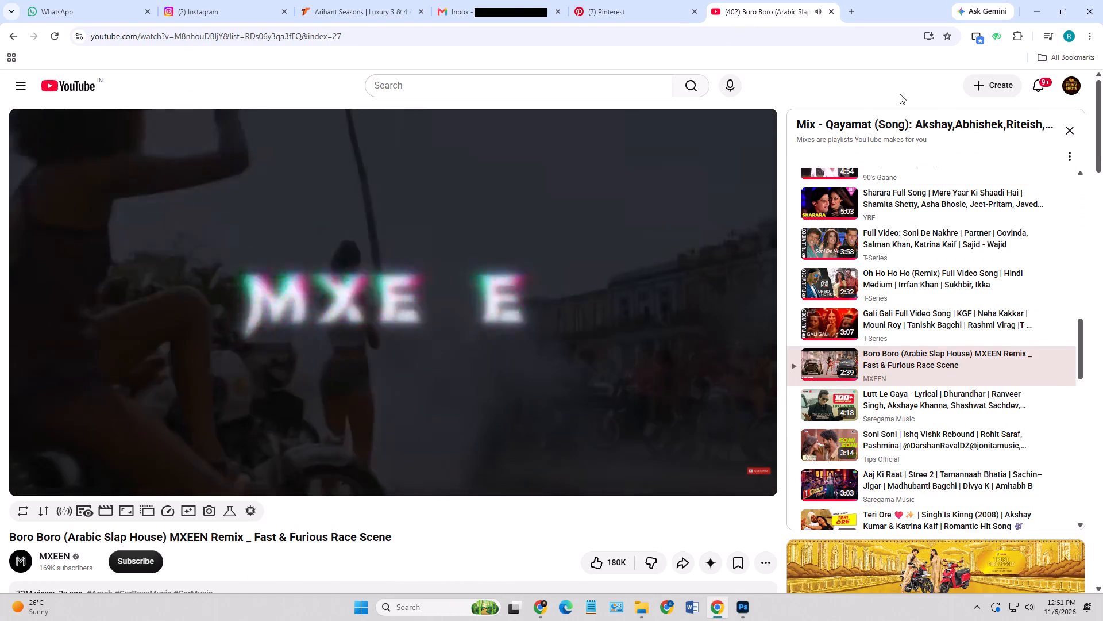
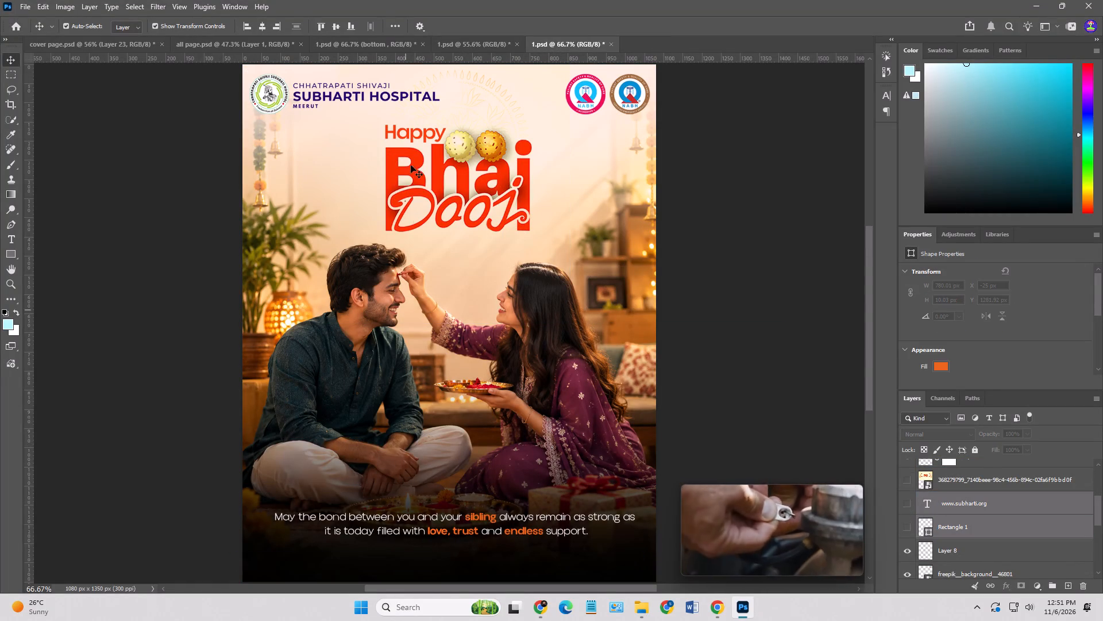
In the Diwali poster document, select the orange footer strip and locate its bottom layer group.
left_click(457, 51)
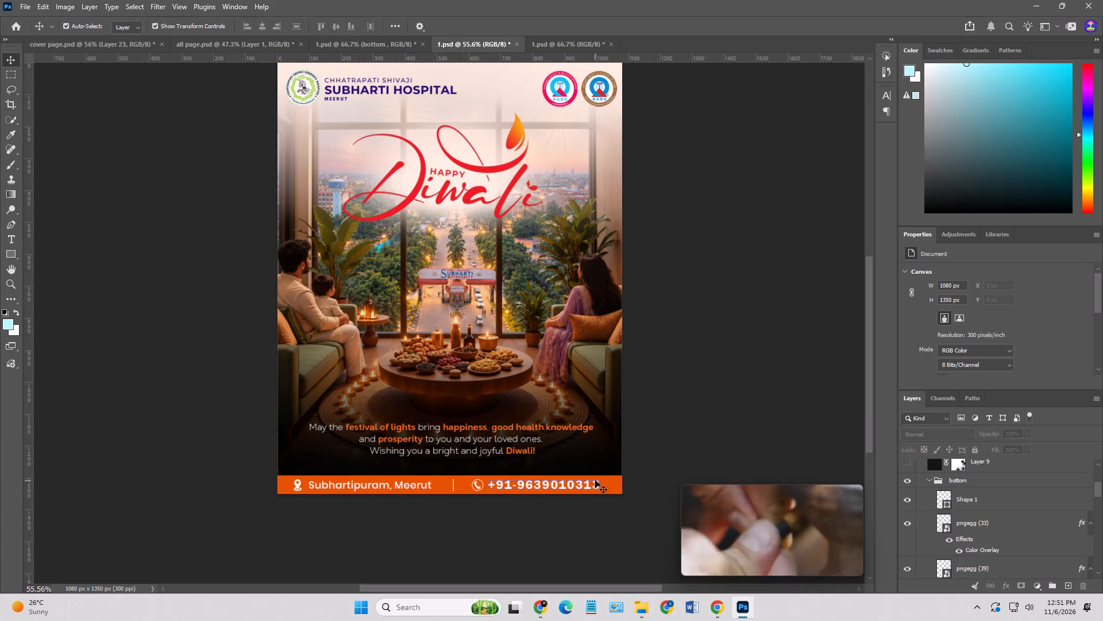
left_click(608, 482)
scroll(1005, 542, "up", 4)
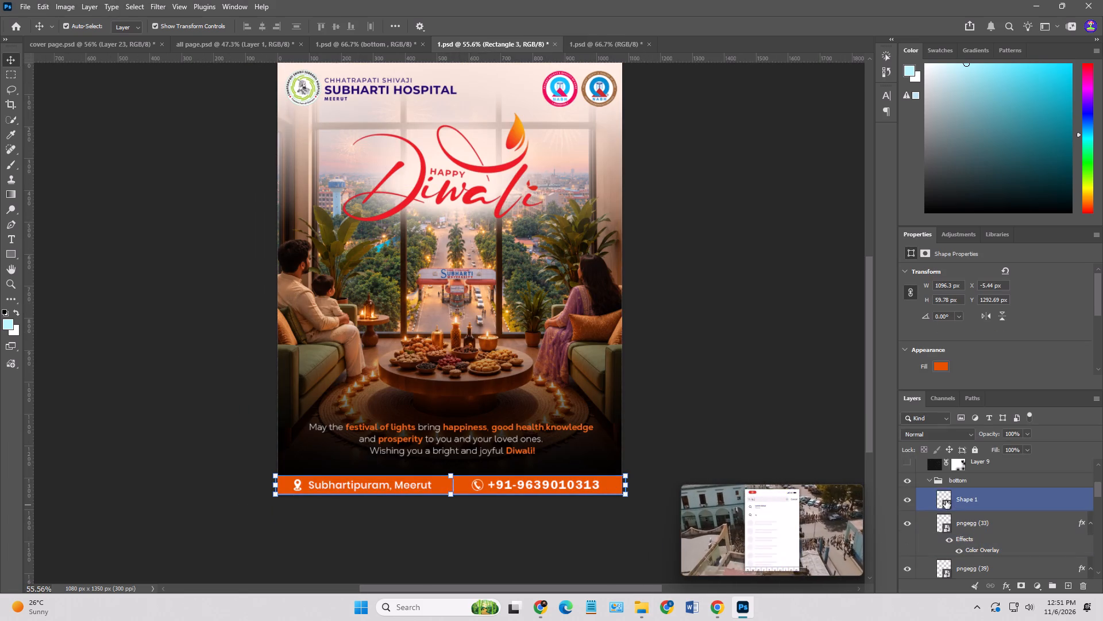
Copy the Diwali poster's bottom group into the Bhai Dooj poster at the same position and save that document.
left_click(927, 479)
left_click(972, 483)
key("ctrl+c")
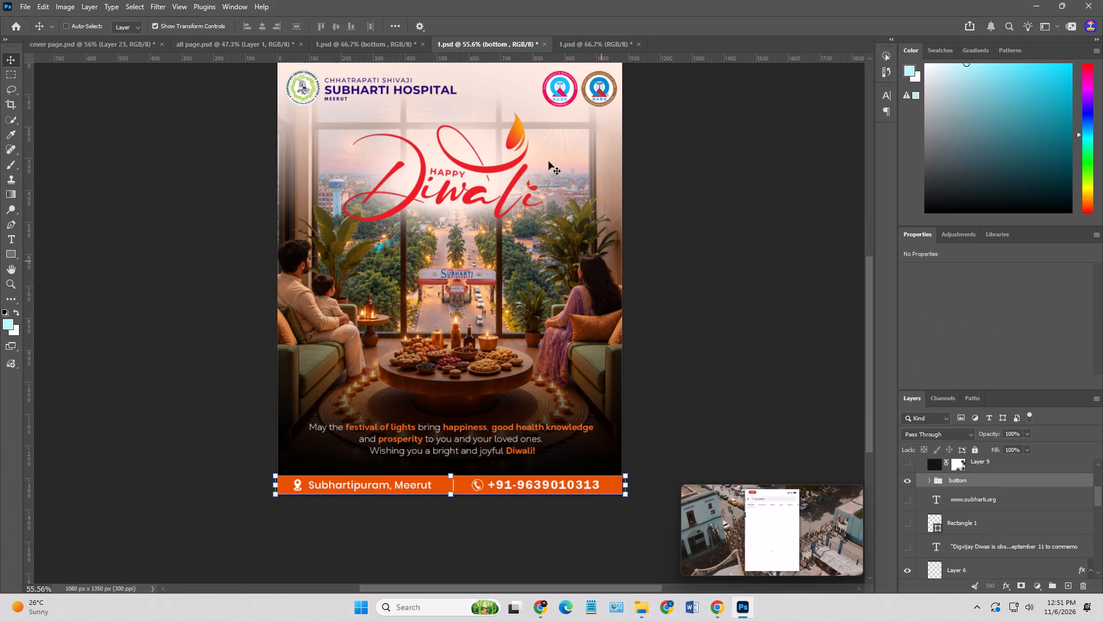
left_click(580, 50)
key("ctrl+shift+v")
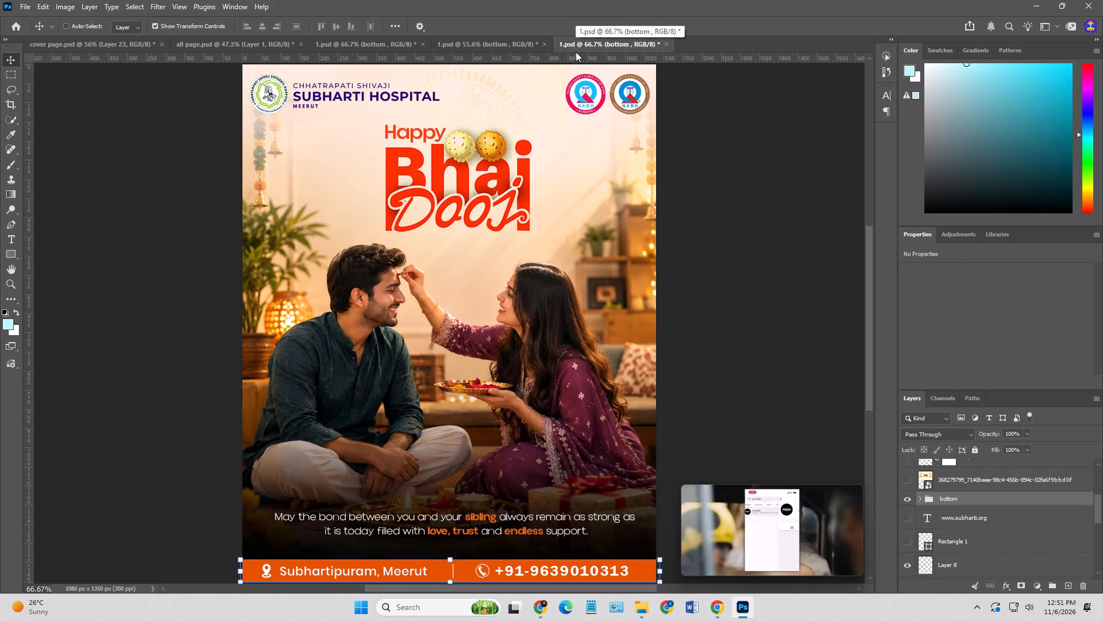
left_click(718, 293)
key("ctrl+s")
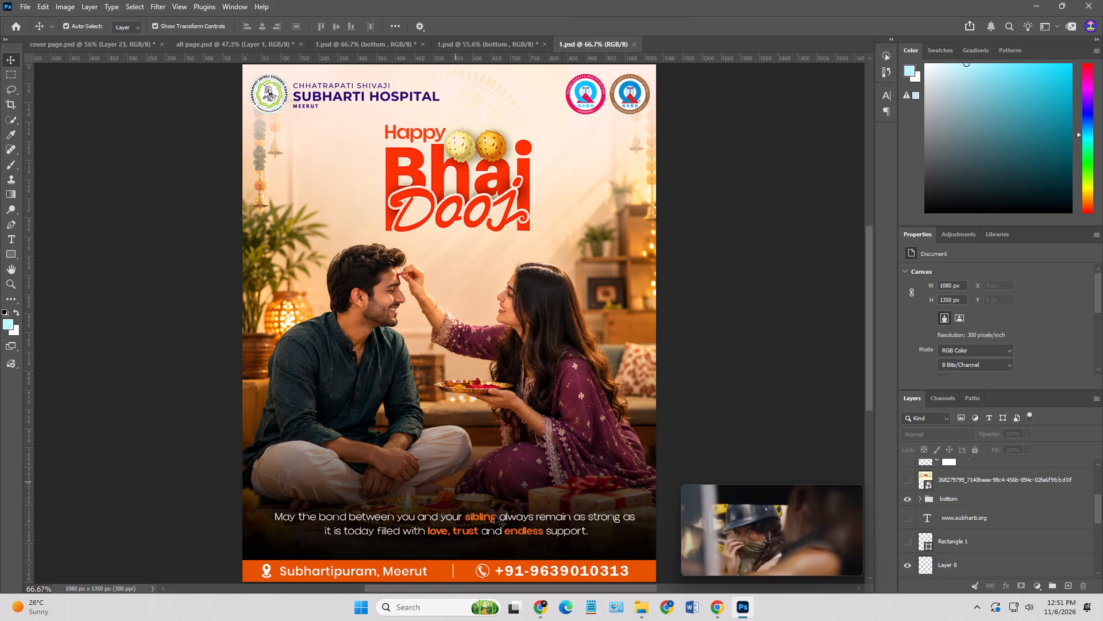
Recolour the Bhai Dooj poster's footer strip with the red-orange sampled from the Bhai lettering and save the document.
left_click(651, 575)
left_click(942, 366)
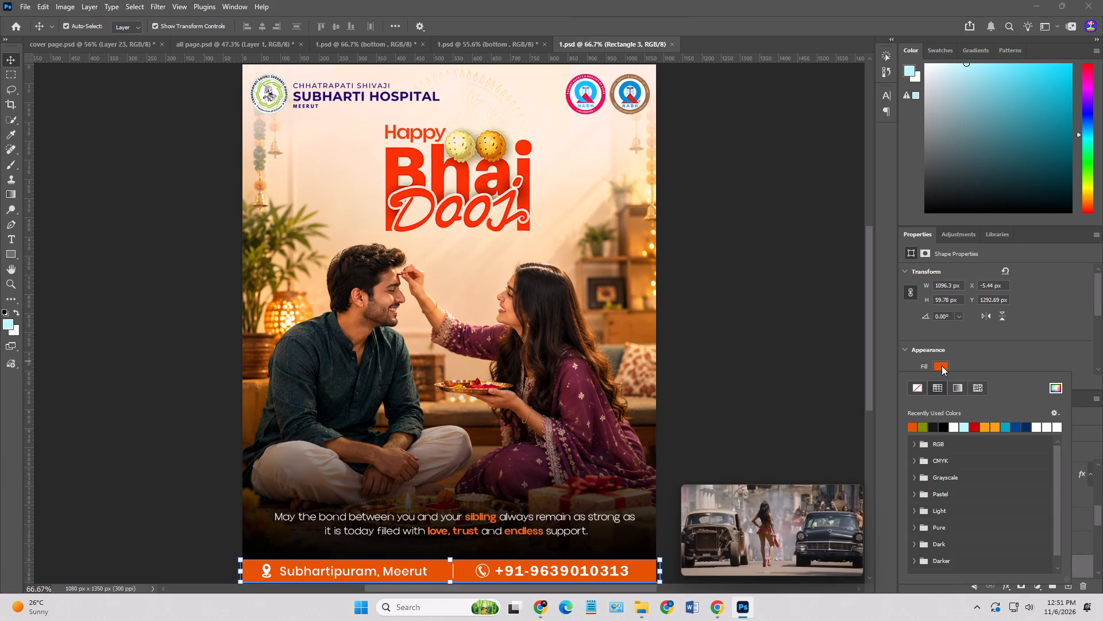
left_click(1059, 389)
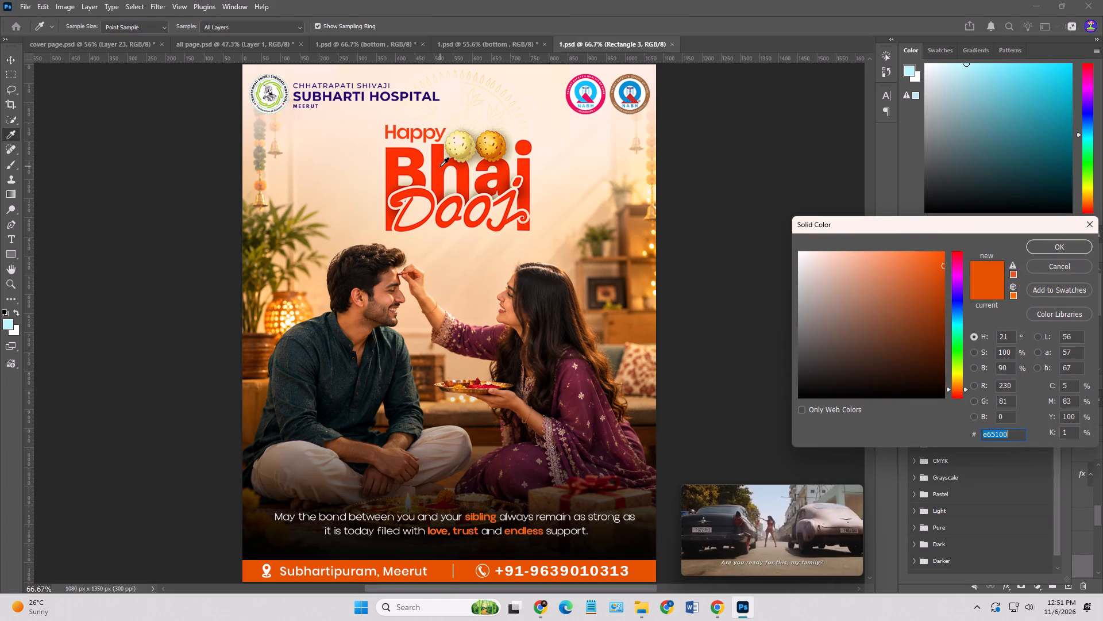
left_click(440, 166)
left_click(1047, 245)
left_click(705, 264)
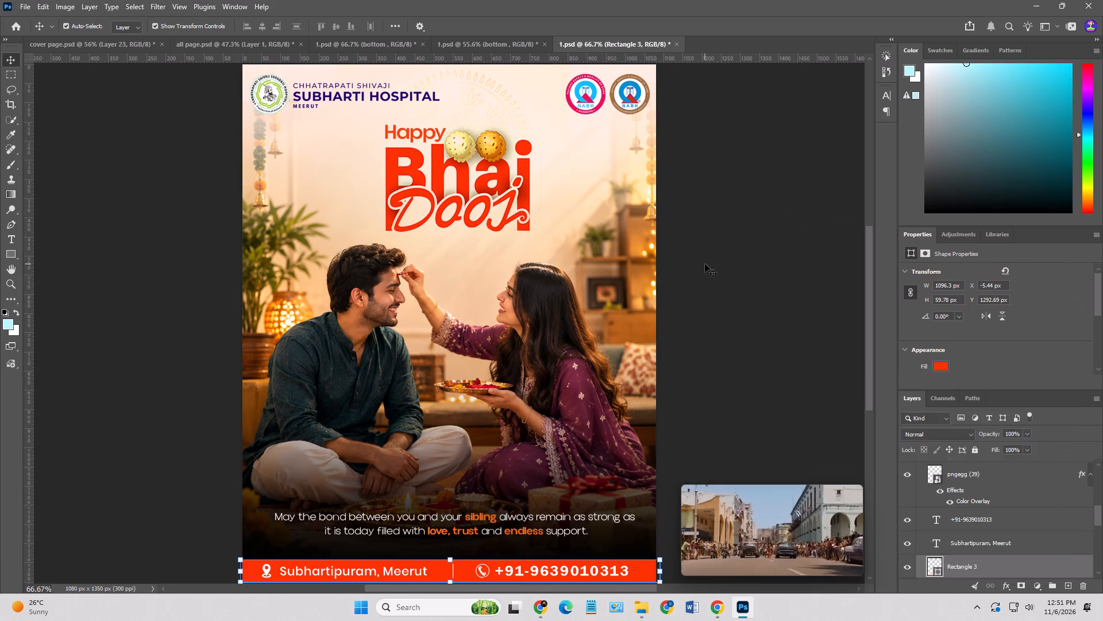
key("ctrl+s")
Export the Bhai Dooj poster as a JPG at 1080 x 1350 px.
left_click(25, 8)
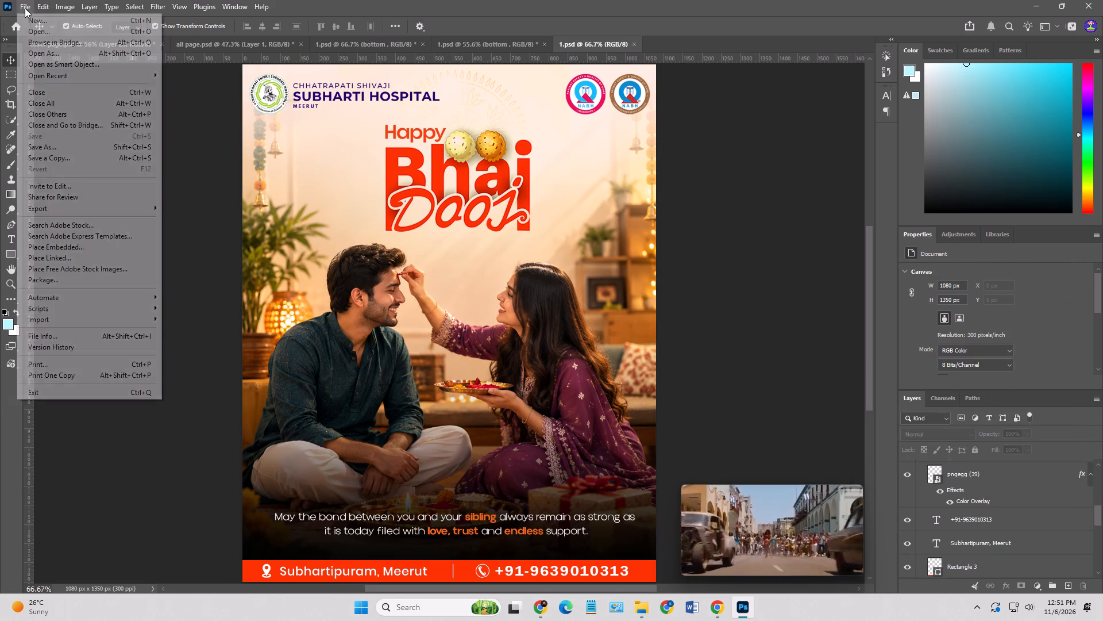
left_click(114, 209)
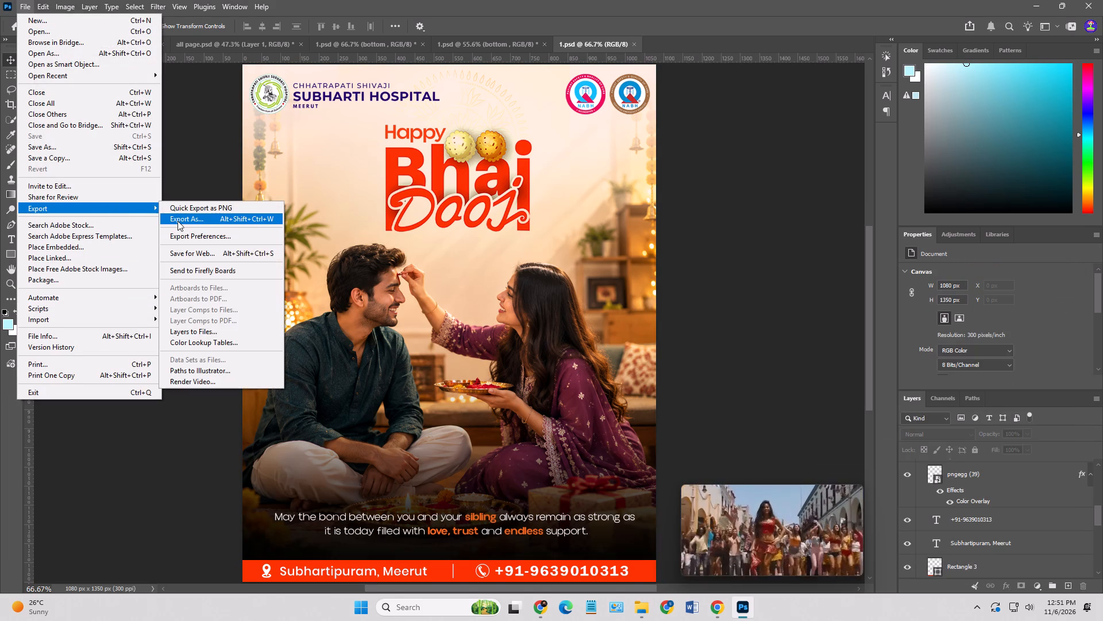
left_click(178, 221)
left_click(962, 545)
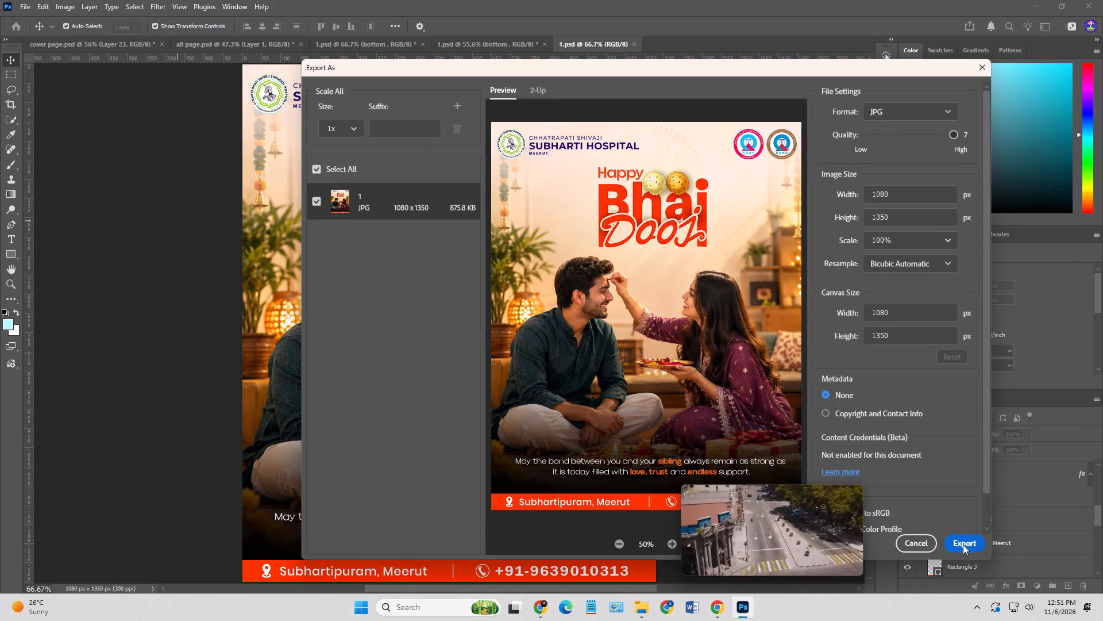
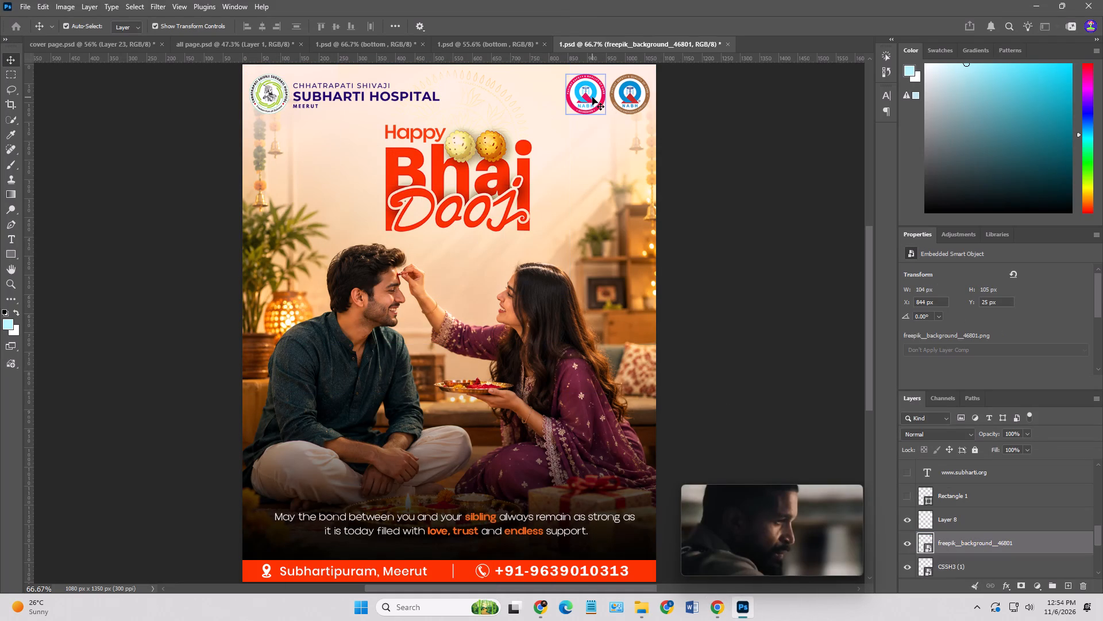
Move the pink-ringed NABH badge beside the Subharti Hospital logo and delete the brown-ringed badge.
left_click_drag(592, 97, 474, 105)
left_click(645, 97)
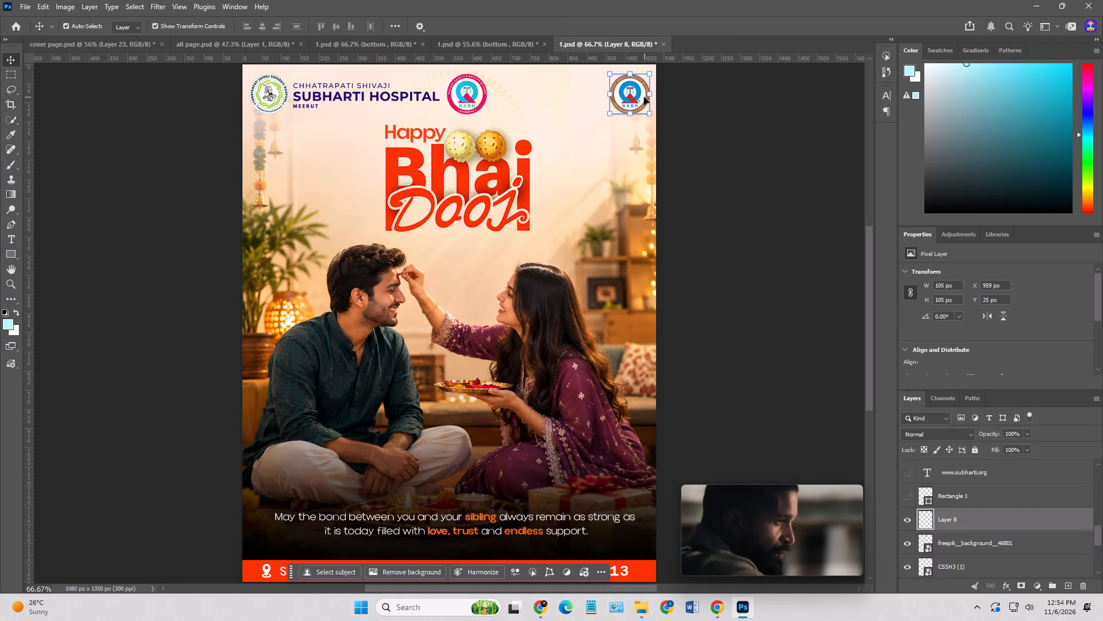
key("Delete")
Scale the hospital logo and NABH badge together to about 75% and move them to the poster's upper right corner.
left_click(265, 96, "shift")
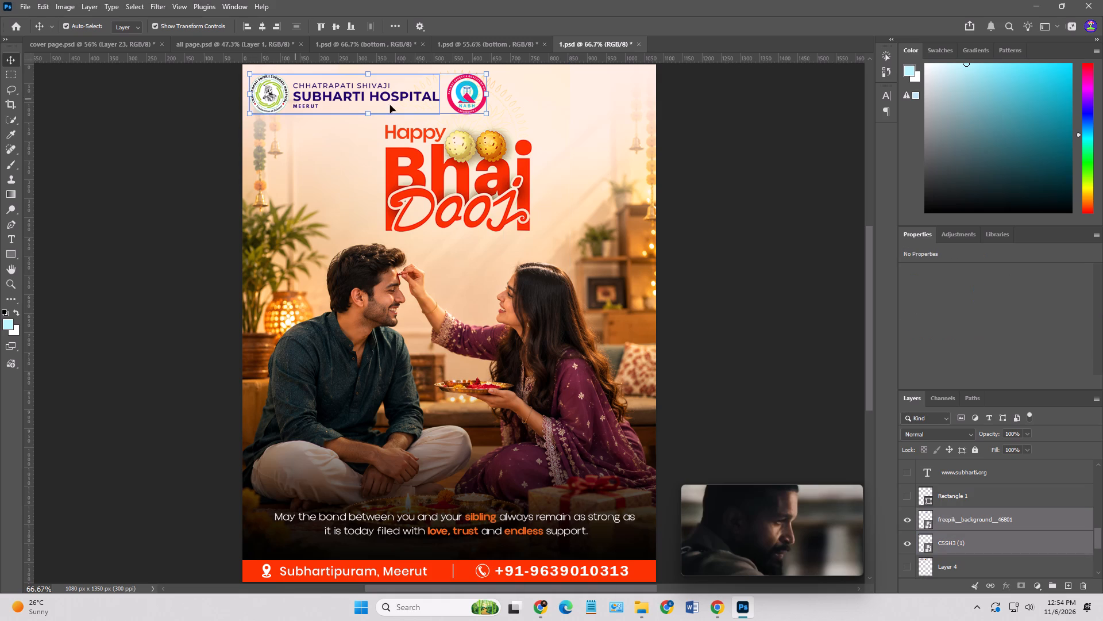
left_click_drag(491, 113, 430, 119)
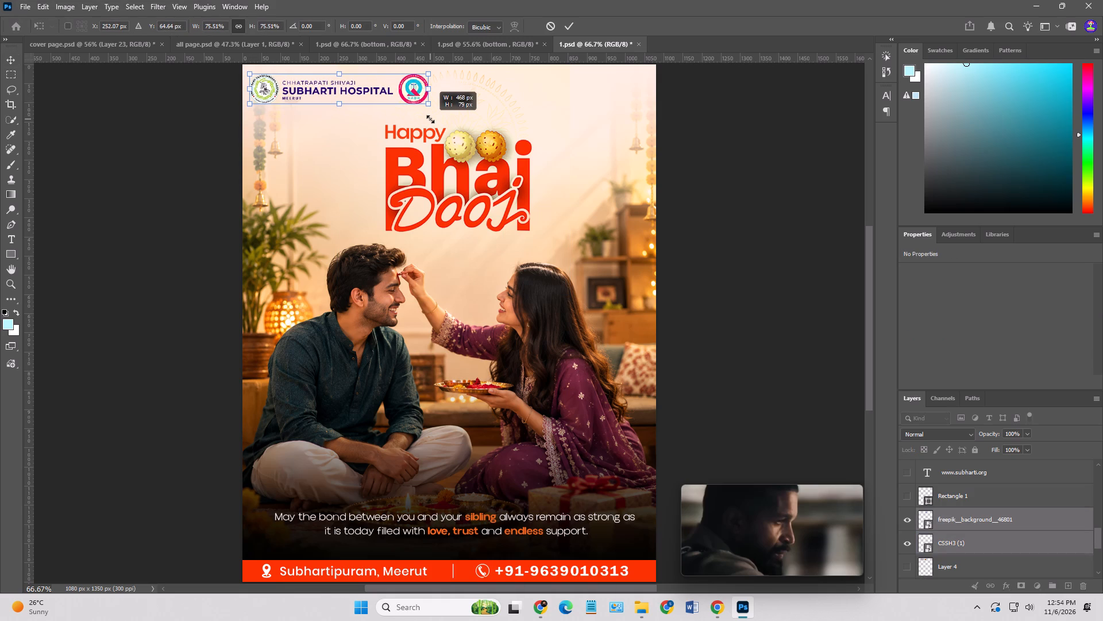
left_click_drag(430, 119, 430, 119)
left_click_drag(415, 91, 619, 93)
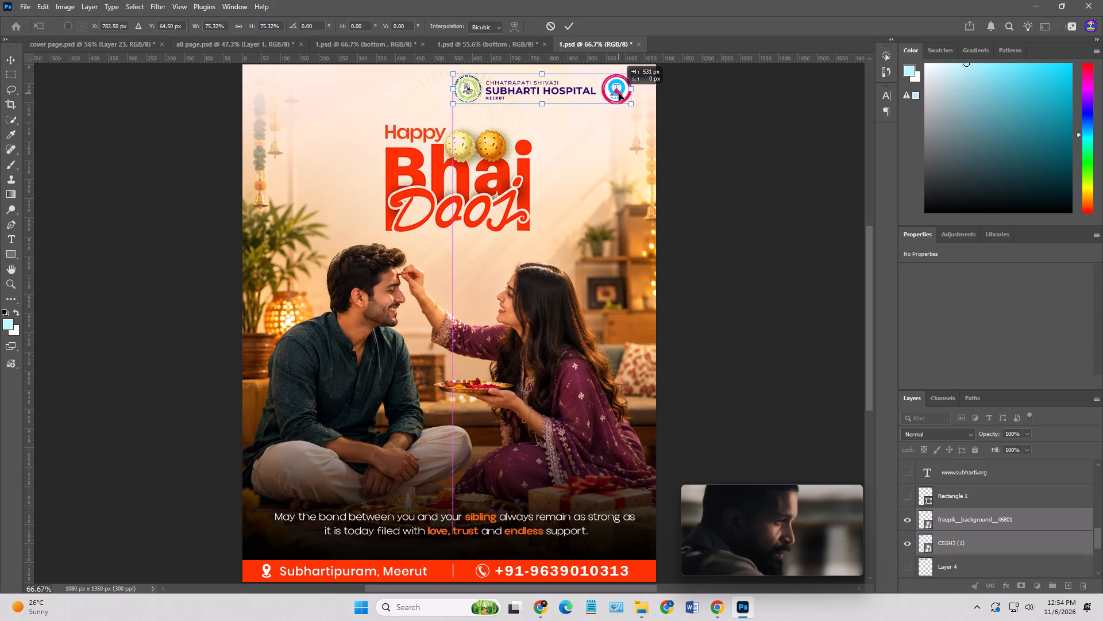
left_click_drag(619, 93, 625, 93)
key("Return")
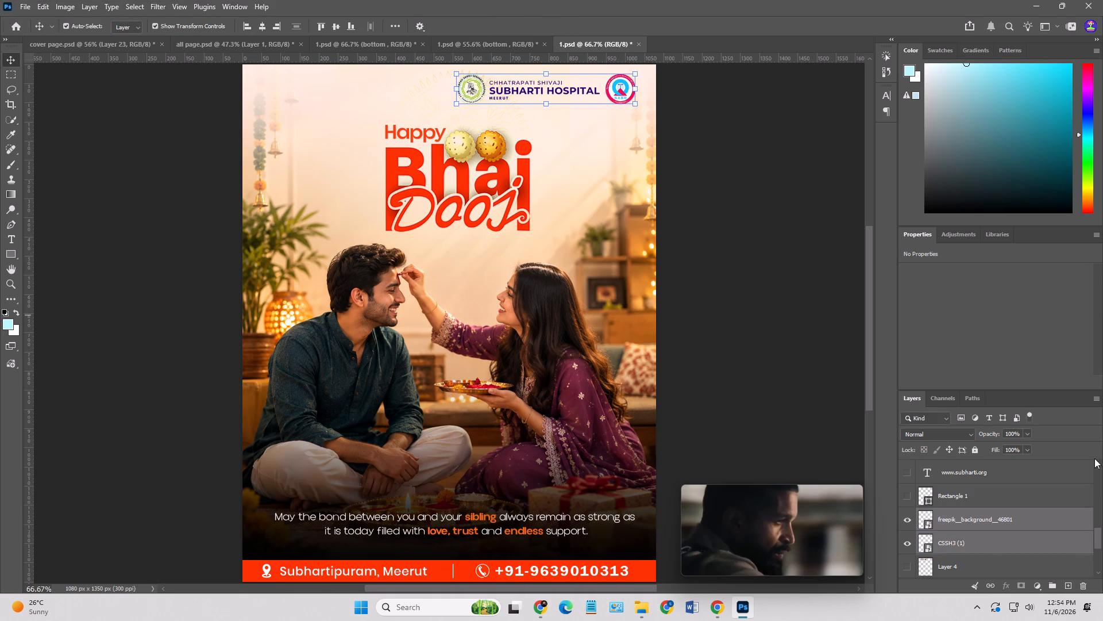
scroll(984, 522, "up", 2)
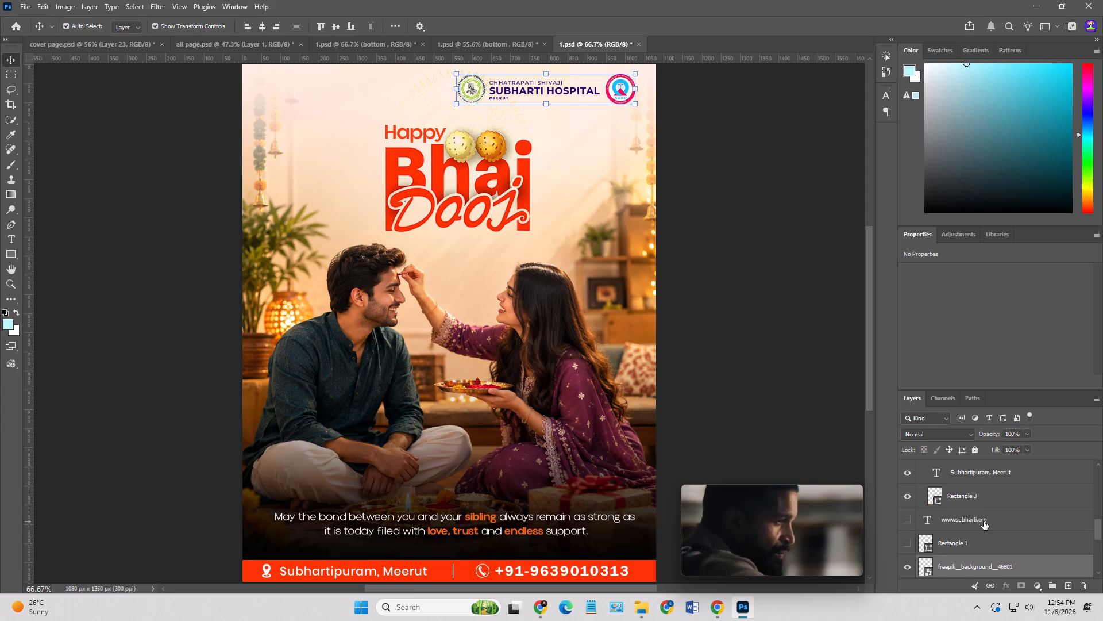
scroll(984, 522, "down", 1)
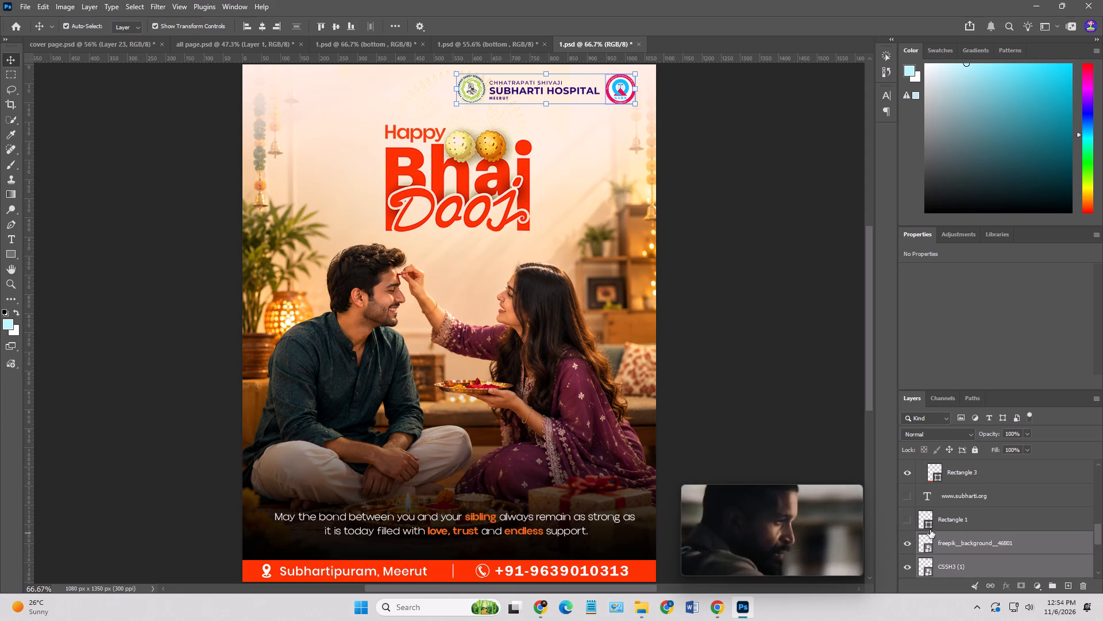
scroll(955, 506, "up", 1)
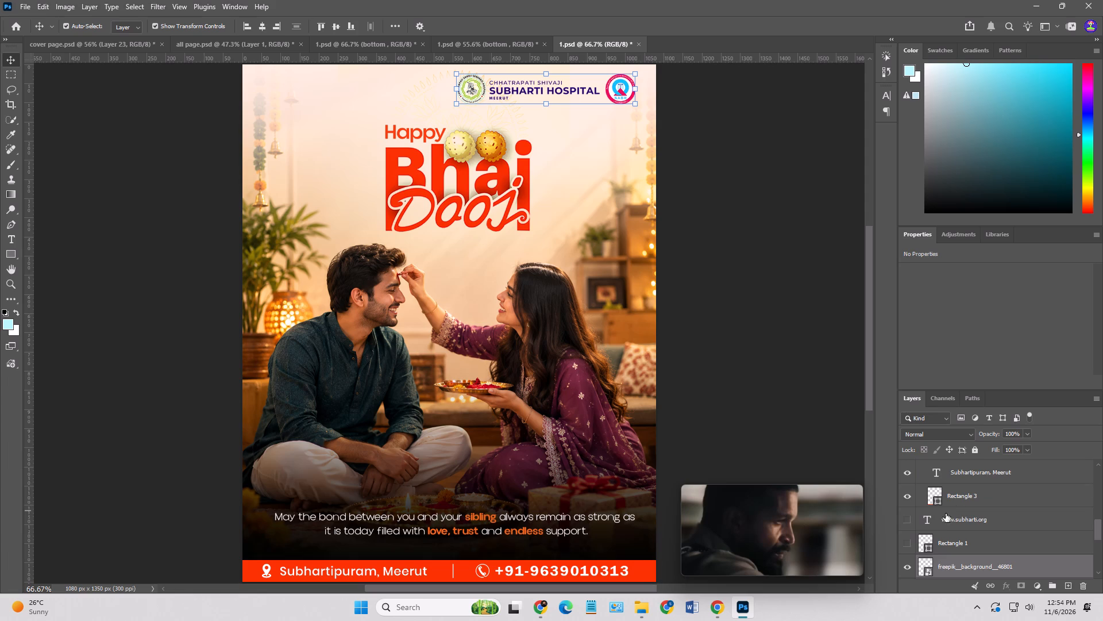
scroll(943, 509, "up", 8)
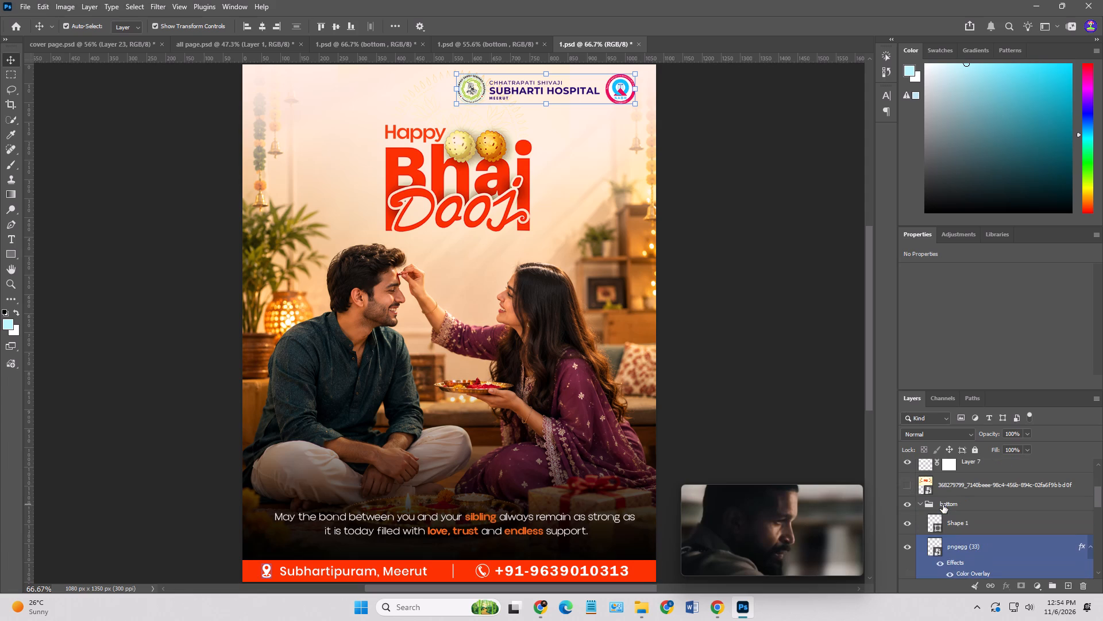
left_click(923, 503)
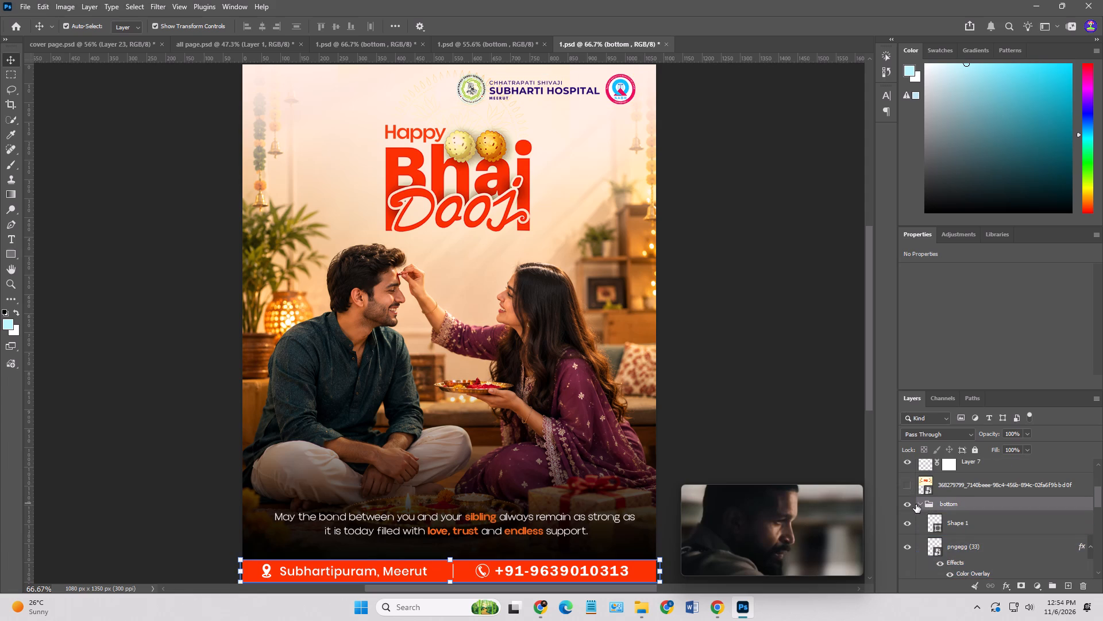
left_click(919, 504)
left_click(908, 506)
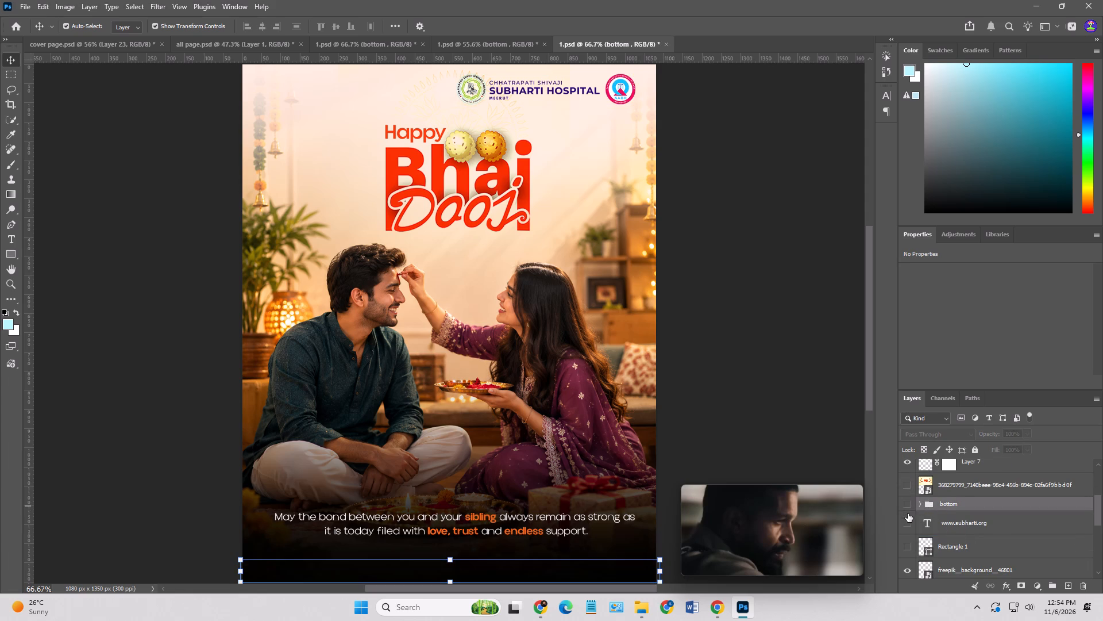
left_click(909, 503)
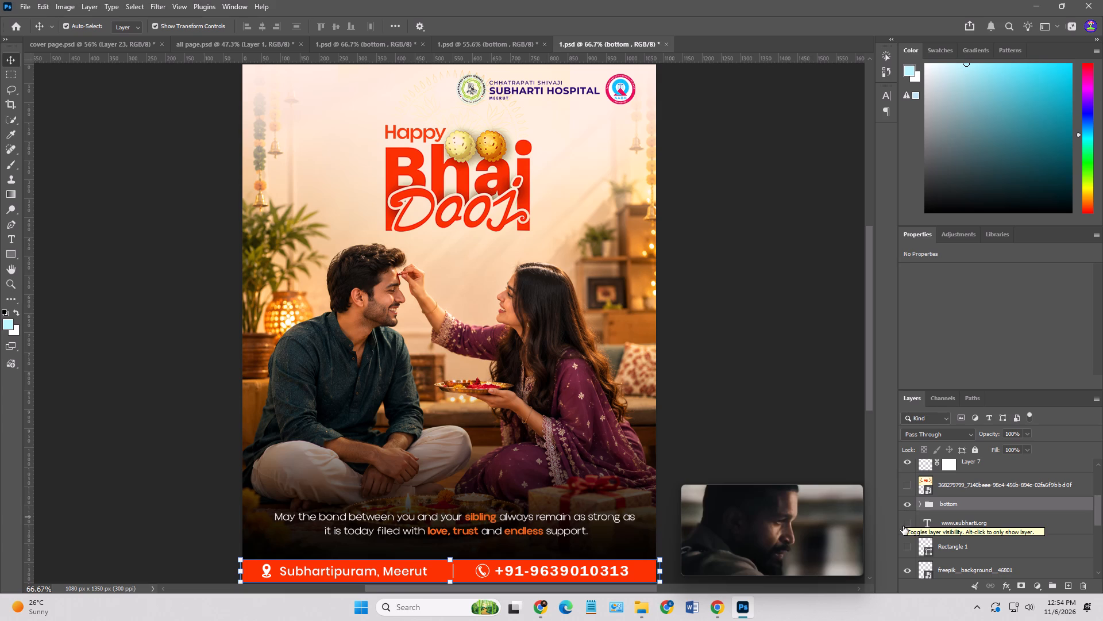
left_click(905, 524)
left_click(905, 545)
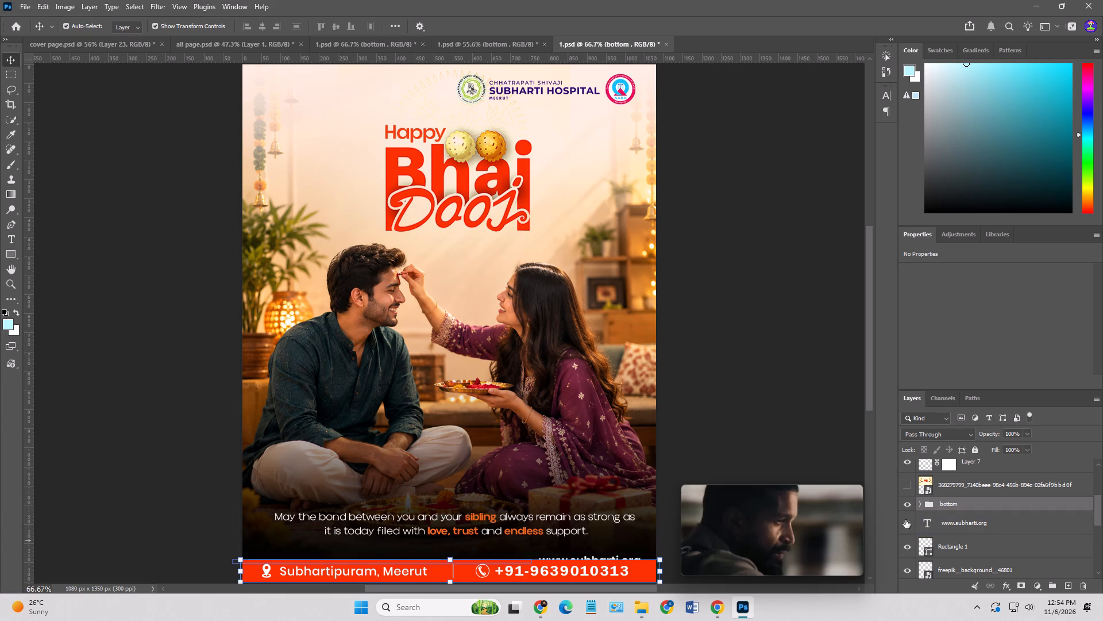
left_click(907, 504)
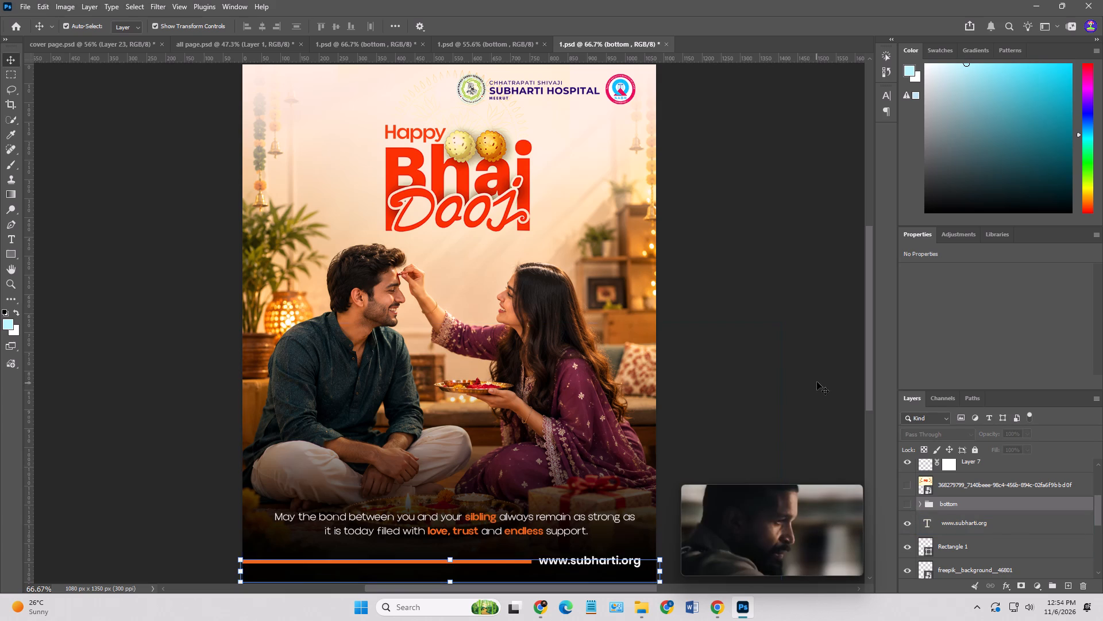
left_click(817, 381)
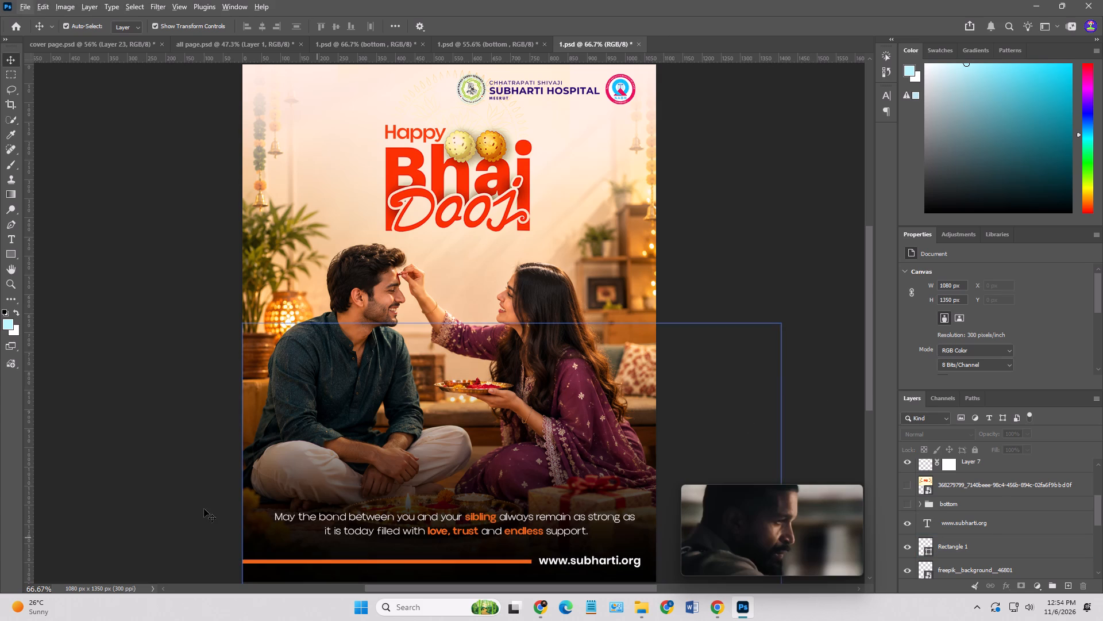
Shorten the orange footer line from its left end to about 384 px wide, keeping its right end beside the website text.
left_click(175, 487)
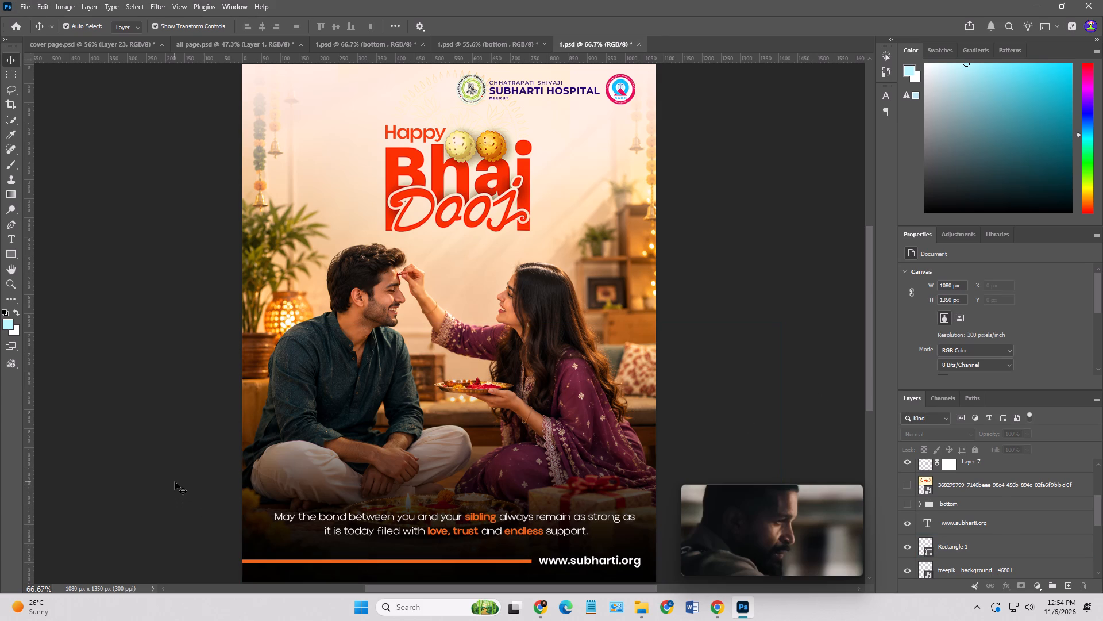
left_click(280, 562)
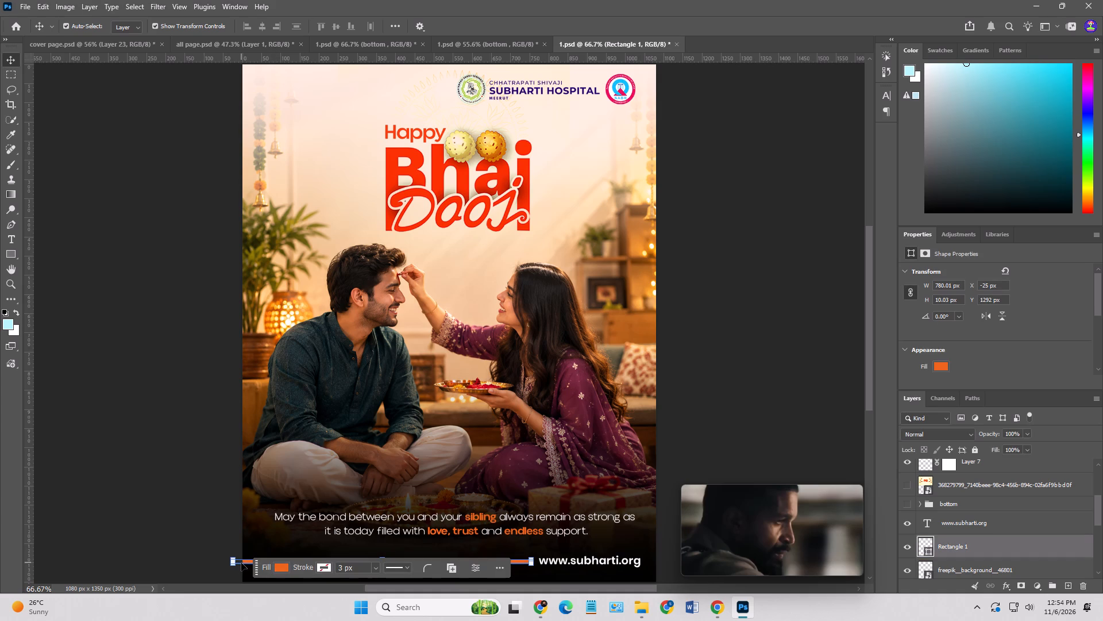
left_click_drag(232, 562, 255, 562)
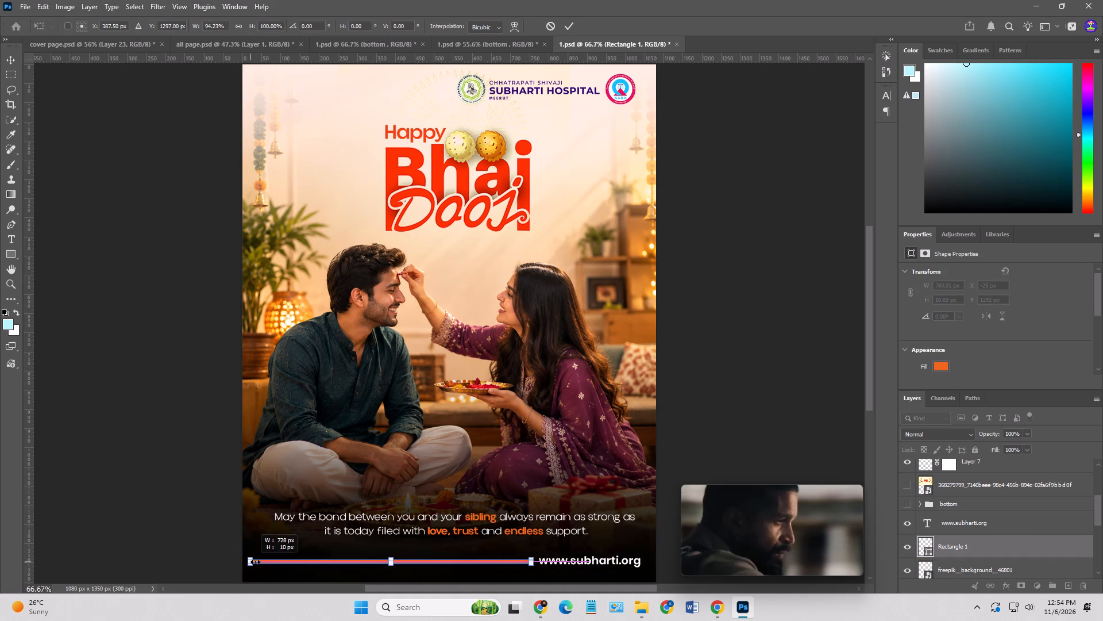
left_click_drag(255, 562, 392, 569)
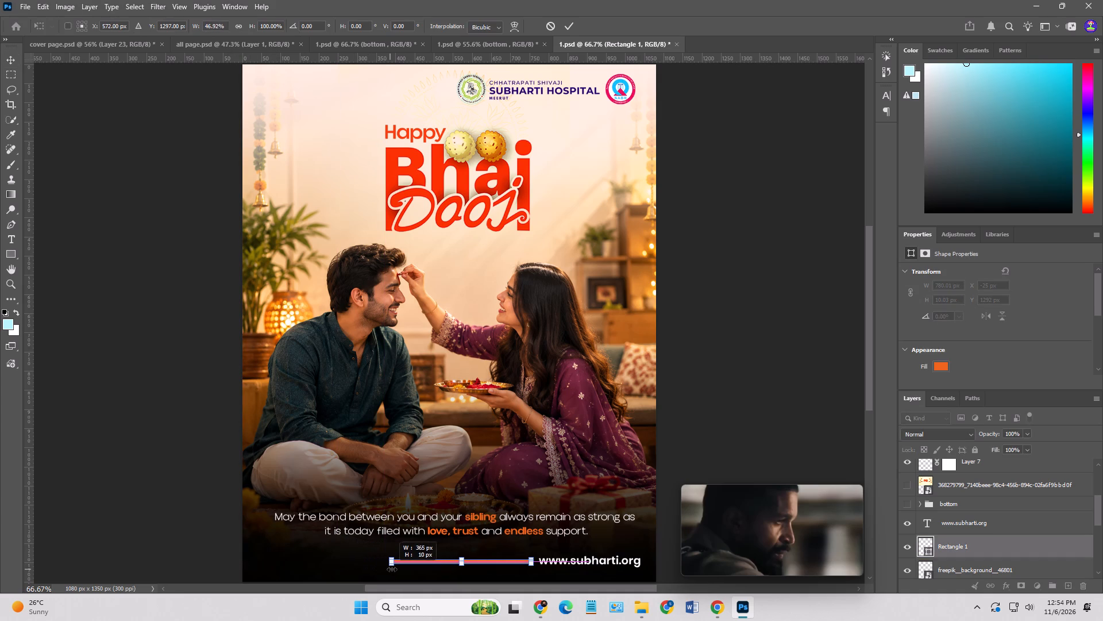
left_click_drag(392, 569, 379, 570)
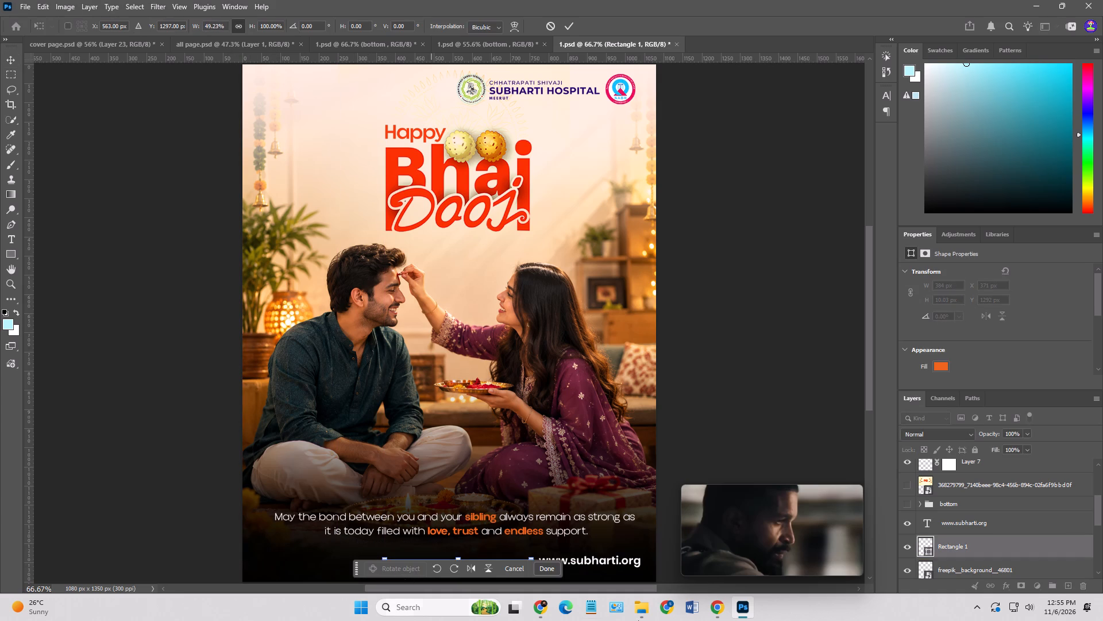
In Chrome, search for Subharti Hospital, open its official website past the privacy warning and copy the address hospital.subharti.org.
left_click(725, 609)
left_click(673, 578)
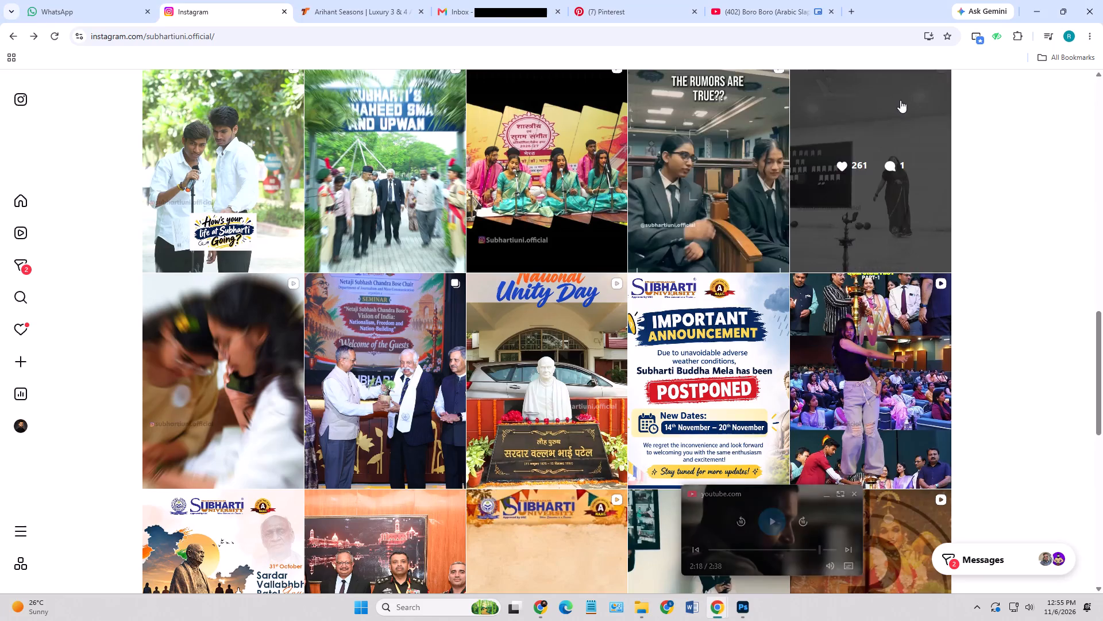
left_click(852, 9)
left_click(732, 37)
type("subharti hospiatl")
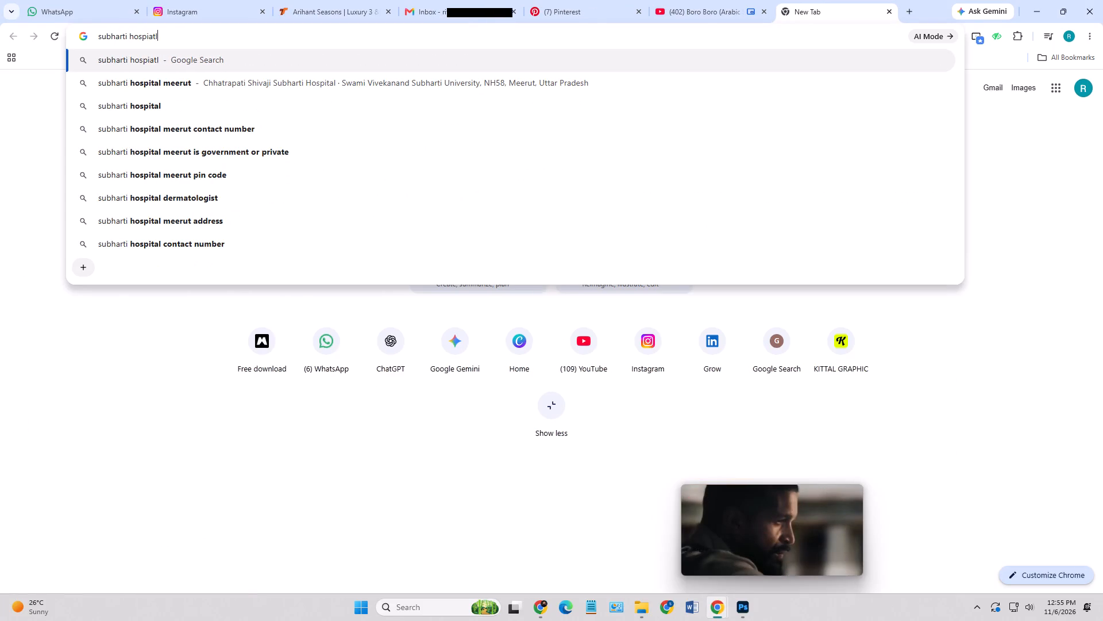
key("Return")
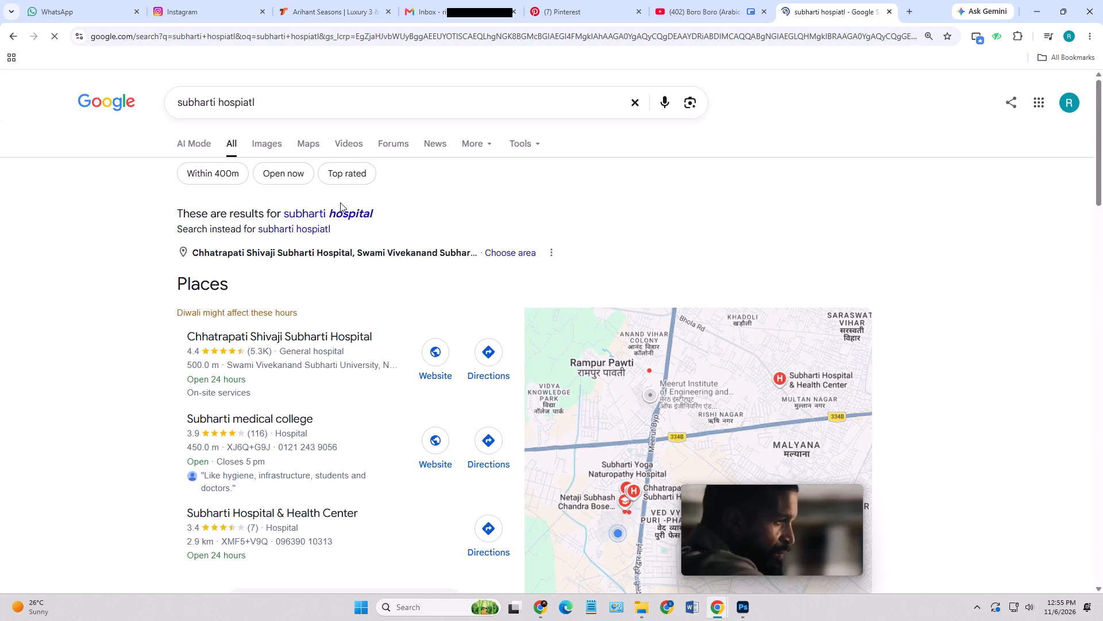
left_click(340, 211)
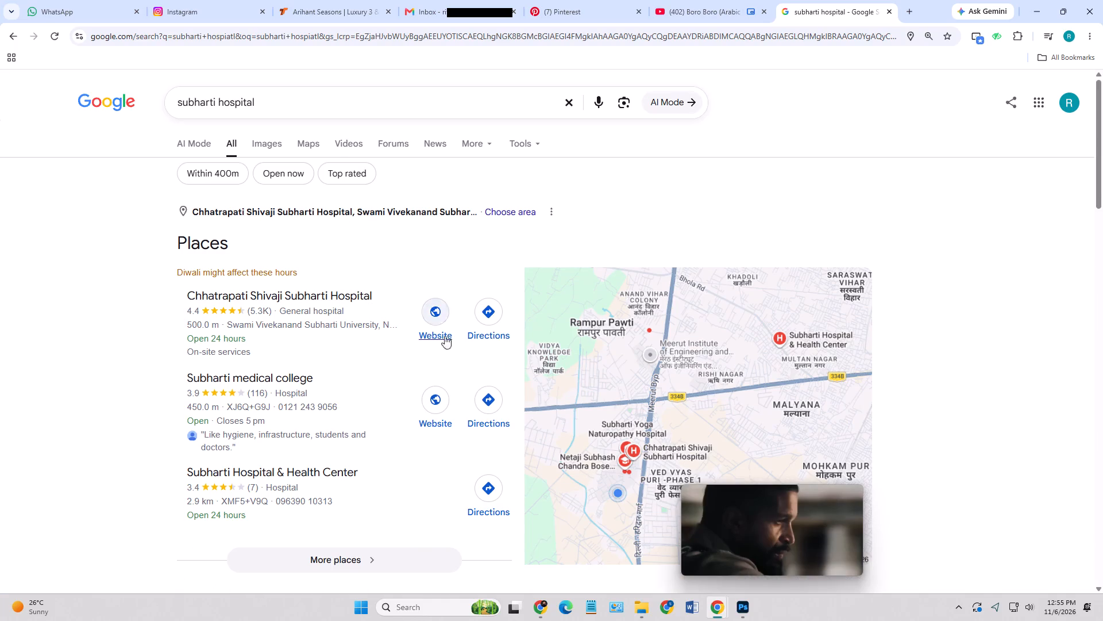
left_click(441, 315)
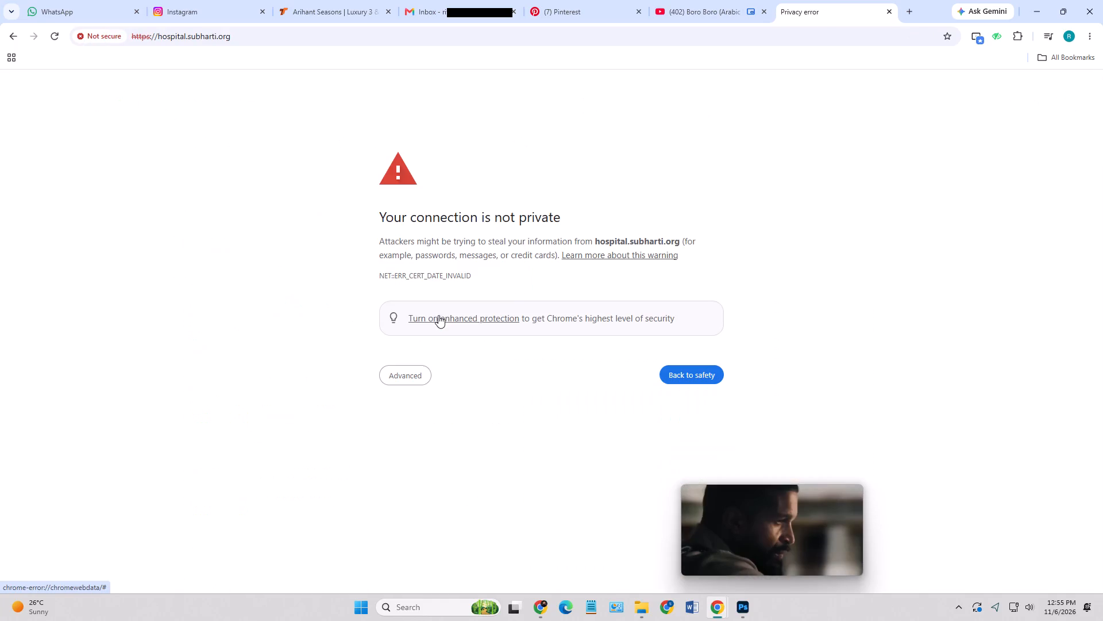
left_click(405, 365)
left_click(430, 477)
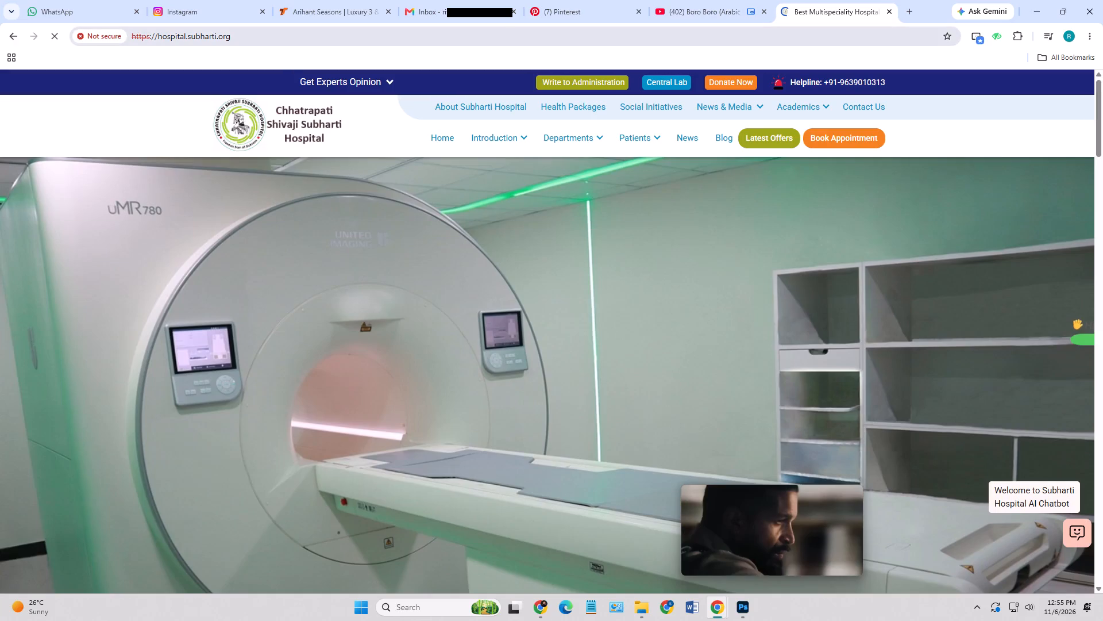
left_click_drag(156, 36, 272, 41)
key("ctrl+c")
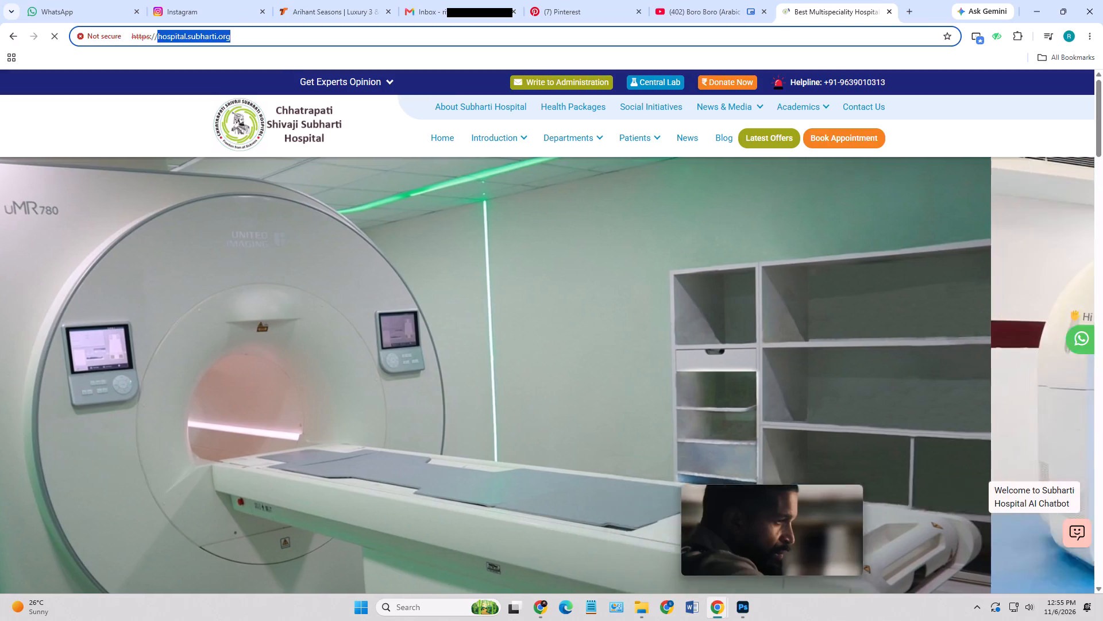
key("alt+Tab")
scroll(492, 394, "down", 10)
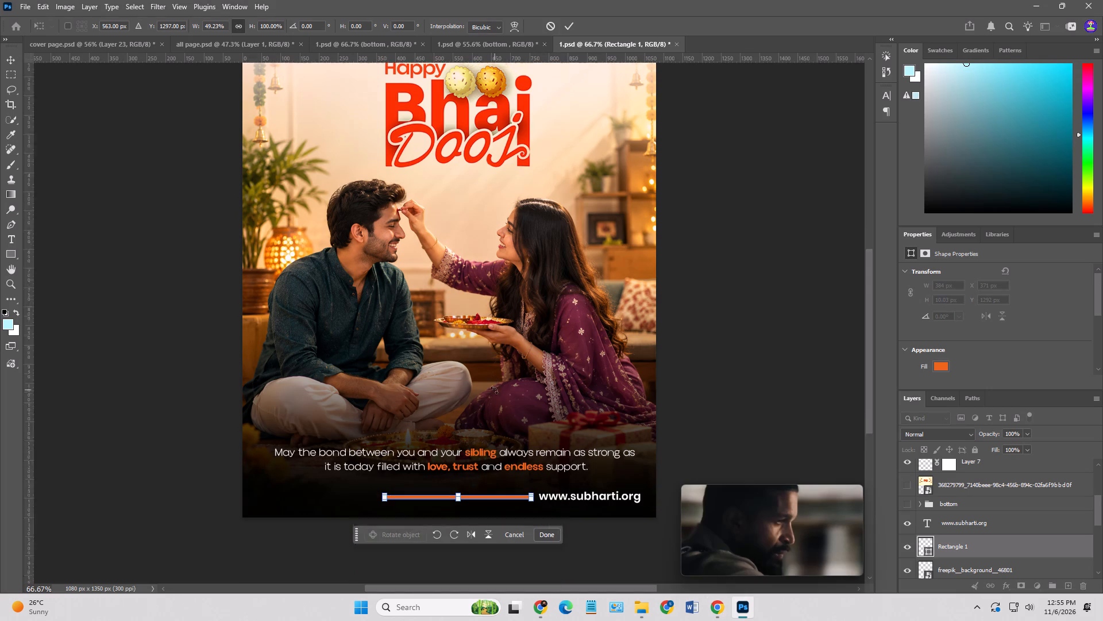
scroll(494, 390, "down", 9)
scroll(549, 388, "up", 3, "alt")
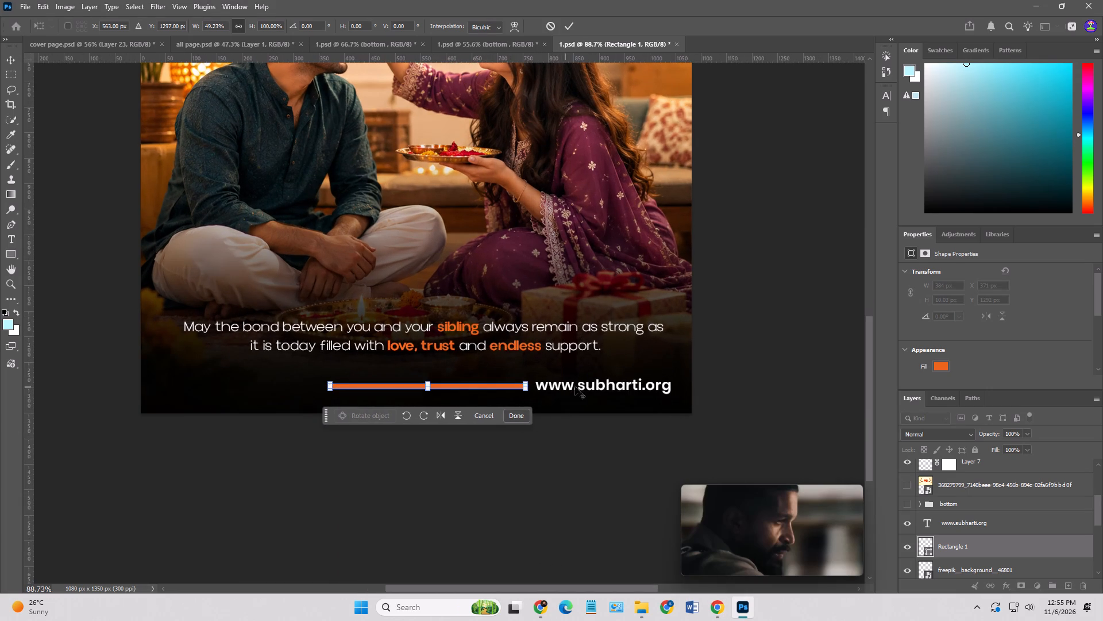
left_click(719, 385)
left_click(663, 386)
left_click_drag(657, 386, 300, 385, "alt")
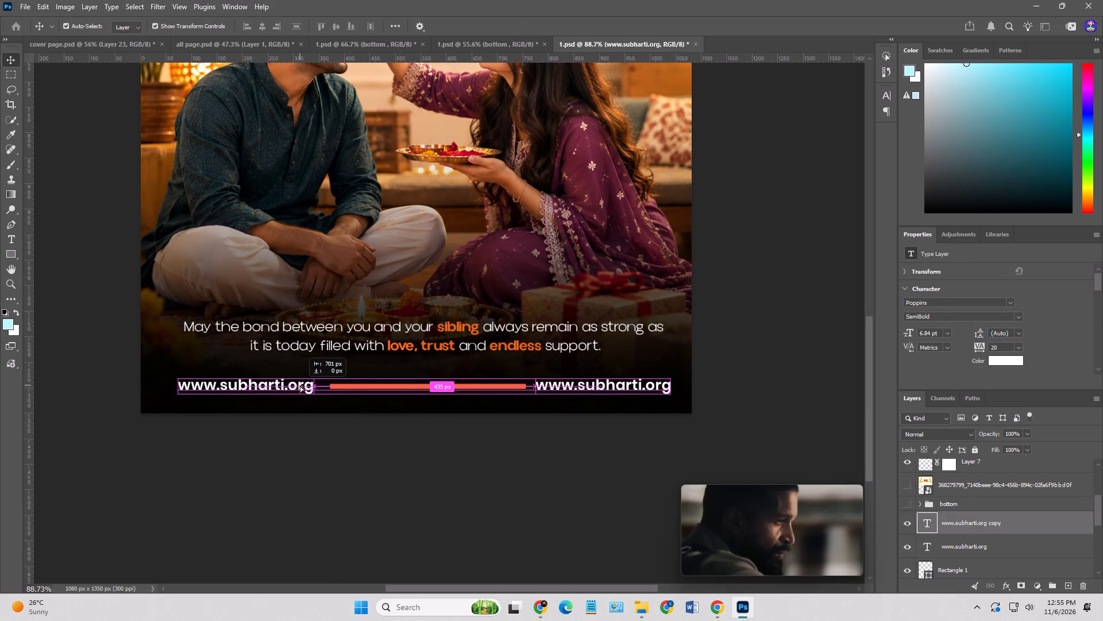
left_click_drag(300, 385, 303, 385, "alt")
right_click(300, 385, "alt")
left_click(302, 381)
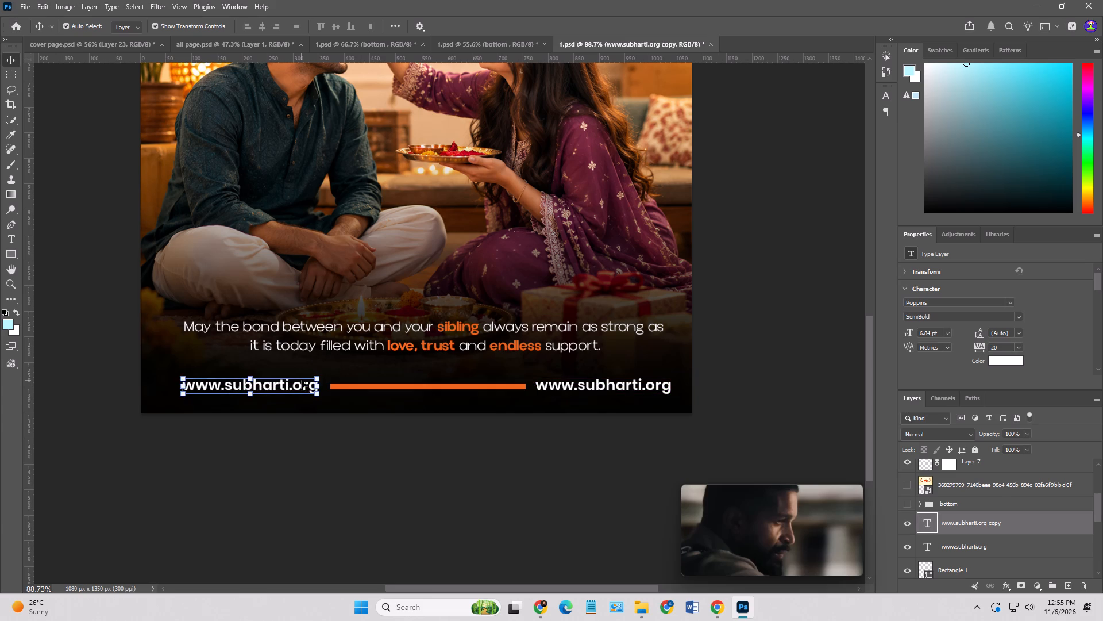
double_click(299, 385)
key("ctrl+v")
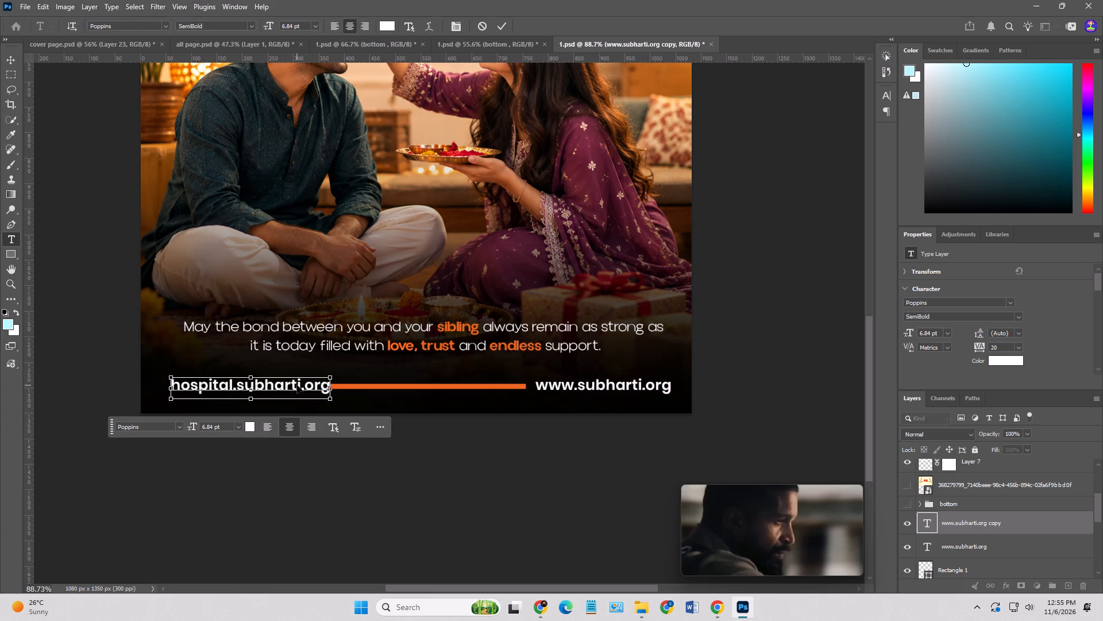
left_click(173, 387)
type("WW")
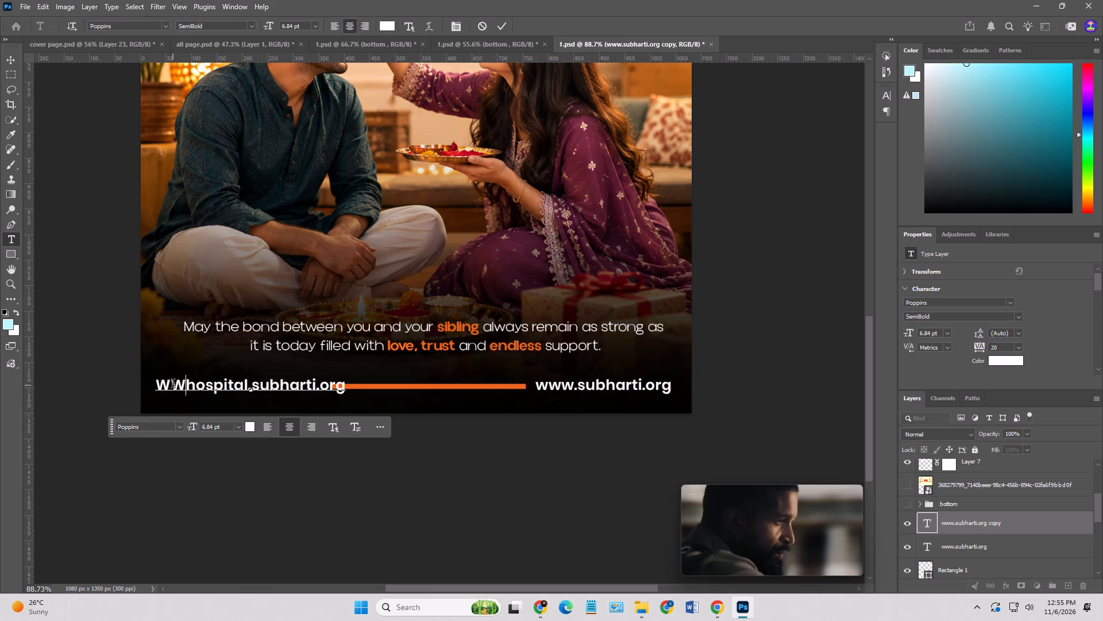
key("BackSpace")
key("BackSpace")
type("ww")
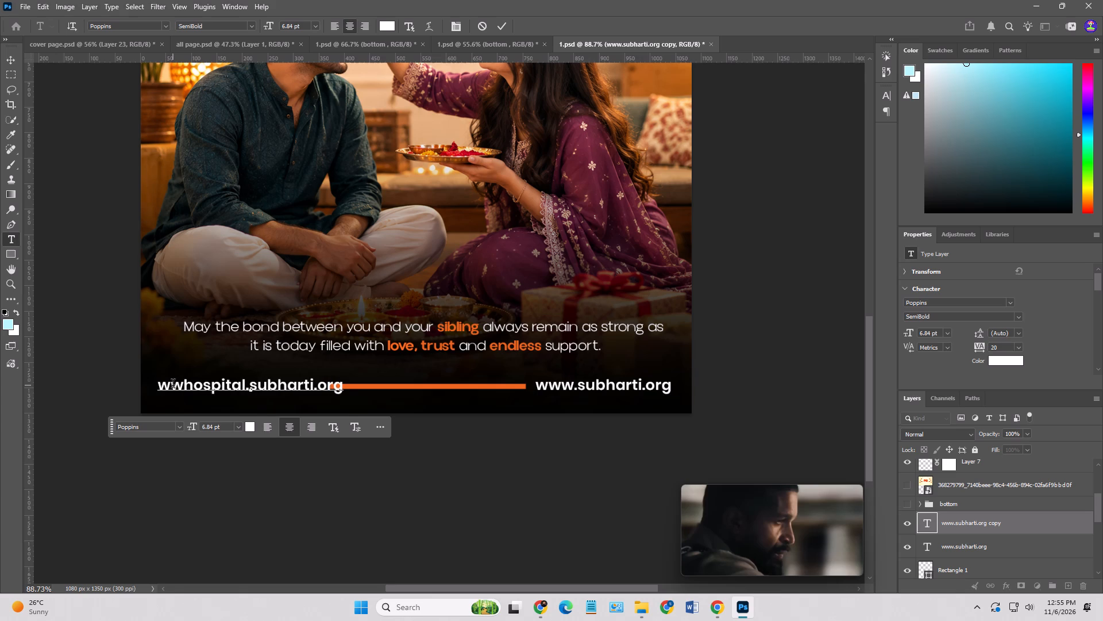
key("w")
key("period")
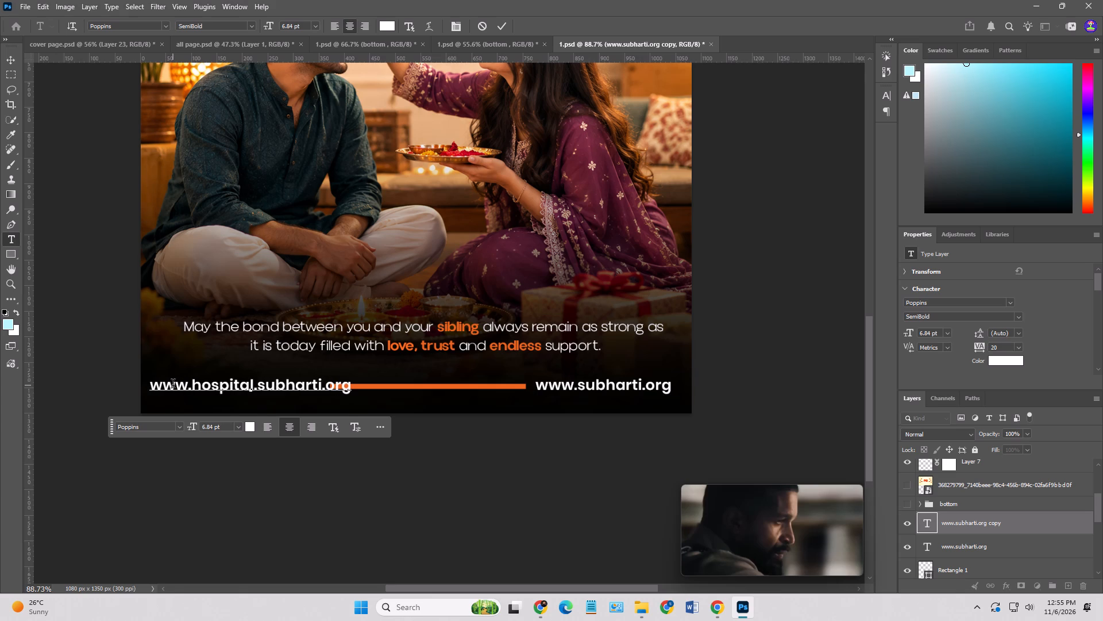
left_click(7, 62)
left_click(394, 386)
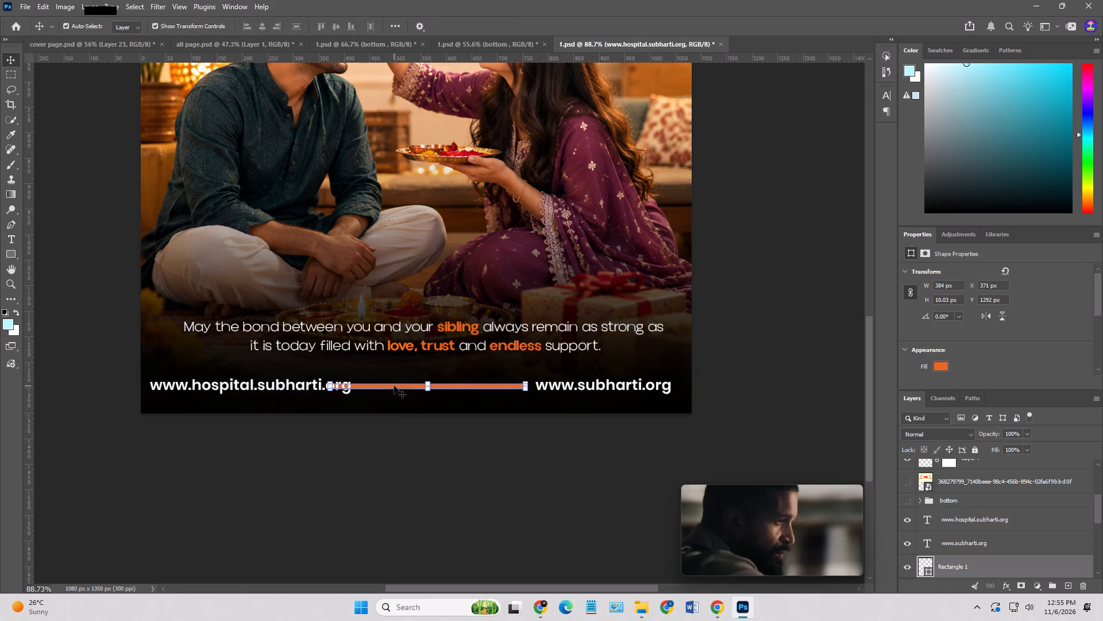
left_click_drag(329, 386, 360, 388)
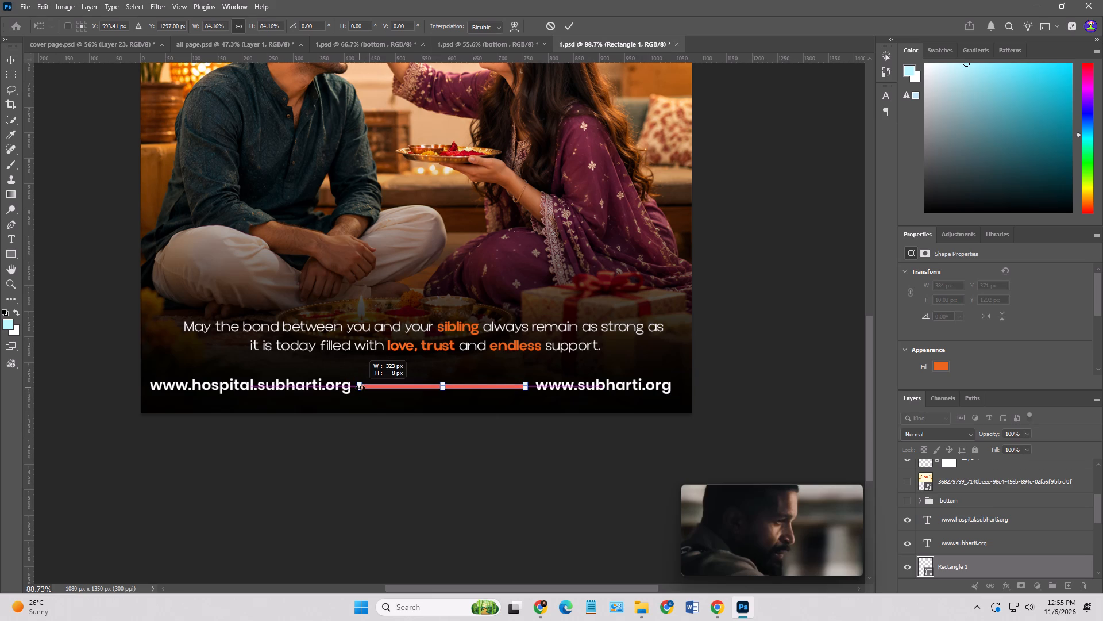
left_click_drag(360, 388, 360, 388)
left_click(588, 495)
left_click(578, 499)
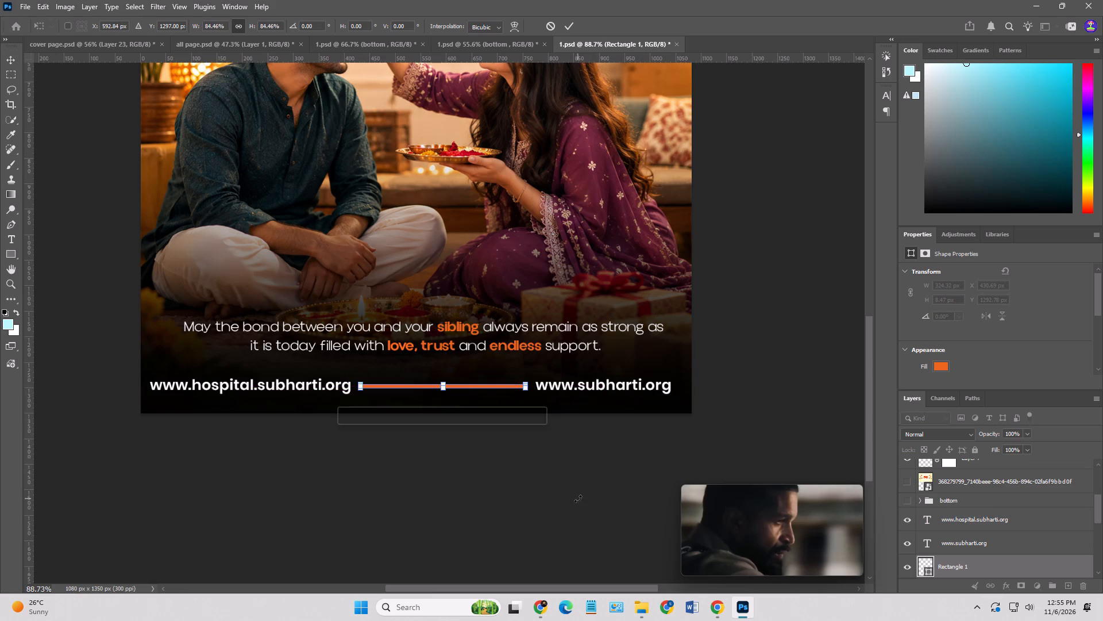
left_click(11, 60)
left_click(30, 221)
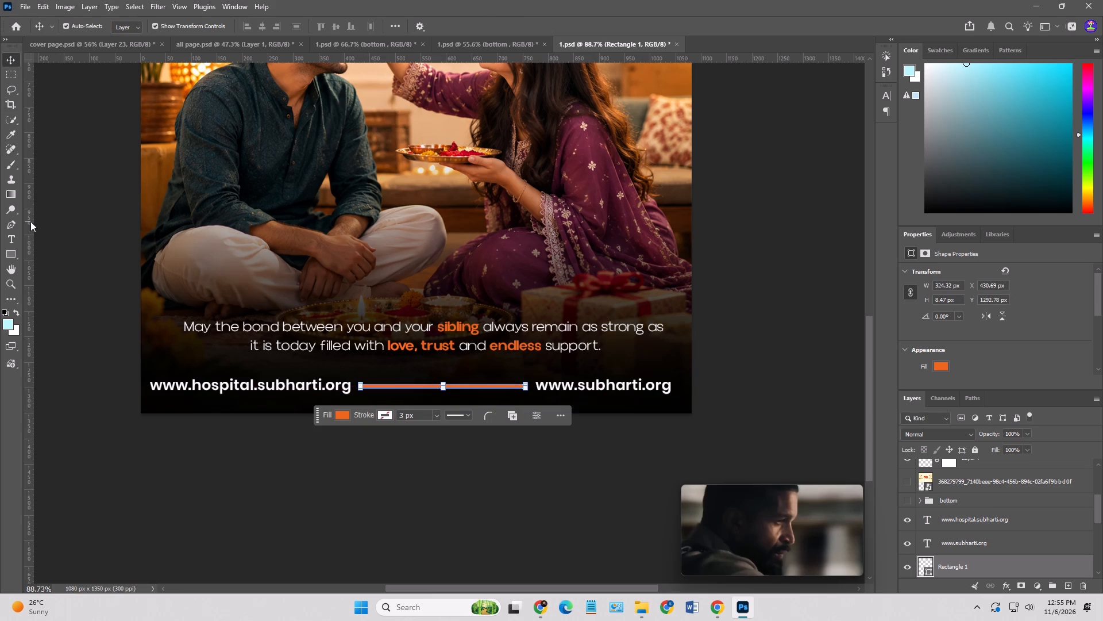
left_click_drag(290, 383, 620, 400)
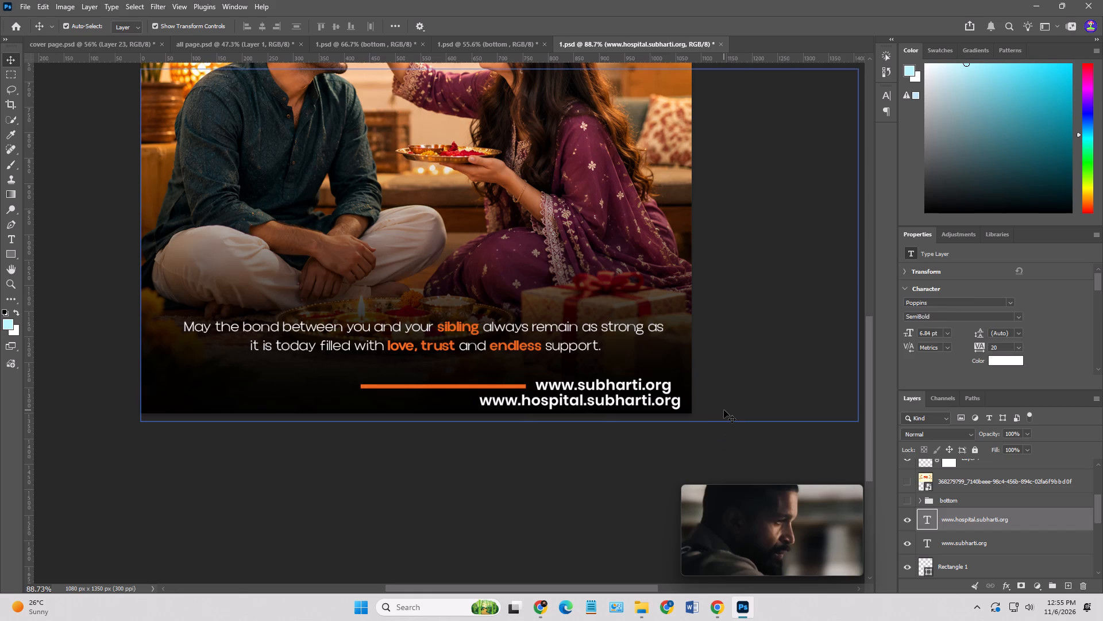
left_click(724, 410)
Extend the orange line leftwards to just beyond the poster's left edge, about 767 px wide, keeping its right end fixed.
left_click(481, 386)
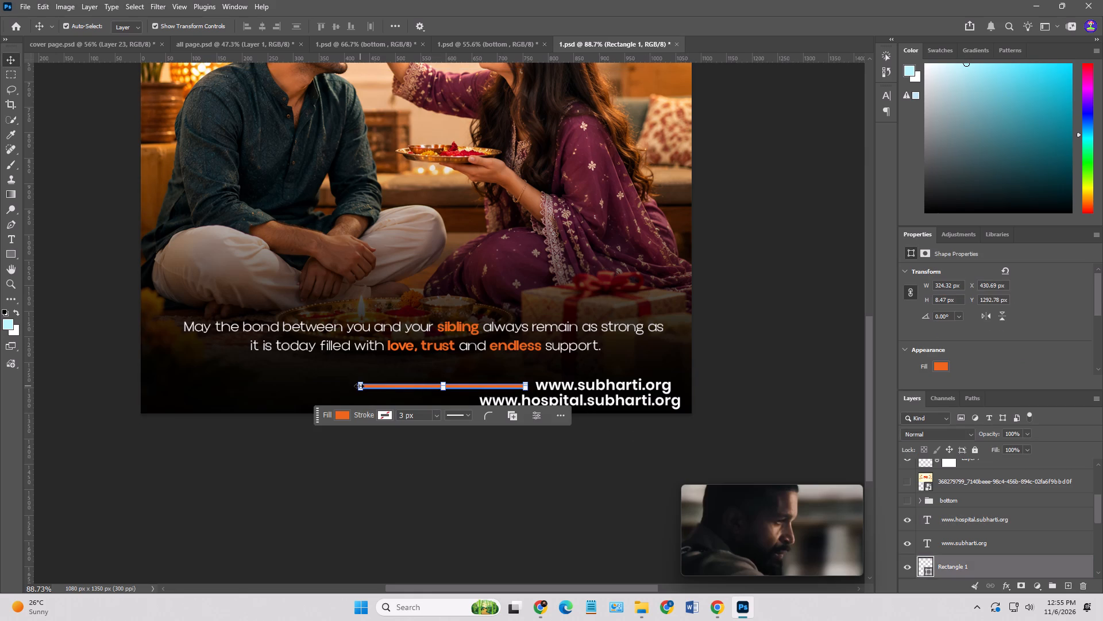
left_click_drag(359, 386, 162, 389)
key("ctrl+z")
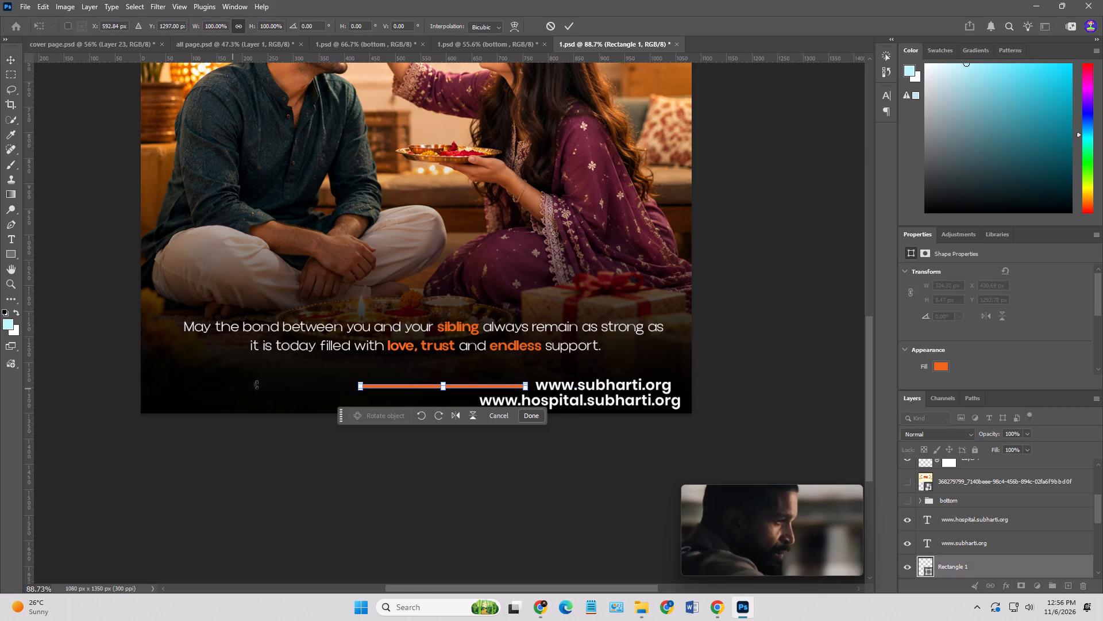
left_click_drag(358, 385, 205, 390, "shift")
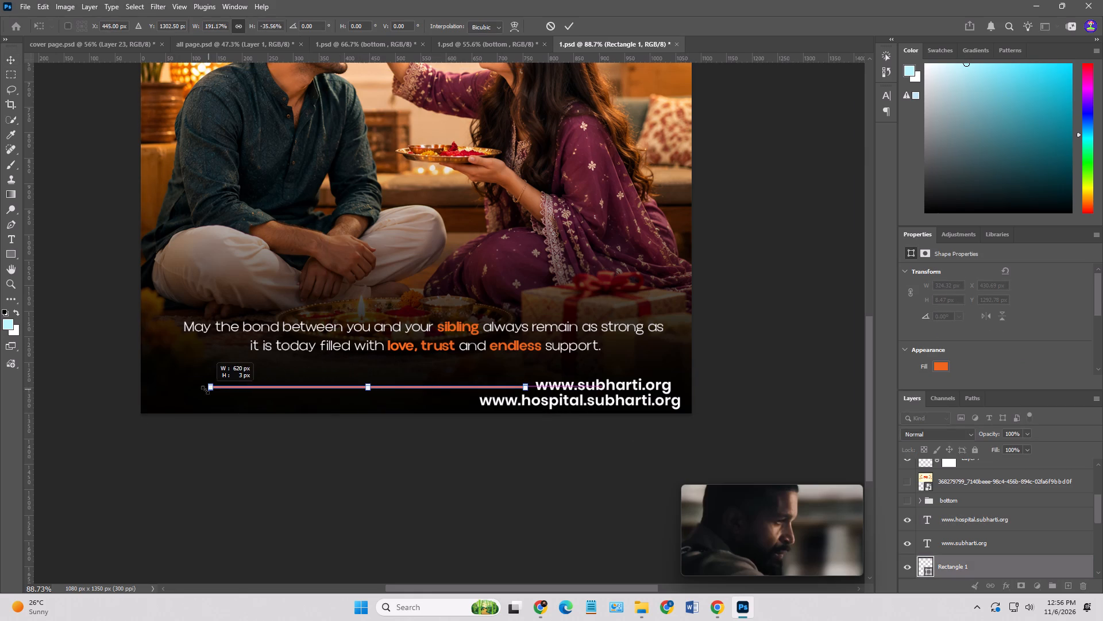
left_click_drag(205, 390, 144, 390, "shift")
key("ctrl+z")
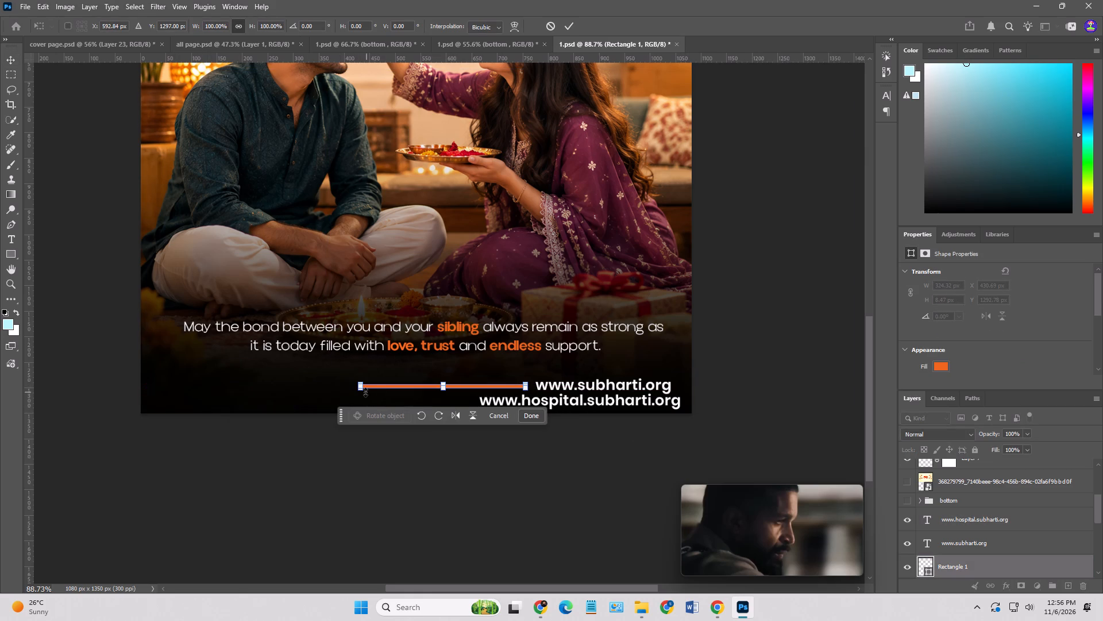
left_click_drag(360, 386, 125, 384)
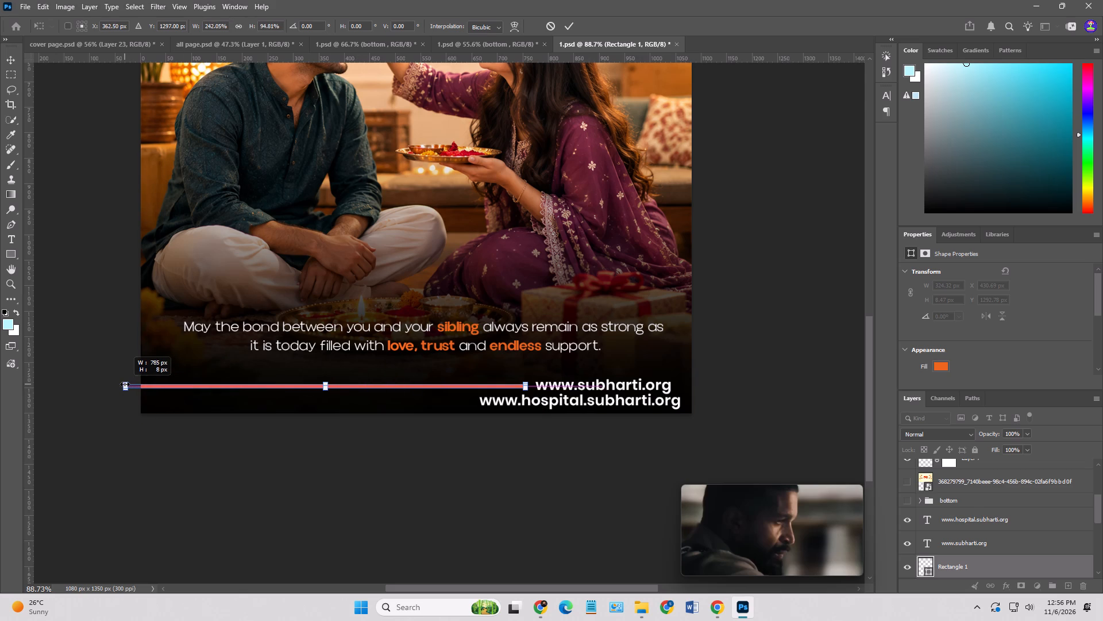
left_click_drag(125, 384, 134, 385)
key("Return")
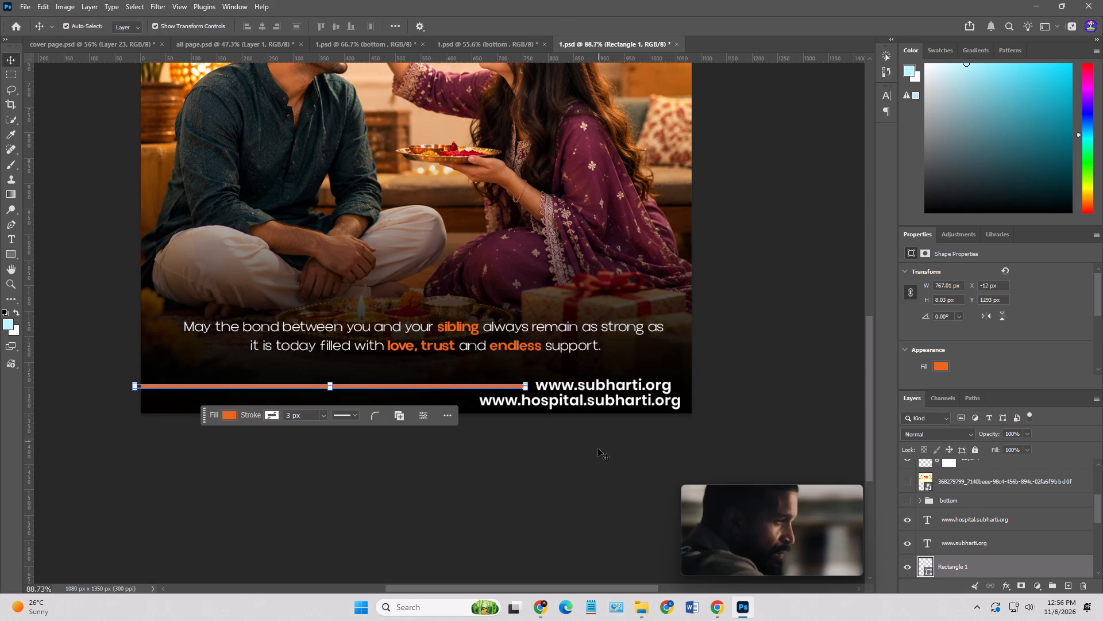
left_click(598, 448)
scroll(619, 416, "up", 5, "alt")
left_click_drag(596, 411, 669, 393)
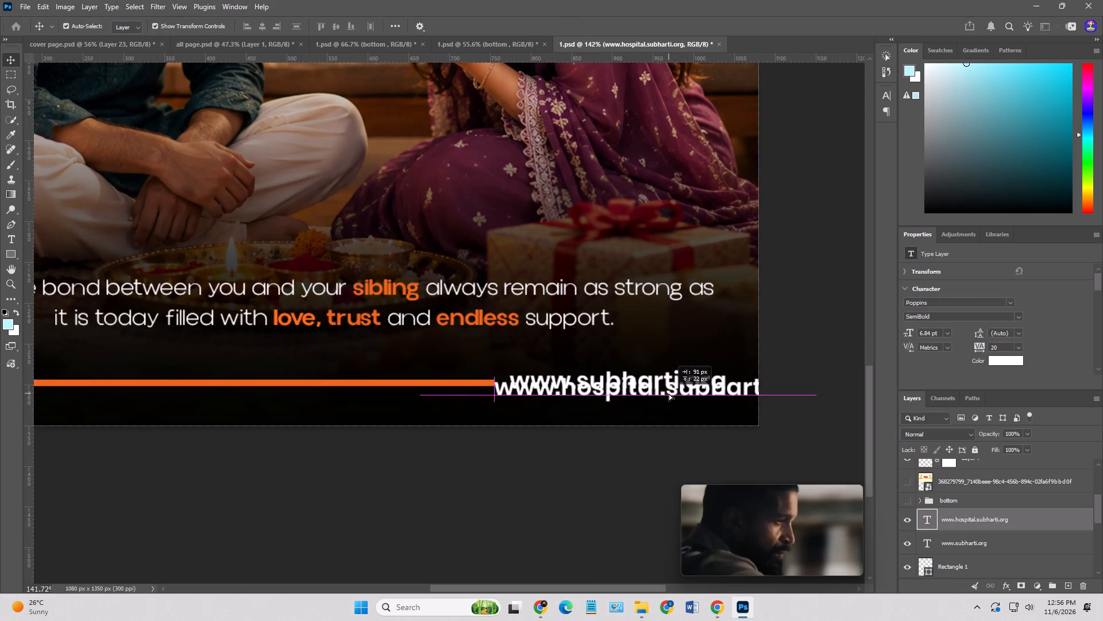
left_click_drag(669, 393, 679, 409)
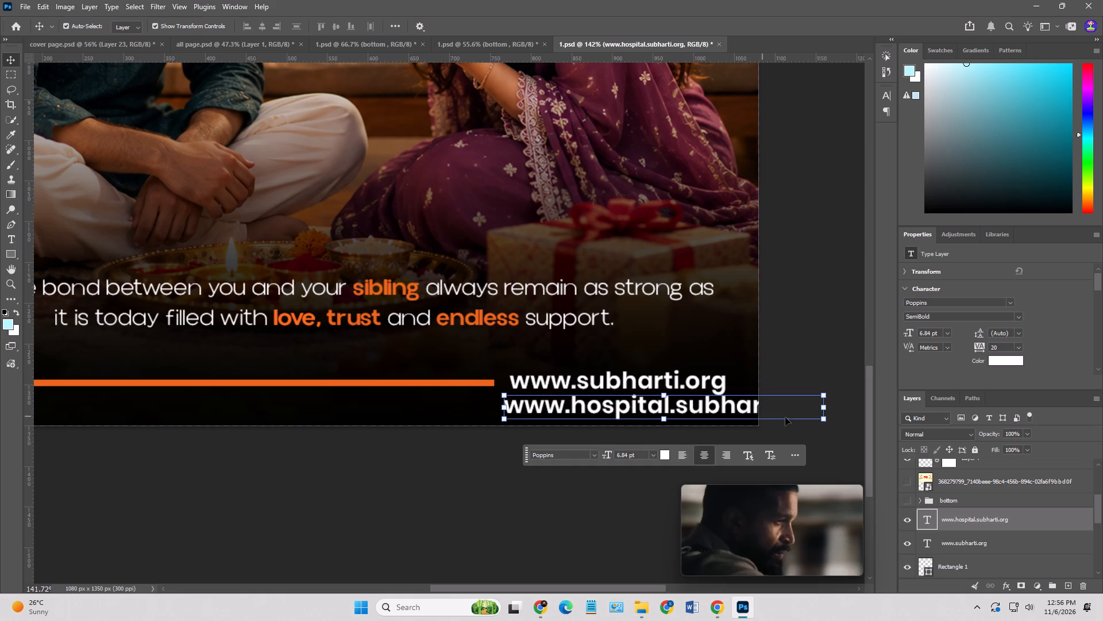
Shorten the orange line from its right end to about 675 px wide, keeping its left end past the poster edge.
left_click(461, 385)
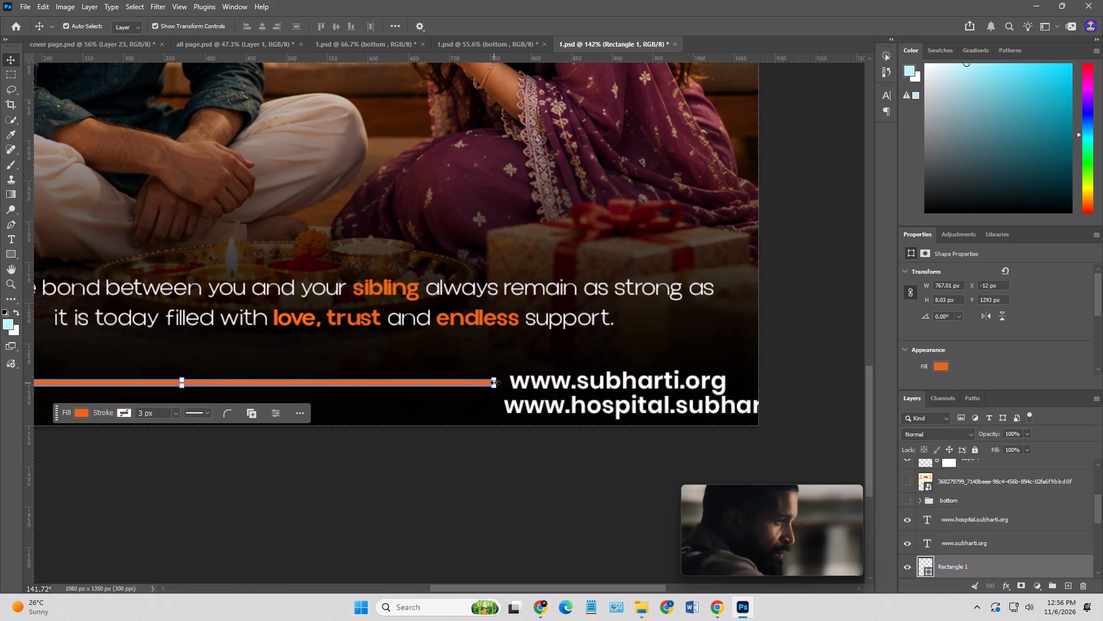
left_click_drag(495, 382, 400, 385)
key("ctrl+z")
left_click_drag(496, 383, 483, 383, "shift")
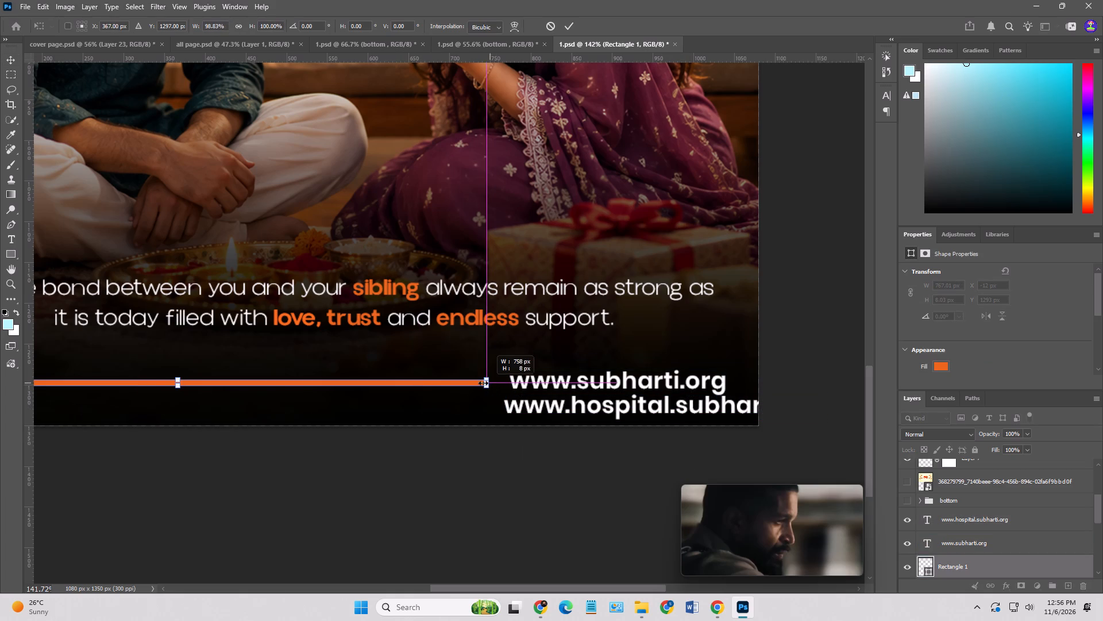
left_click_drag(483, 383, 423, 386, "shift")
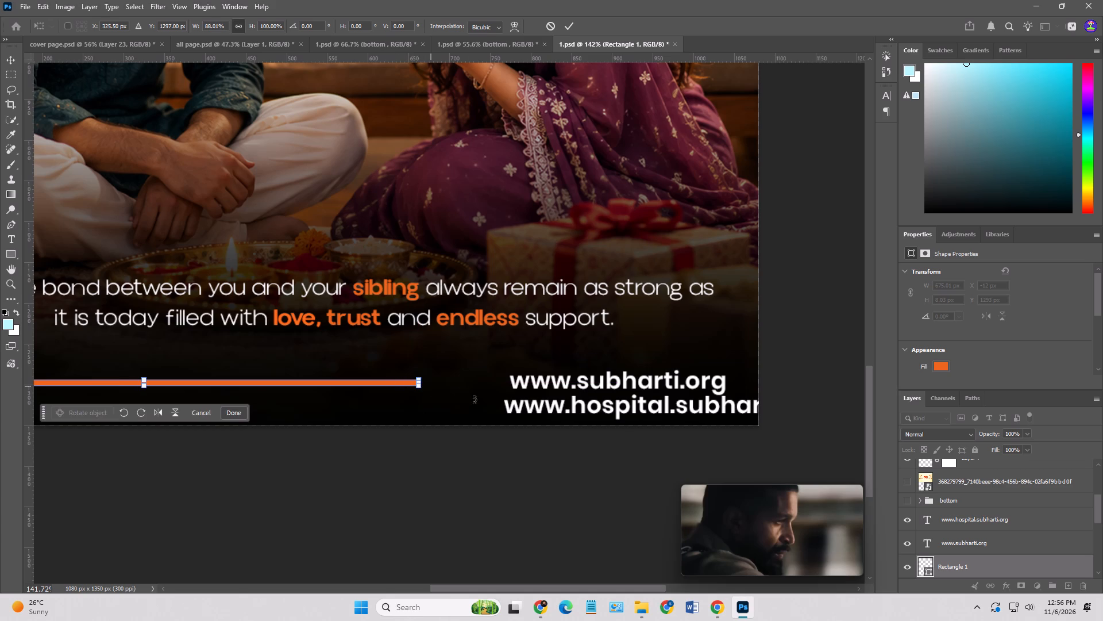
key("Return")
left_click(849, 415)
left_click_drag(734, 402, 684, 389)
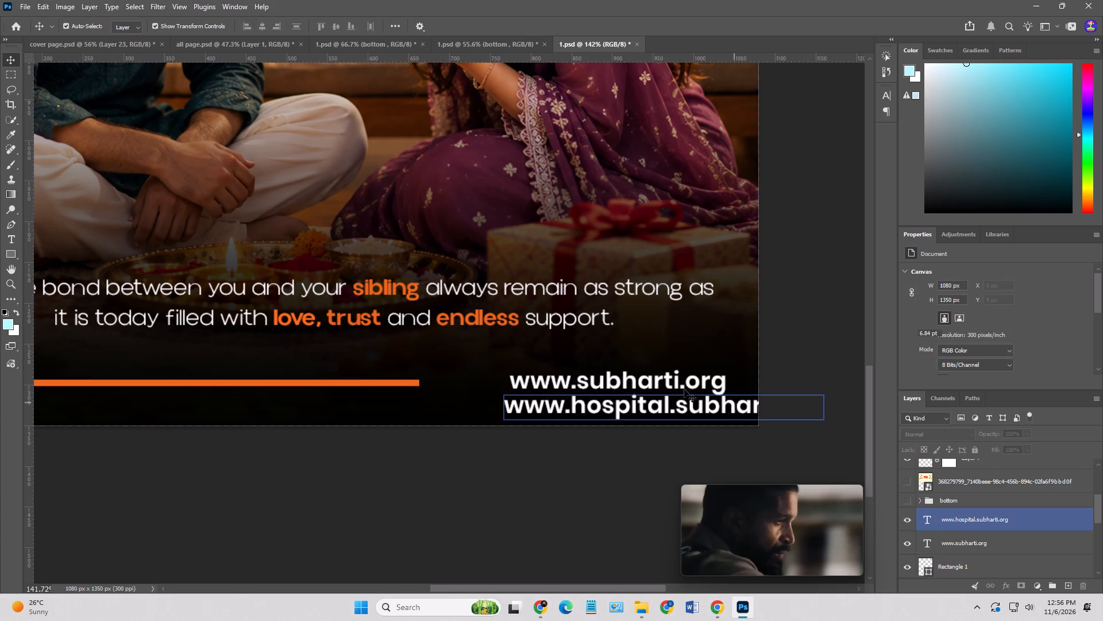
left_click_drag(684, 389, 658, 379)
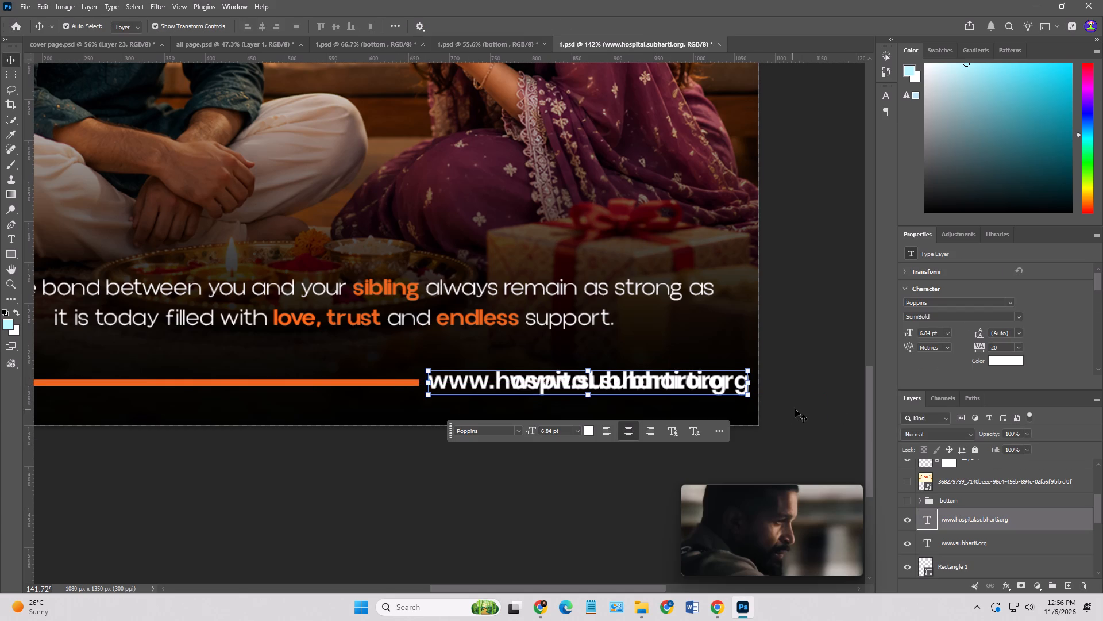
left_click_drag(711, 380, 715, 361)
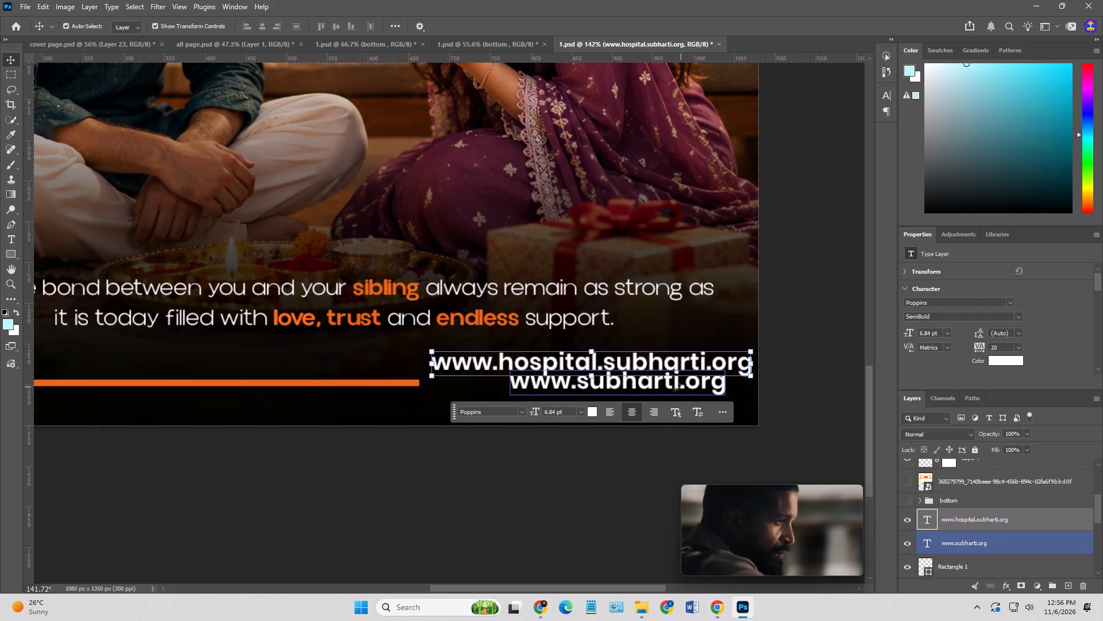
left_click(832, 386)
left_click_drag(714, 382, 653, 406)
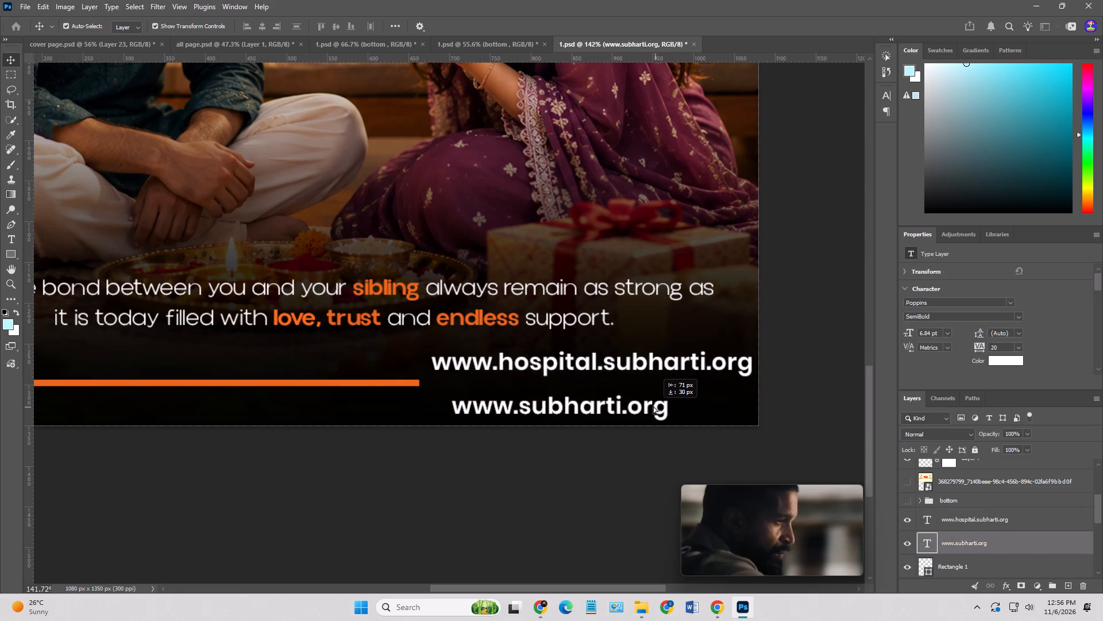
left_click_drag(653, 406, 639, 406)
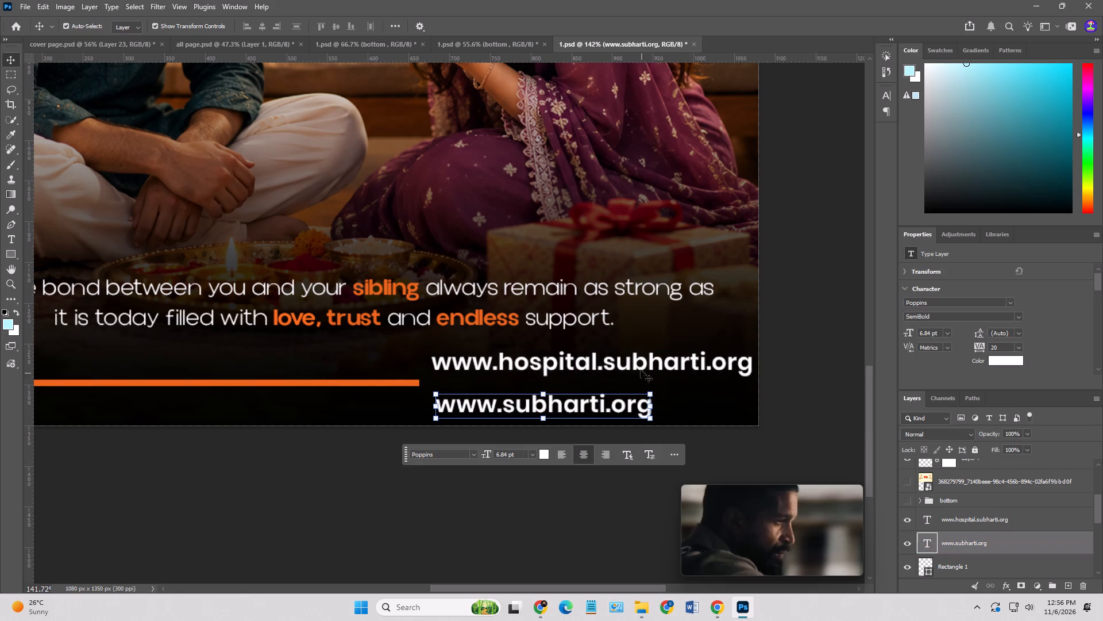
left_click_drag(638, 366, 637, 388)
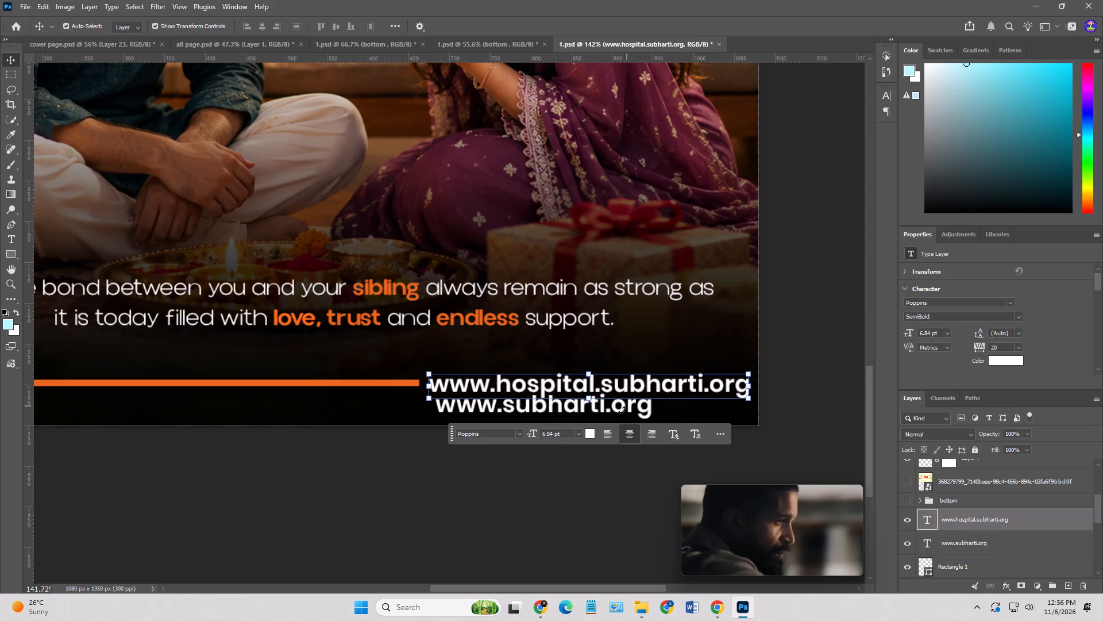
left_click(851, 376)
left_click(803, 392)
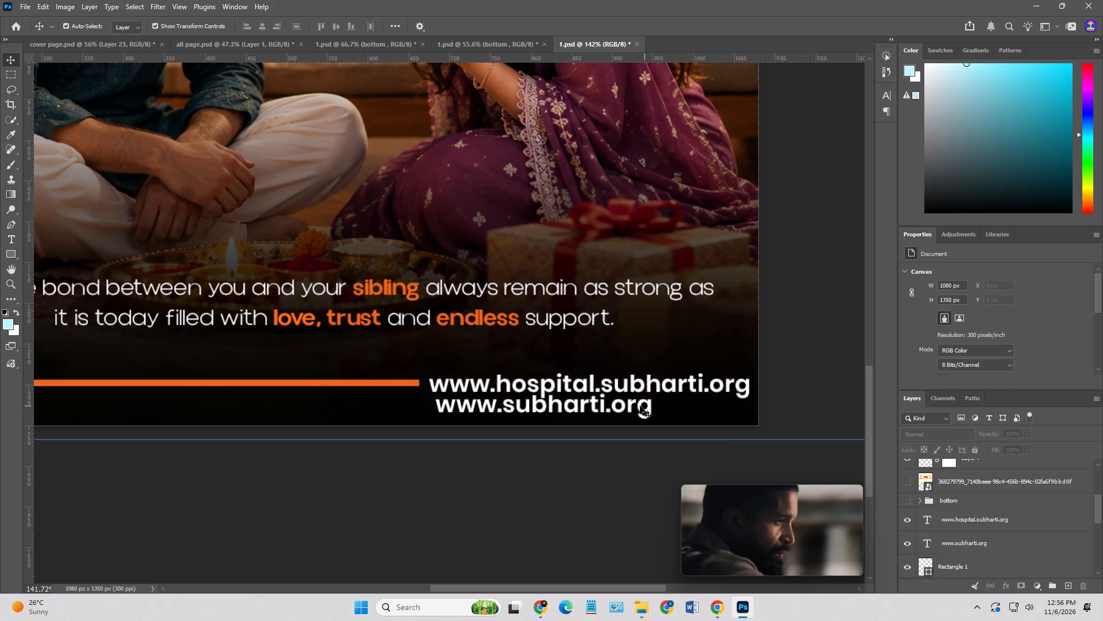
left_click_drag(627, 407, 622, 368)
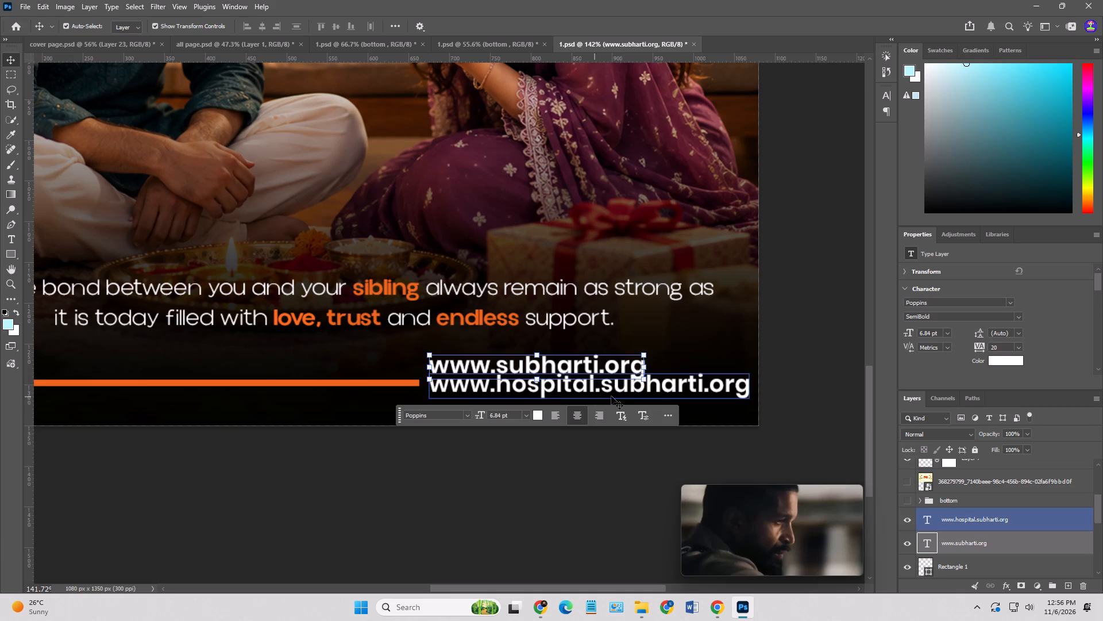
left_click(811, 397)
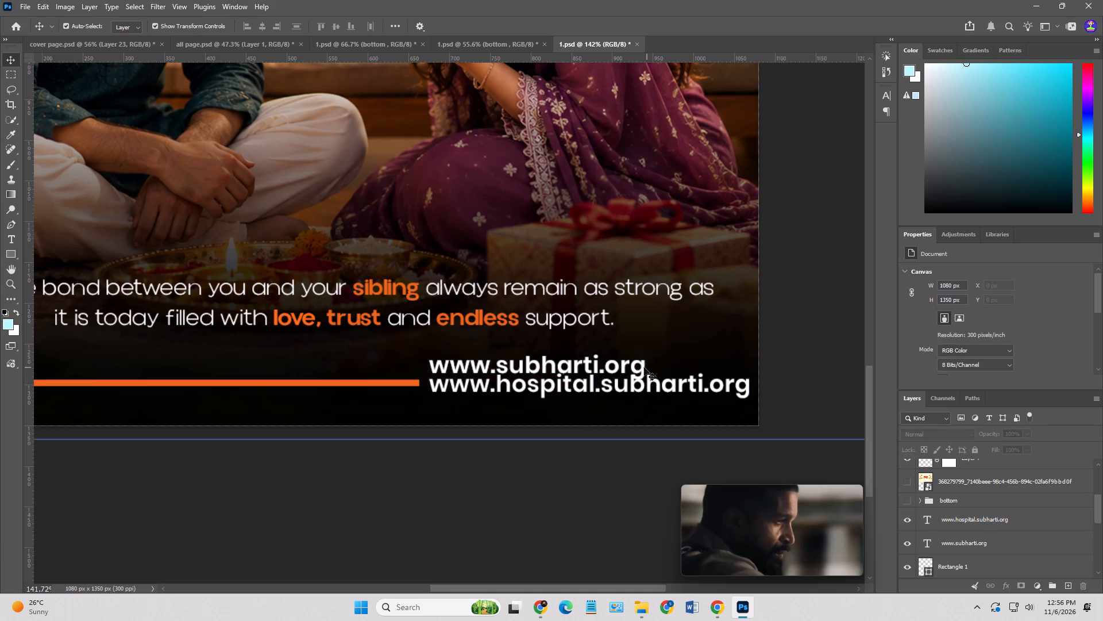
Scale both website texts together to about 86% and move them about 45 px right and 23 px down.
left_click(641, 367)
left_click(701, 384, "shift")
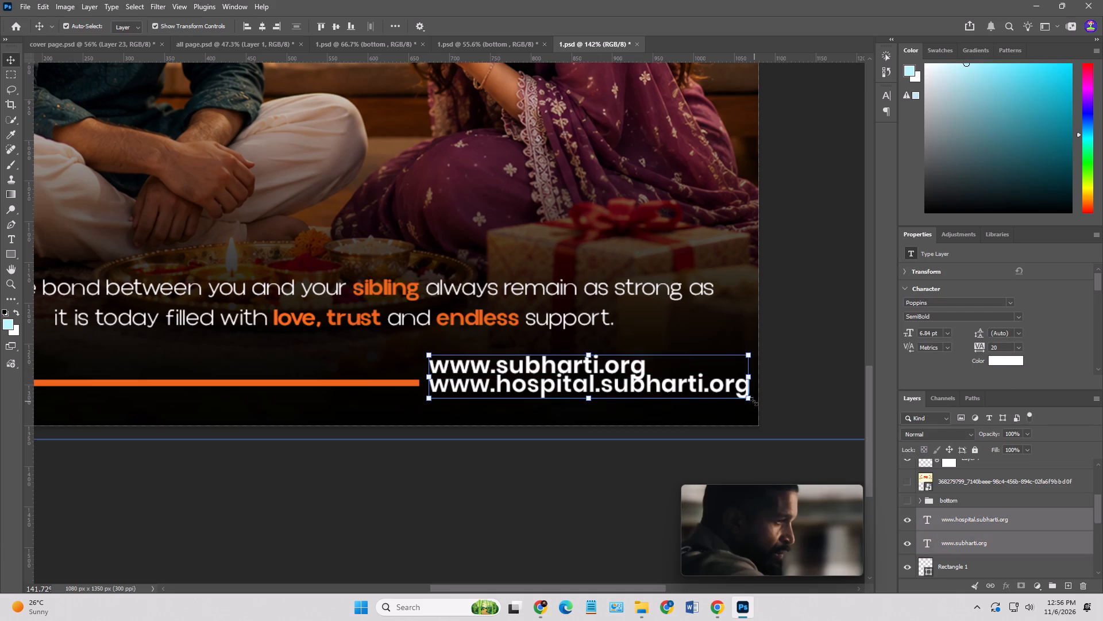
left_click_drag(753, 401, 706, 402)
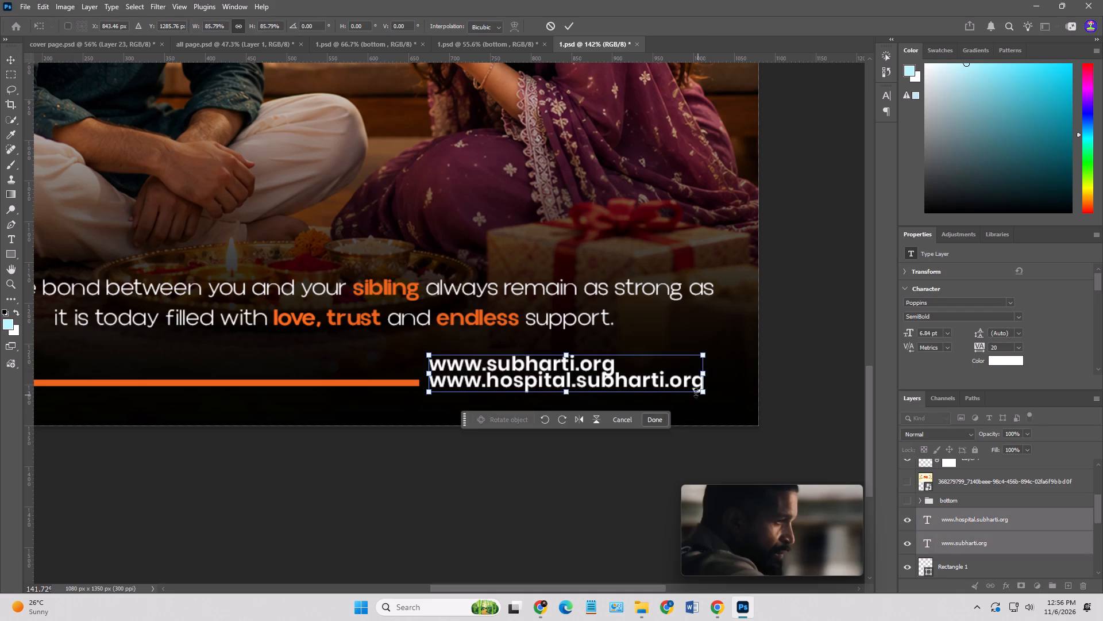
left_click_drag(695, 384, 735, 404)
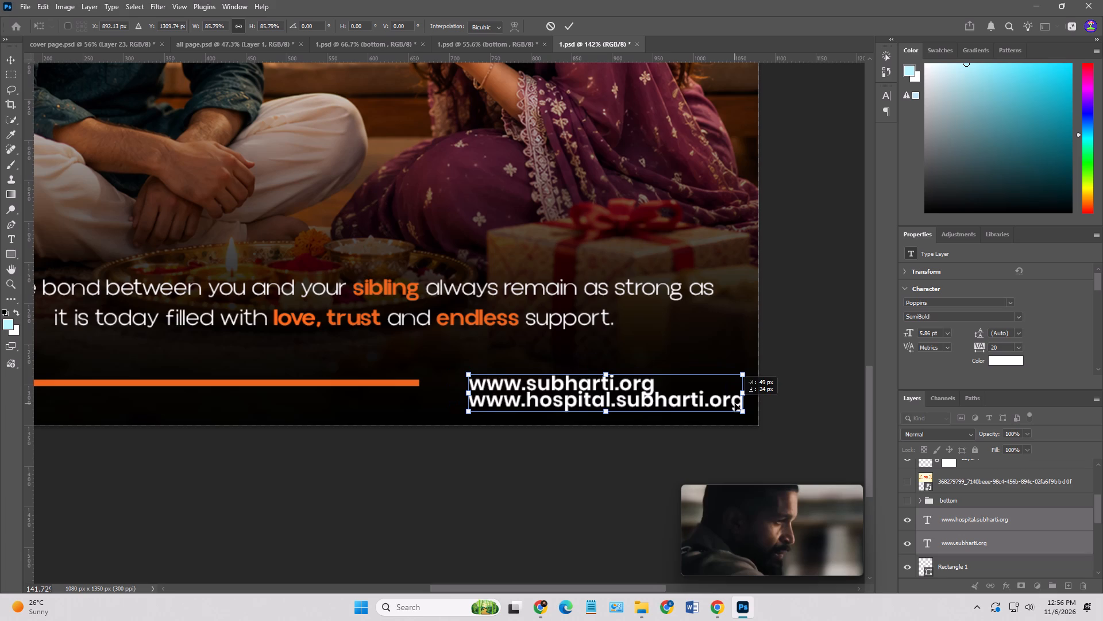
left_click_drag(735, 404, 732, 403)
key("Return")
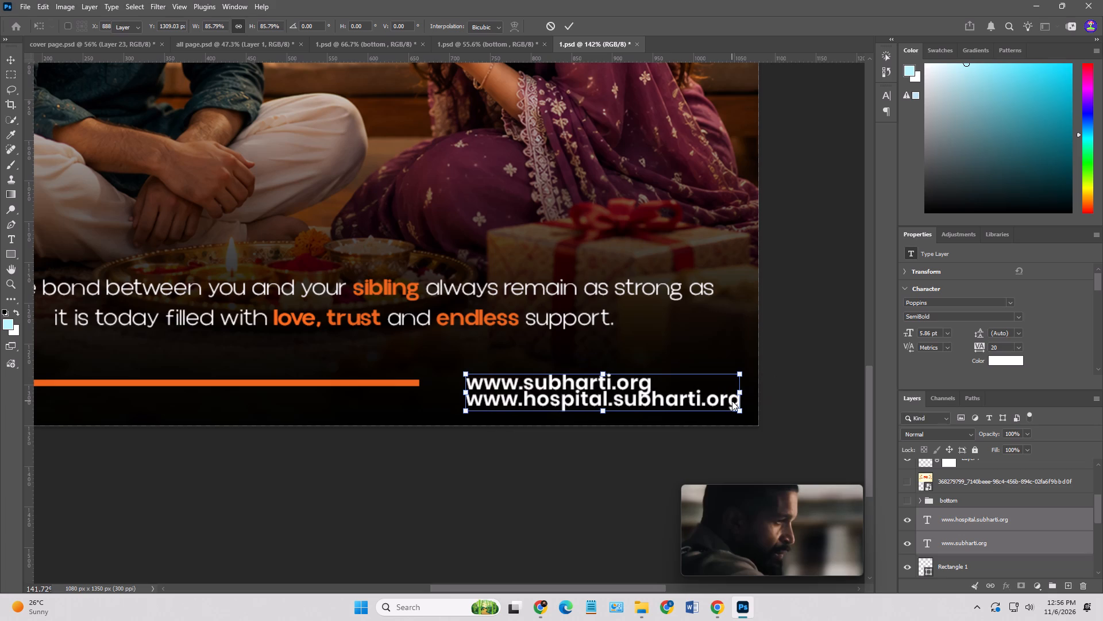
left_click(796, 393)
left_click_drag(620, 384, 620, 377)
left_click(863, 423)
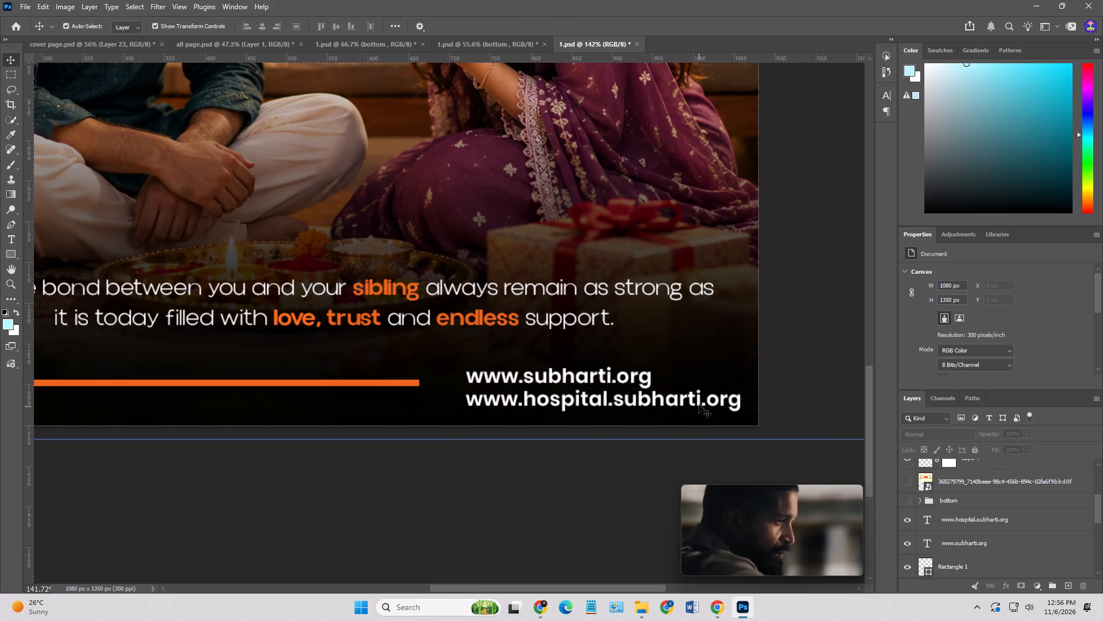
left_click(698, 401)
key("Down")
key("Down")
key("Down")
key("Down")
key("Down")
key("Down")
key("Down")
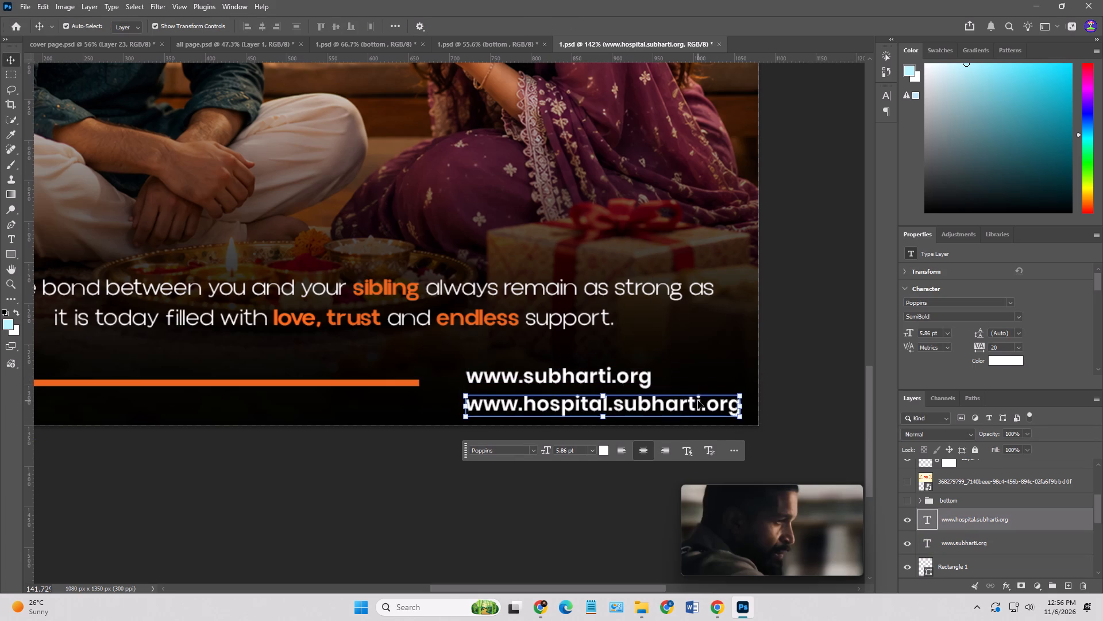
key("Down")
left_click(796, 393)
left_click(626, 378)
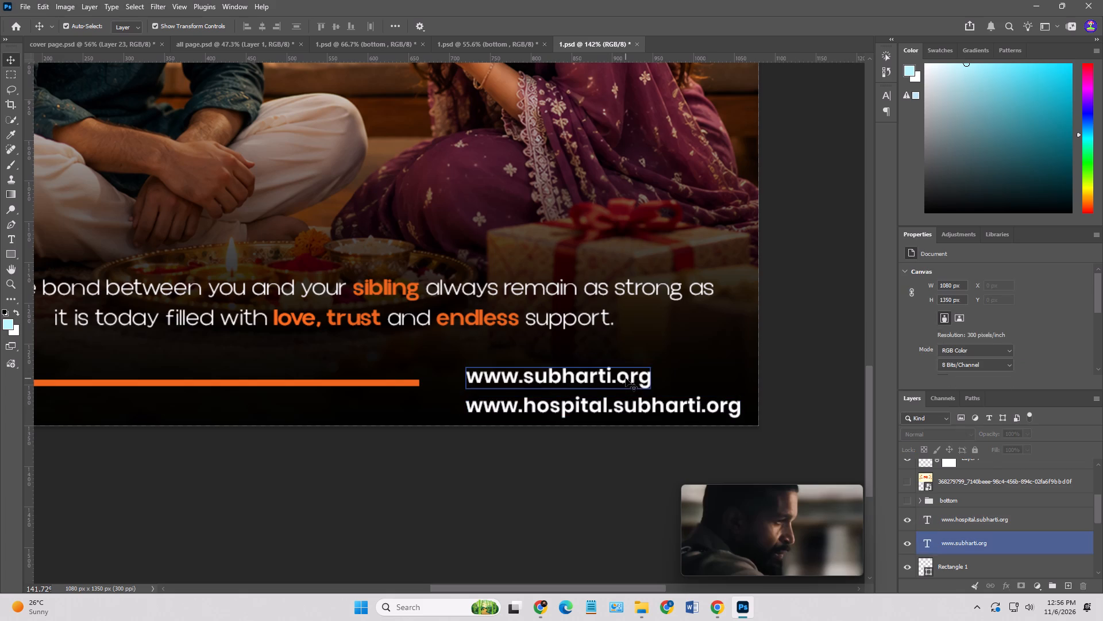
key("Down")
key("Down")
key("Down")
key("Down")
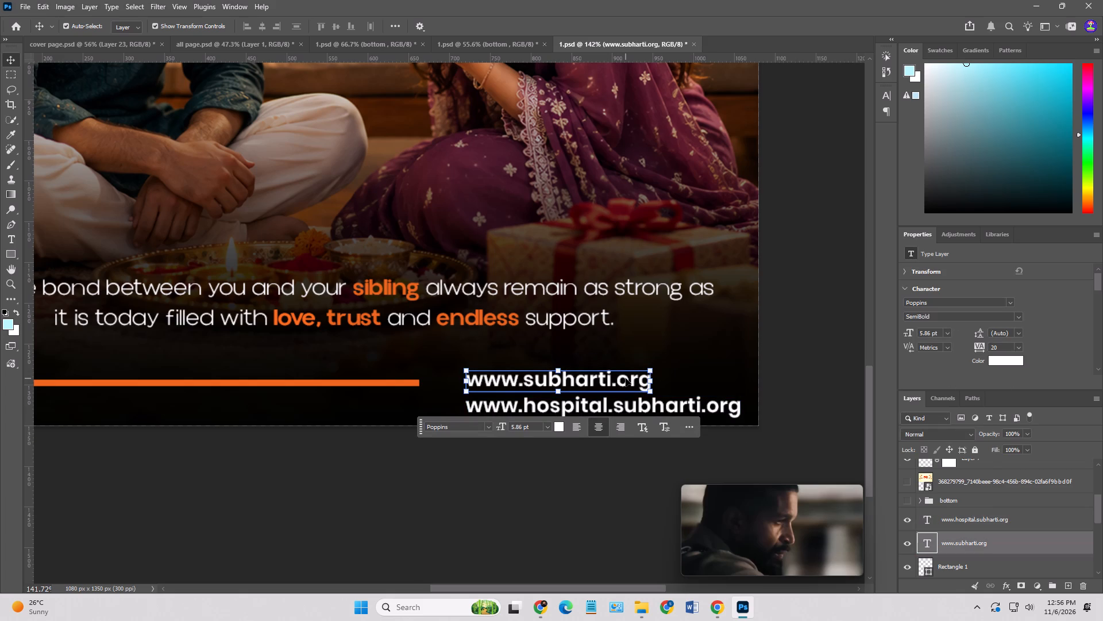
Raise the orange line to Y 1290 px and extend its right end toward the addresses, making it about 722 px wide.
left_click(400, 384)
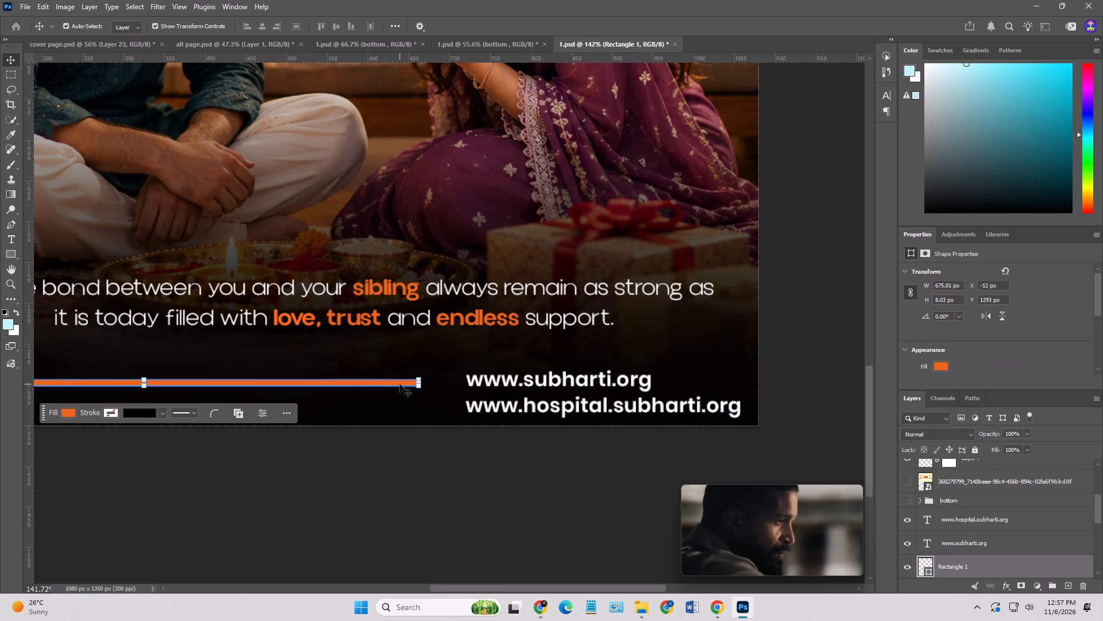
key("Up")
key("Up")
key("Up")
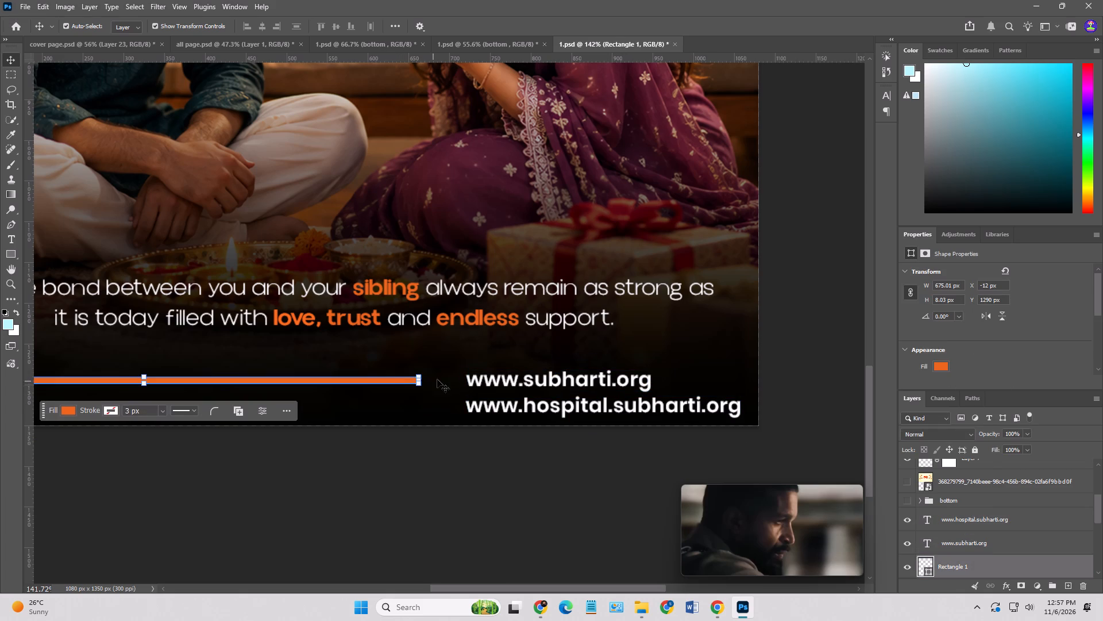
left_click_drag(421, 381, 448, 379)
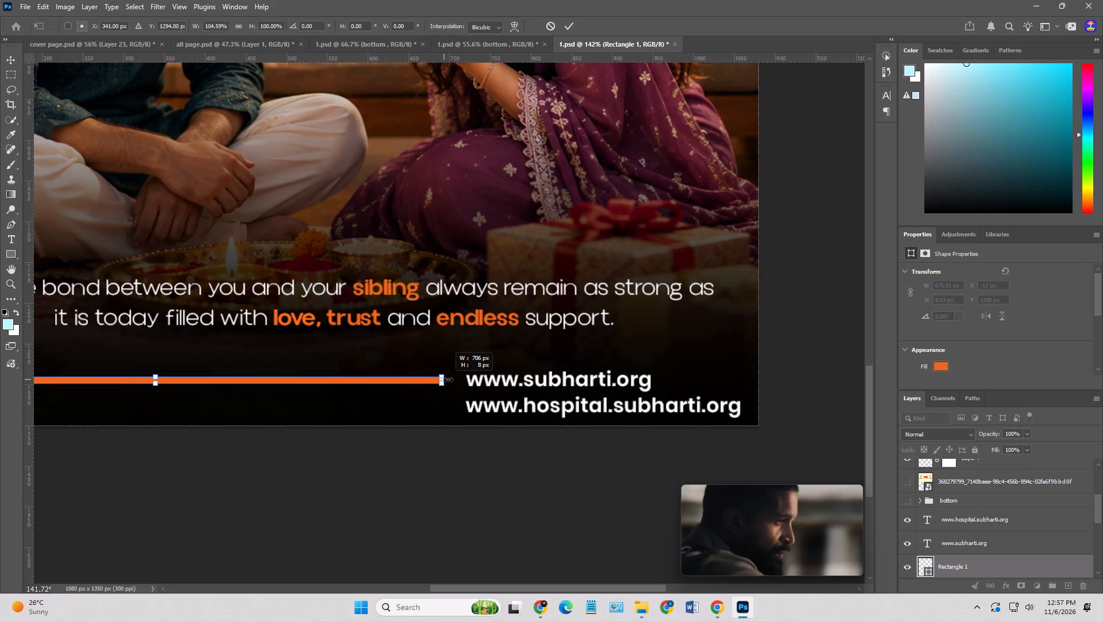
left_click_drag(448, 379, 460, 379)
key("Return")
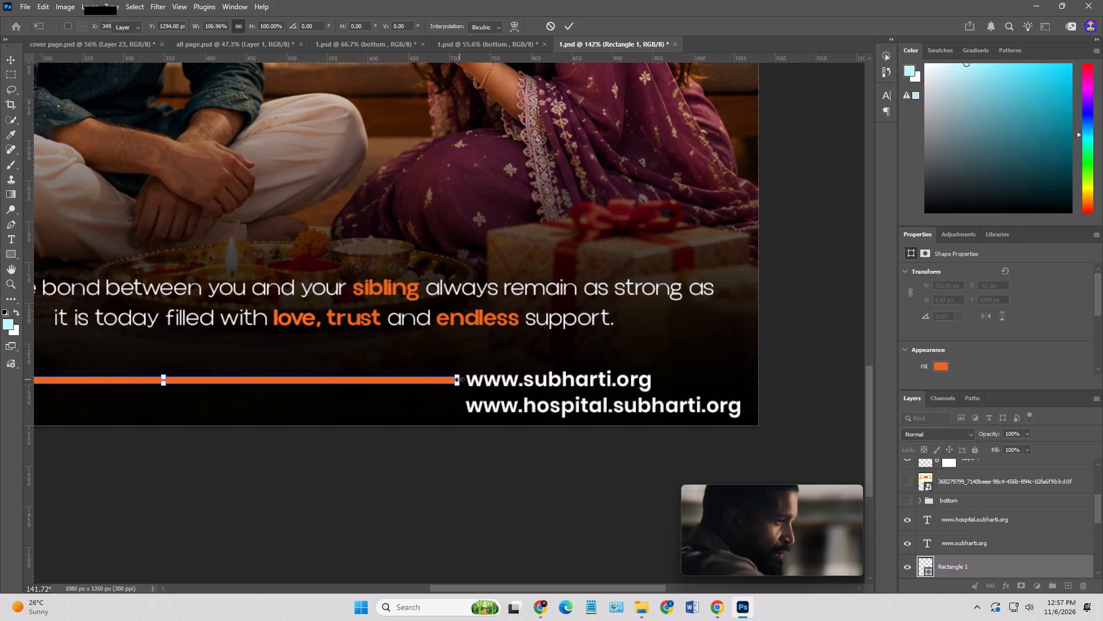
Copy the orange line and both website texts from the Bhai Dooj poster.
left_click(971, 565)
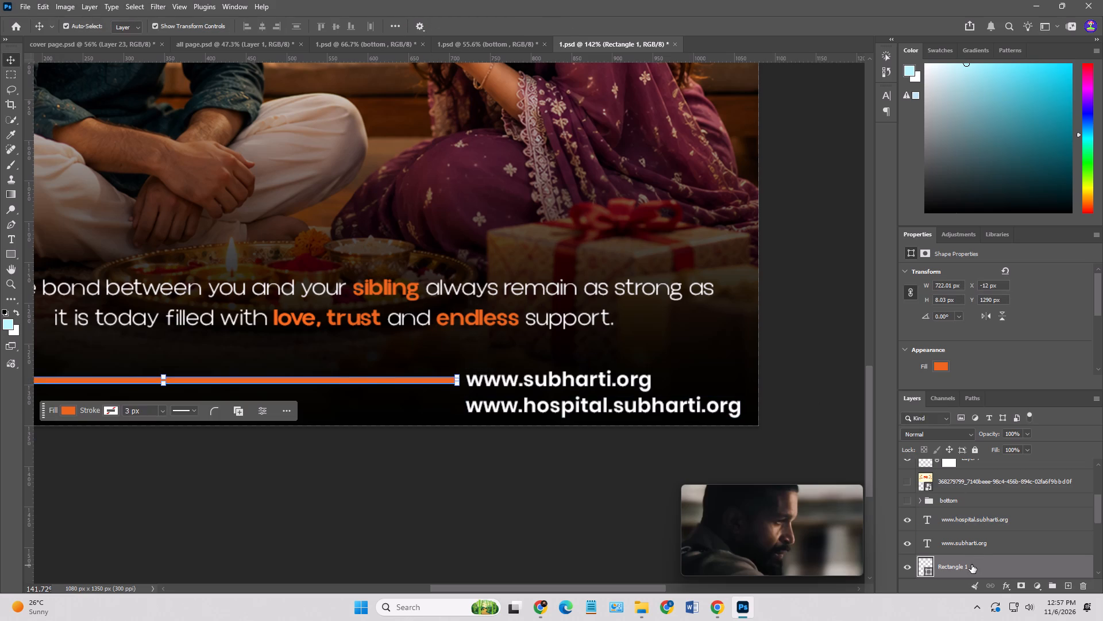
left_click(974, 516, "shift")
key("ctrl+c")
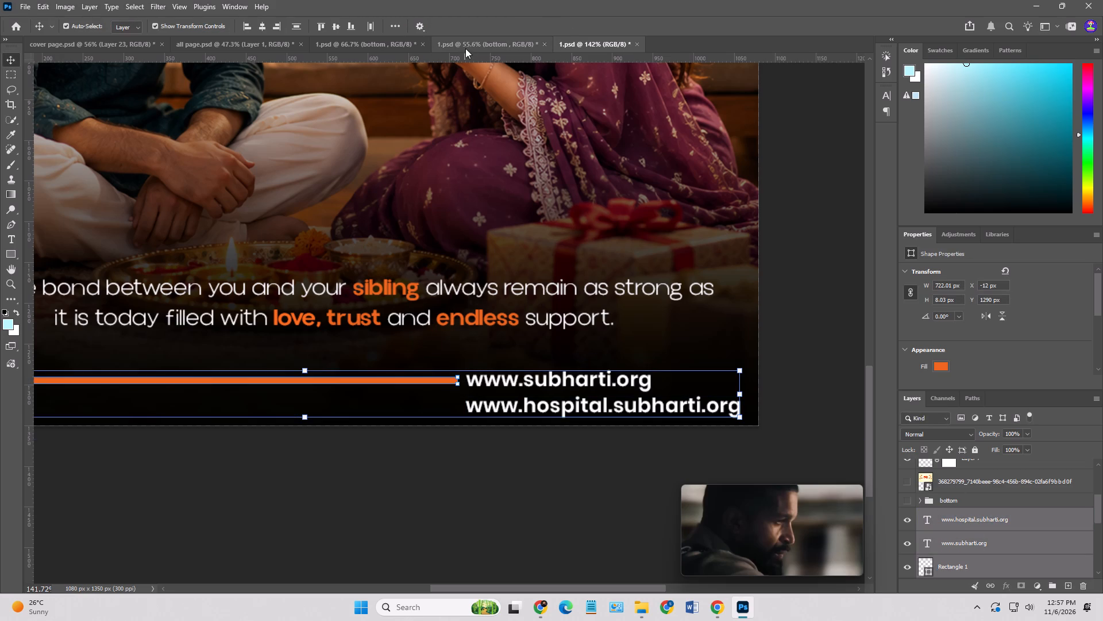
Hide the bottom group with the orange address and phone bar on the Diwali poster.
left_click(466, 47)
left_click(610, 489)
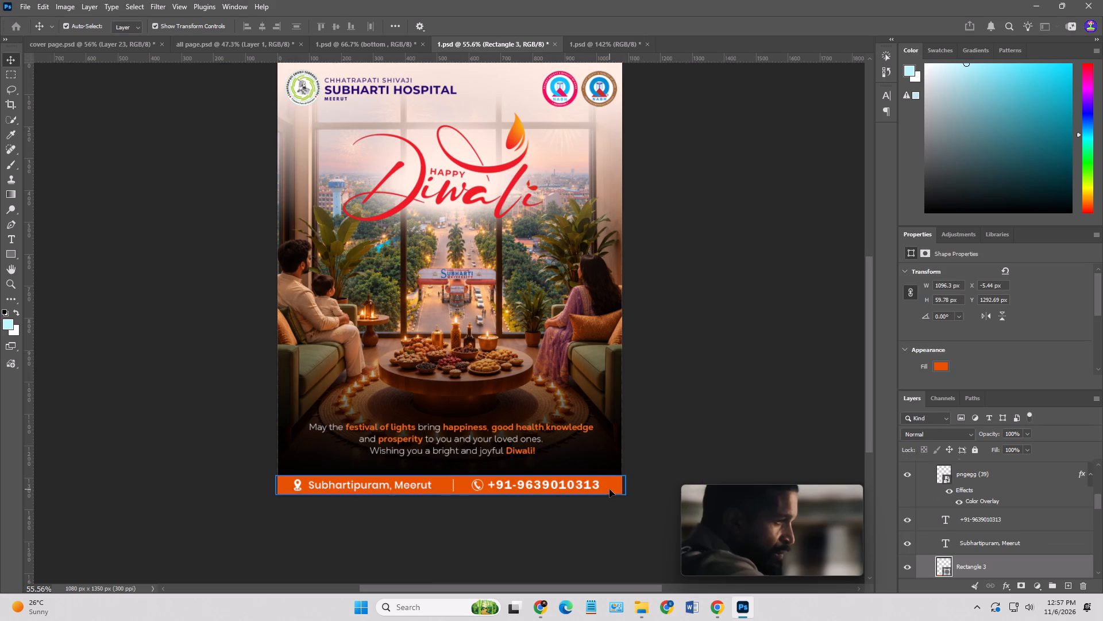
left_click(613, 480)
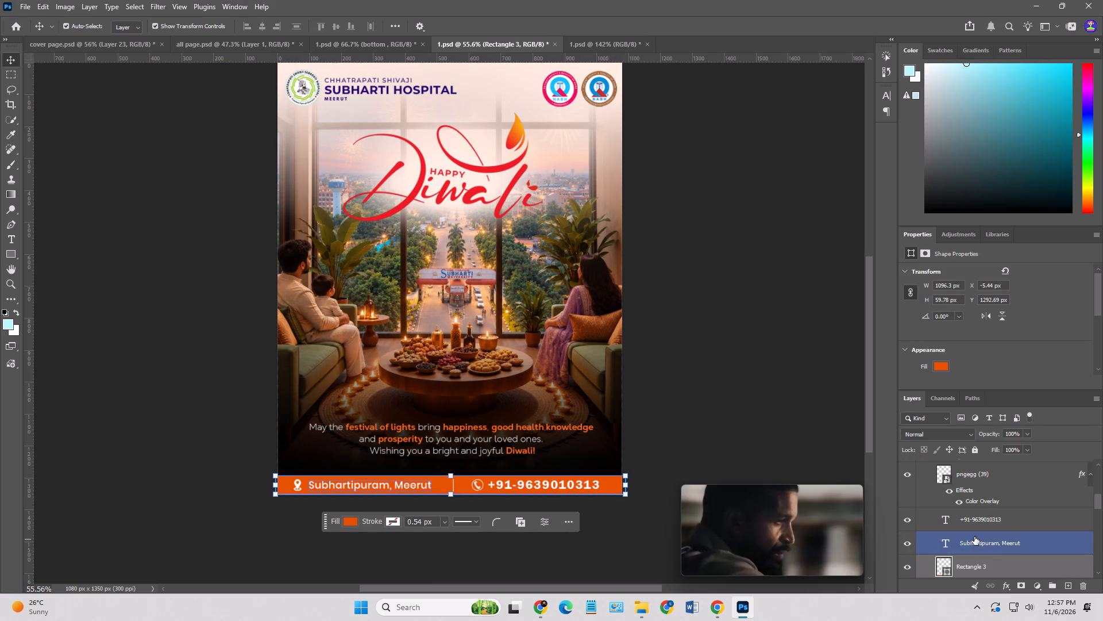
scroll(974, 536, "up", 4)
left_click(931, 480)
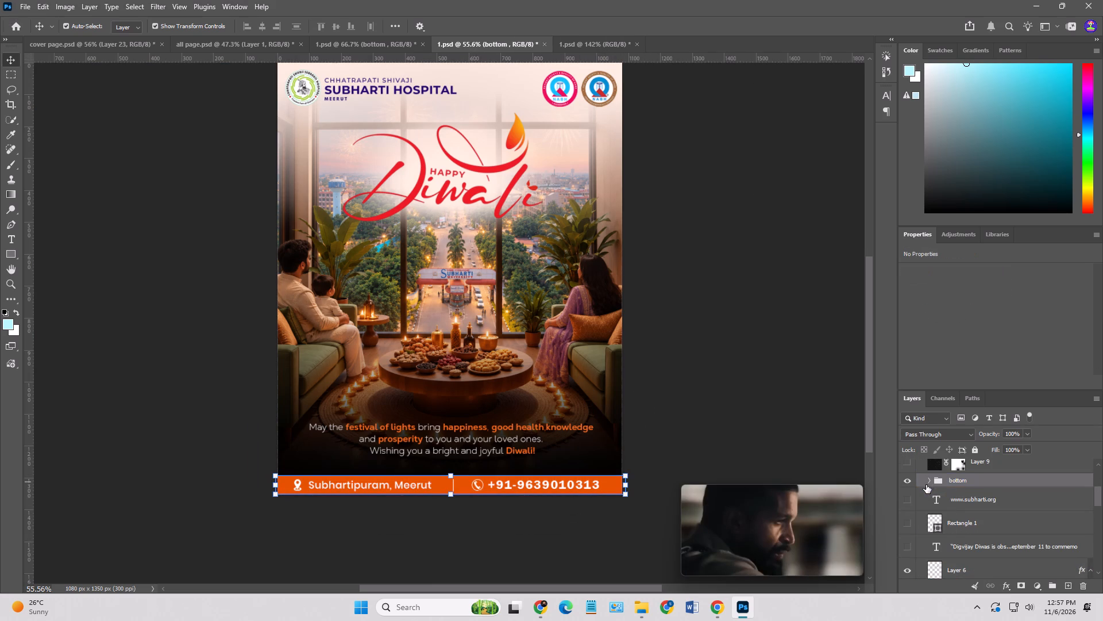
left_click(911, 481)
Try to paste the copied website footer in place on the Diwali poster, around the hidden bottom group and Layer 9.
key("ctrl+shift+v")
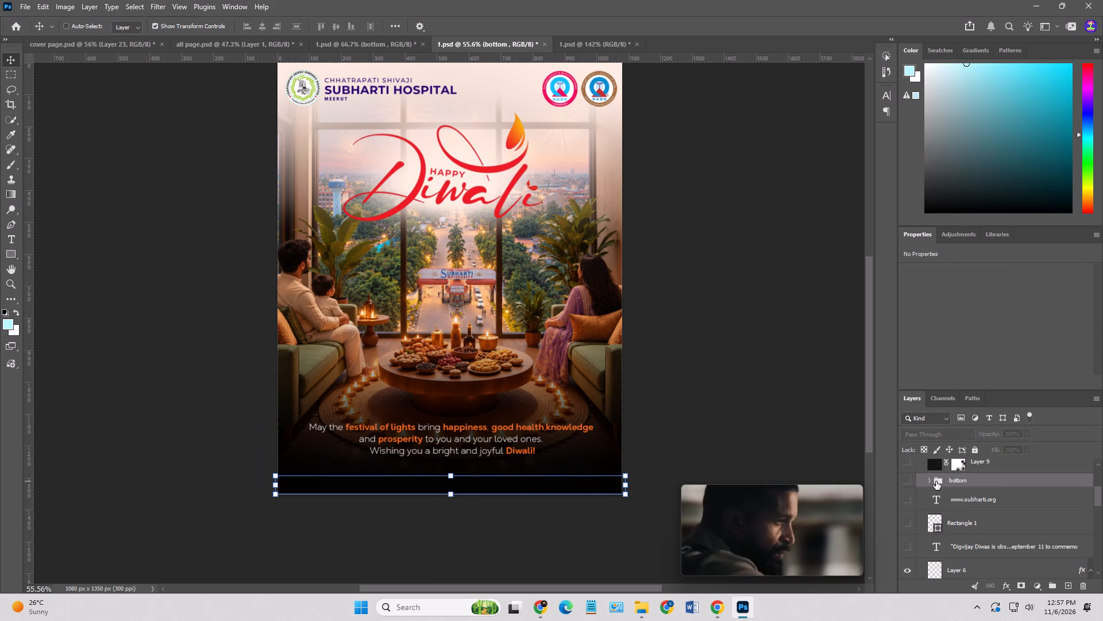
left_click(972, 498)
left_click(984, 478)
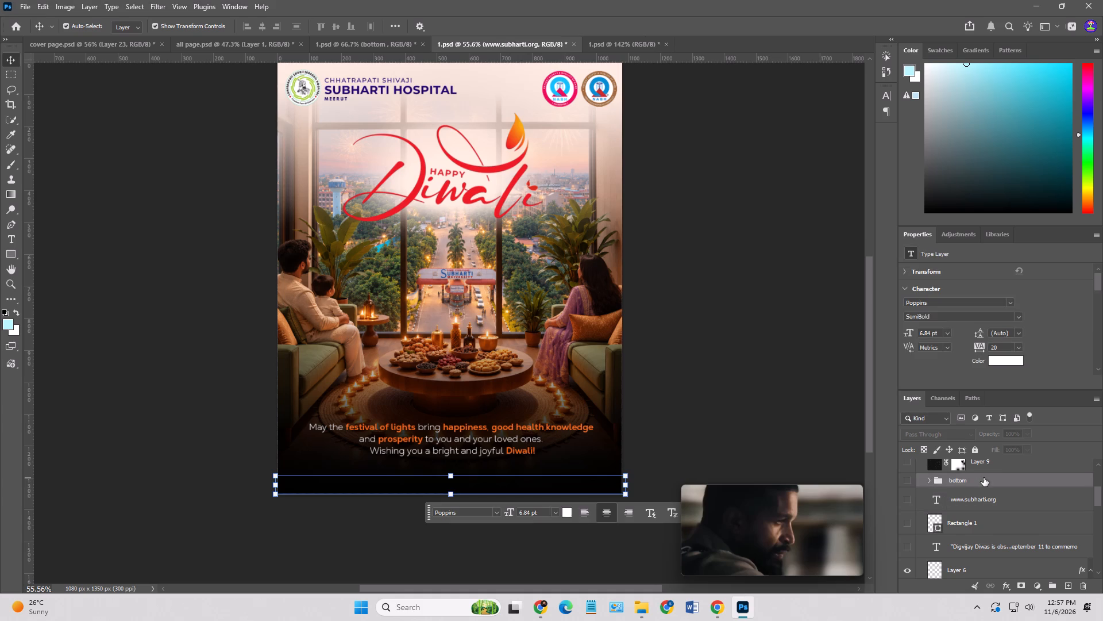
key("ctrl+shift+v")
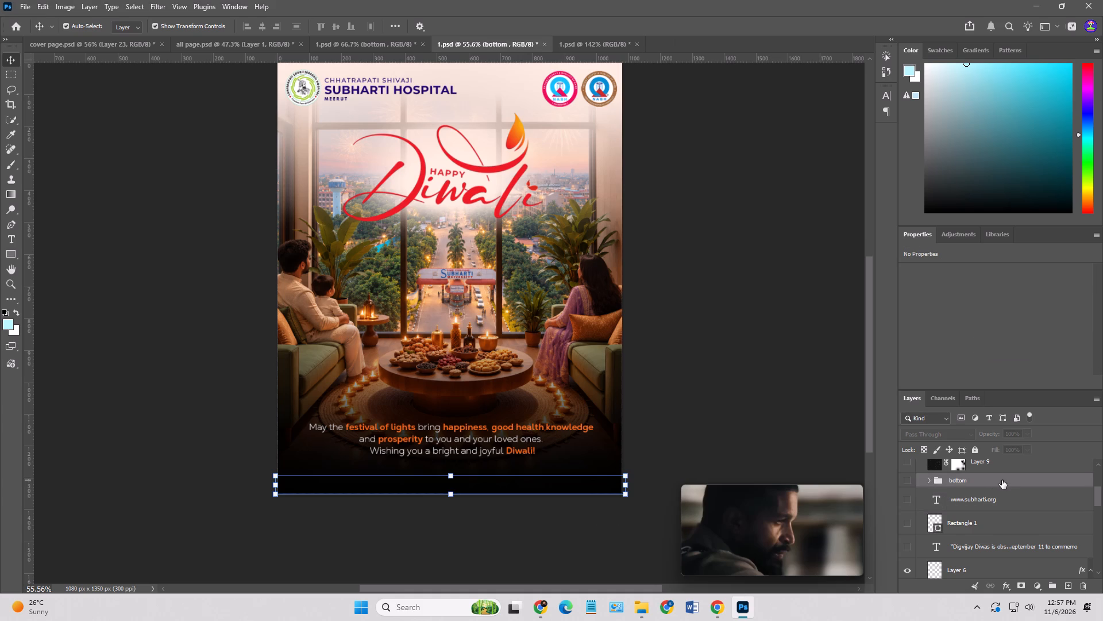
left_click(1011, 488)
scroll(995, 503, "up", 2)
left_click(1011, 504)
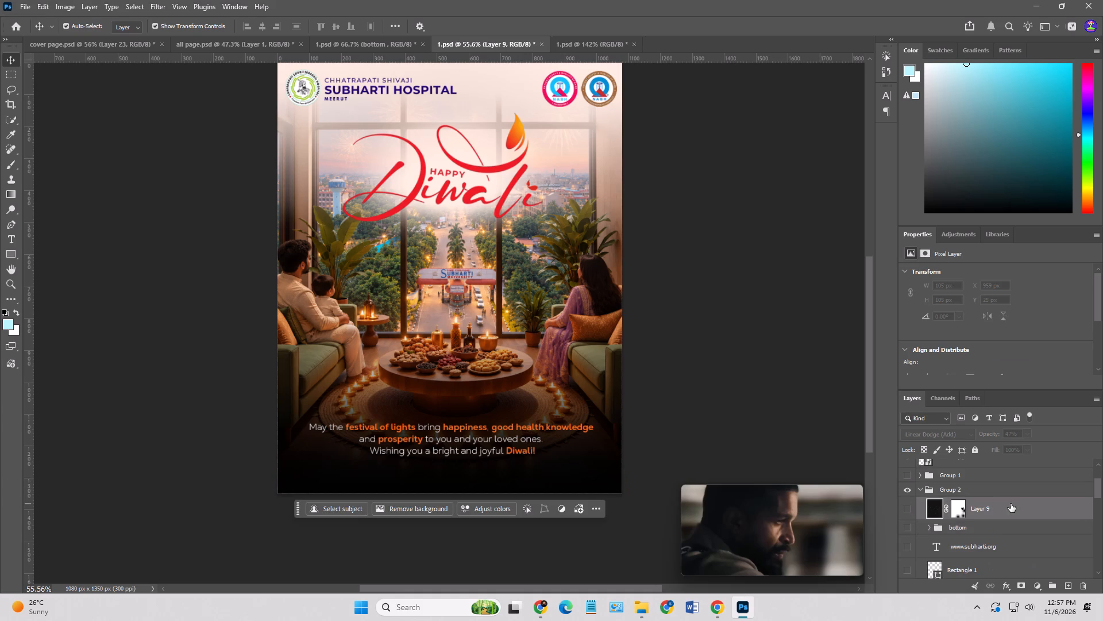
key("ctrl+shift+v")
Copy the Bhai Dooj poster's orange line and both website texts and paste them in place above Layer 9 on the Diwali poster.
left_click(596, 33)
left_click(597, 37)
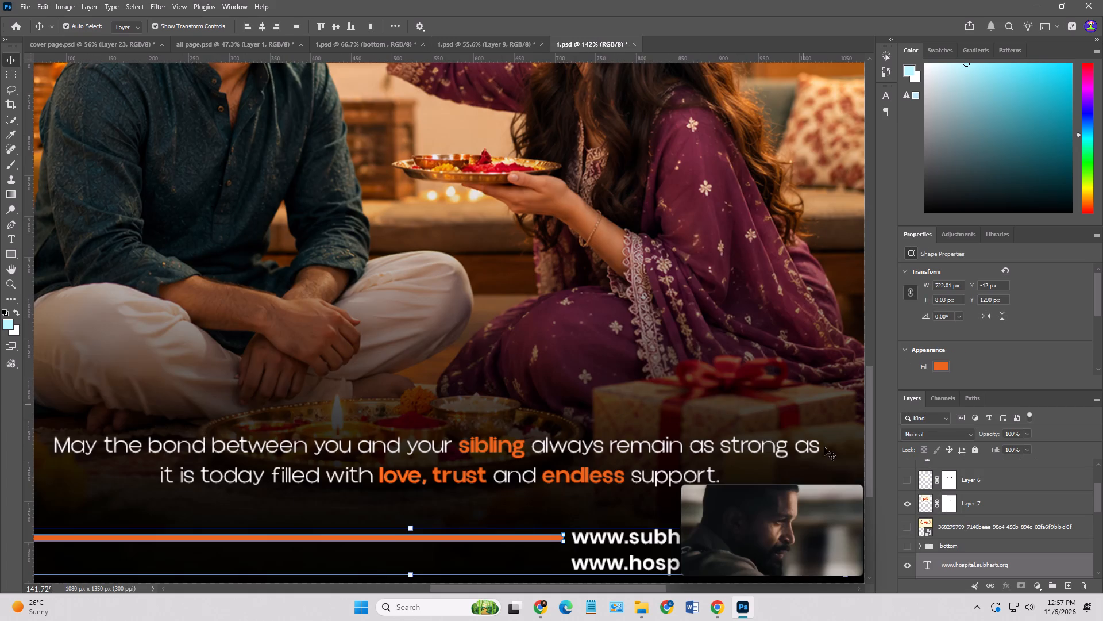
left_click(976, 565)
scroll(977, 561, "down", 2)
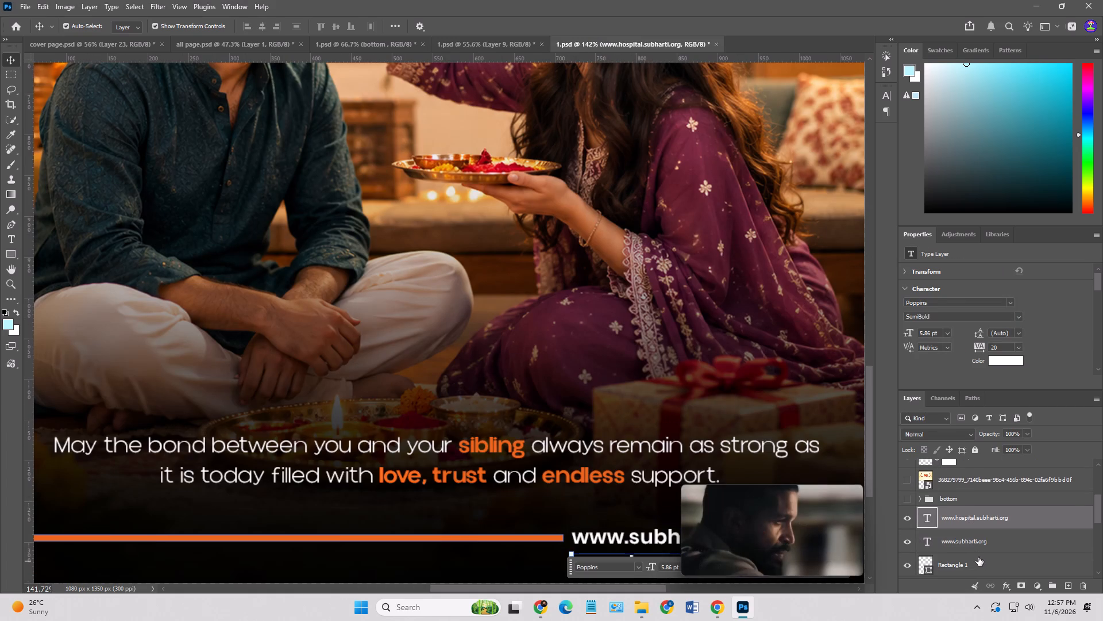
left_click(979, 558, "shift")
key("ctrl+c")
key("ctrl+c")
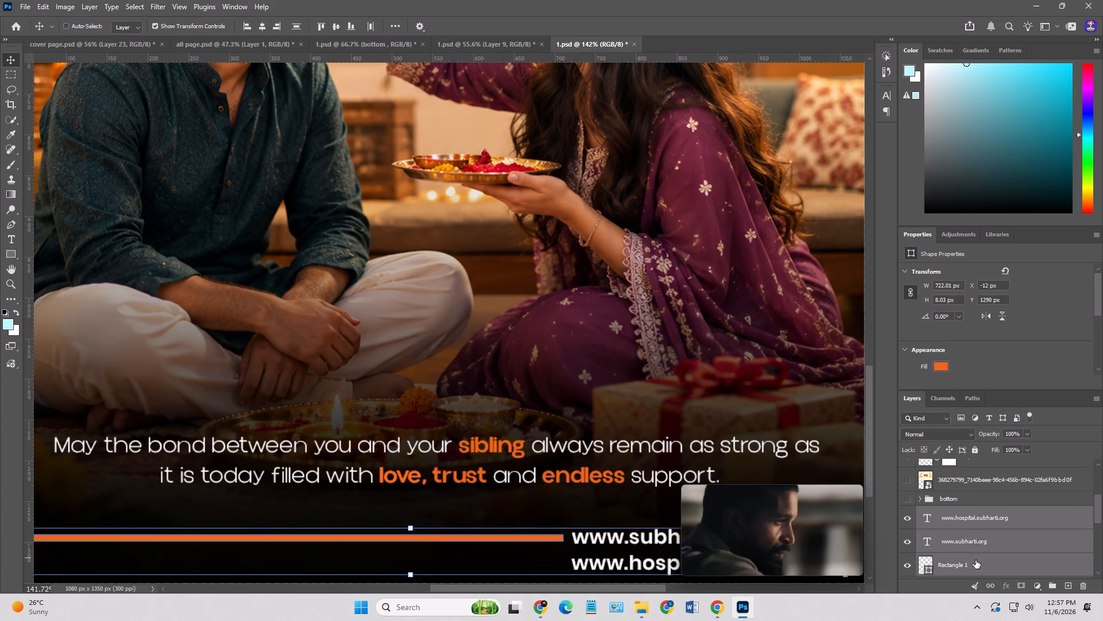
key("ctrl+c")
left_click(460, 44)
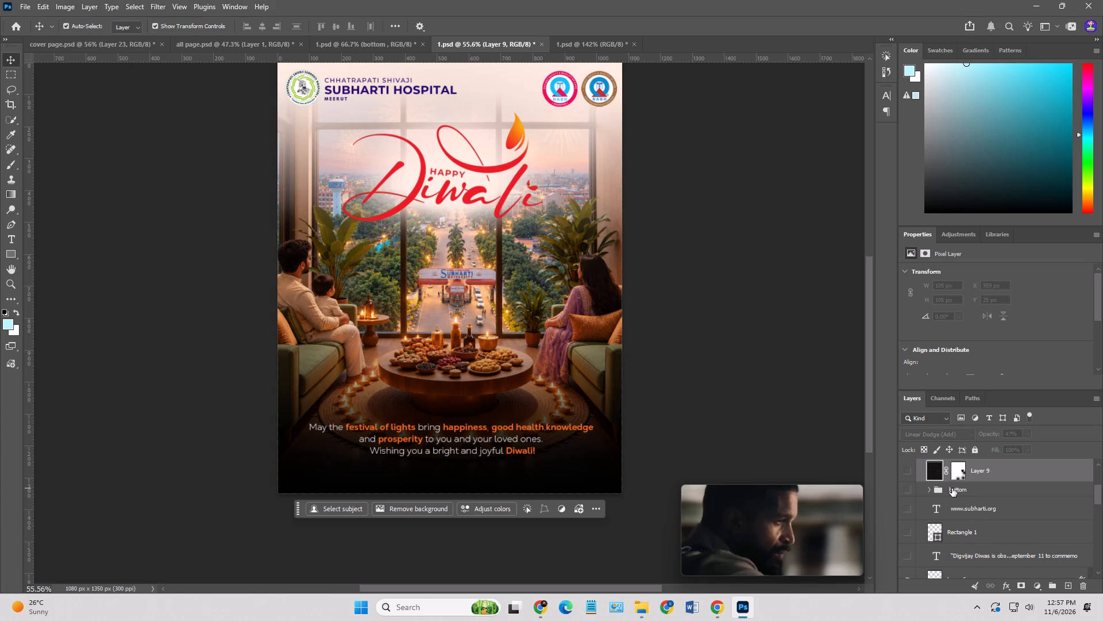
scroll(984, 494, "up", 2)
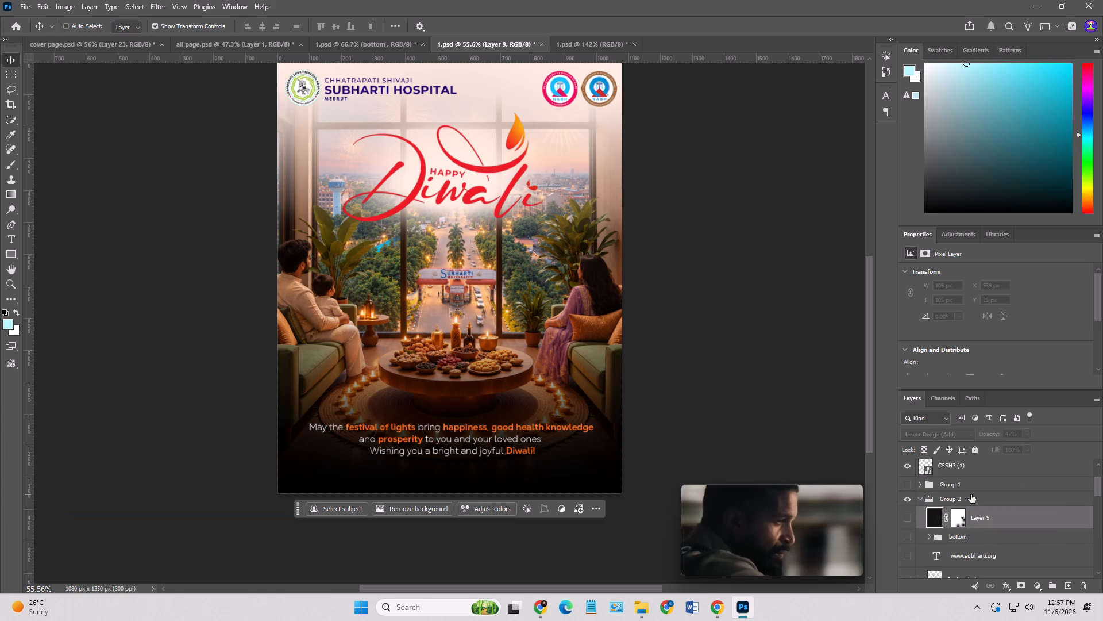
key("ctrl+shift+v")
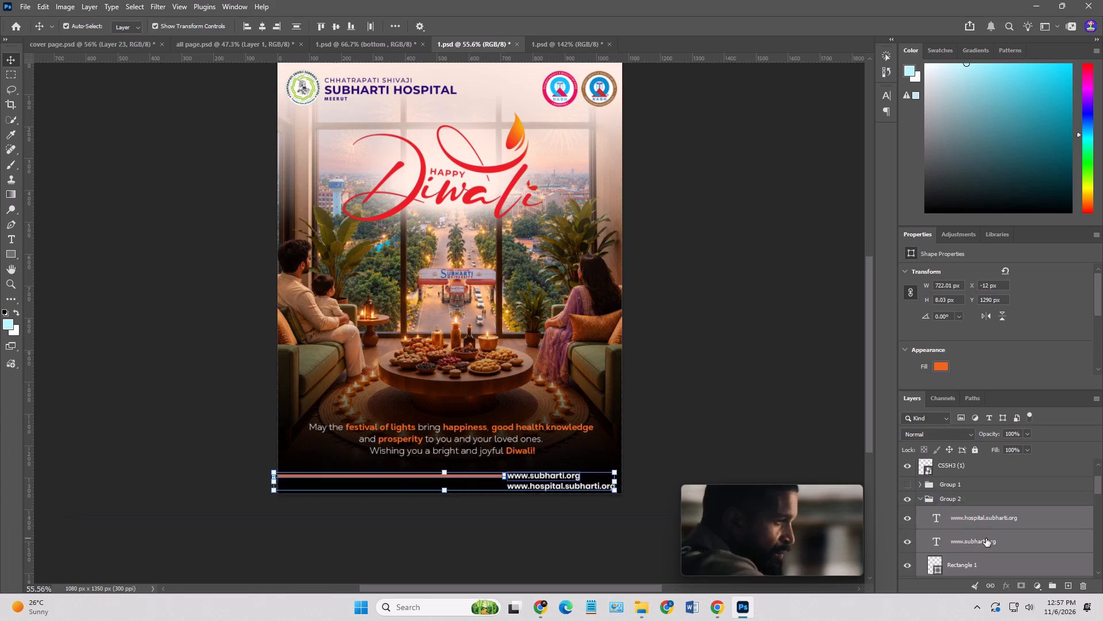
Move Layer 9 above the pasted website footer layers in Group 2 and make it visible.
scroll(985, 538, "down", 1)
left_click(998, 566)
left_click_drag(998, 564, 989, 483)
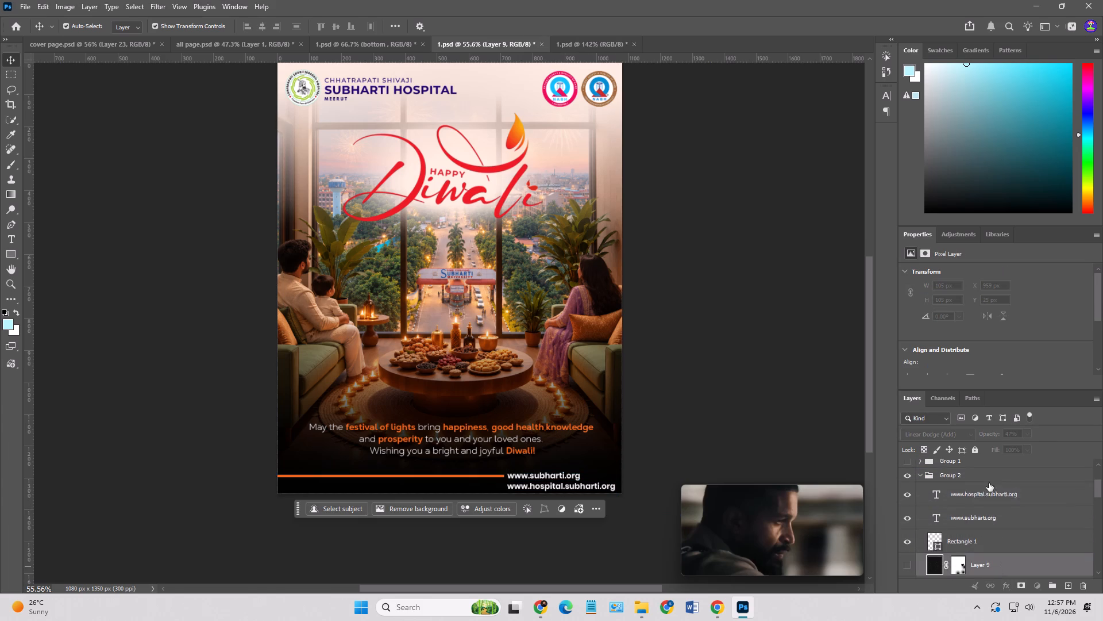
left_click(901, 494)
left_click(753, 427)
Make the Layer 2 texture overlay visible on the Bhai Dooj poster.
left_click(554, 46)
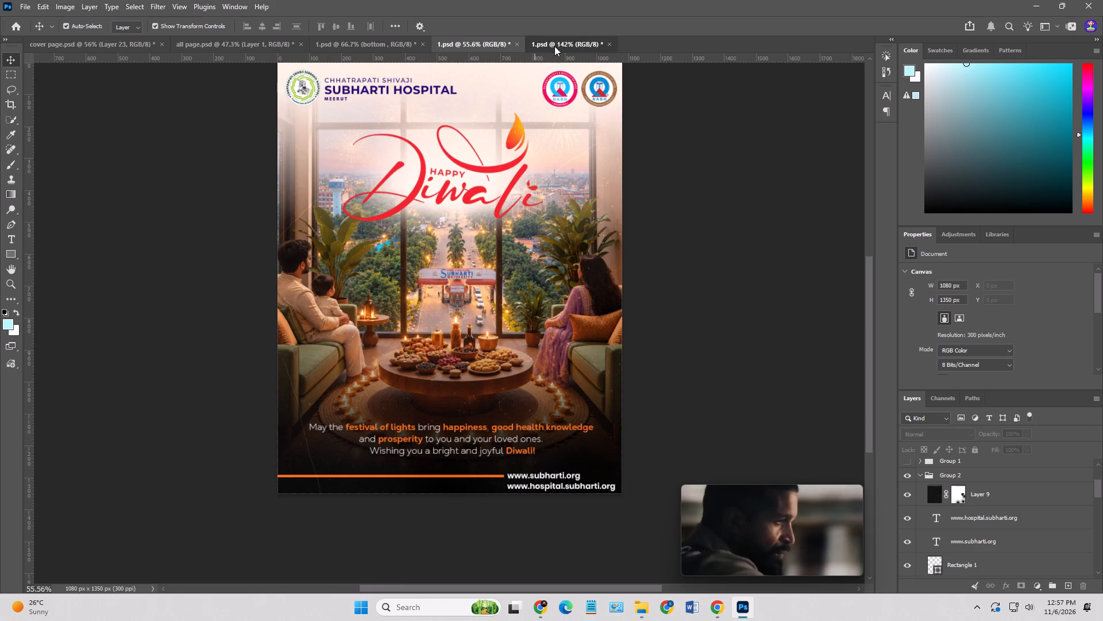
scroll(957, 546, "up", 5)
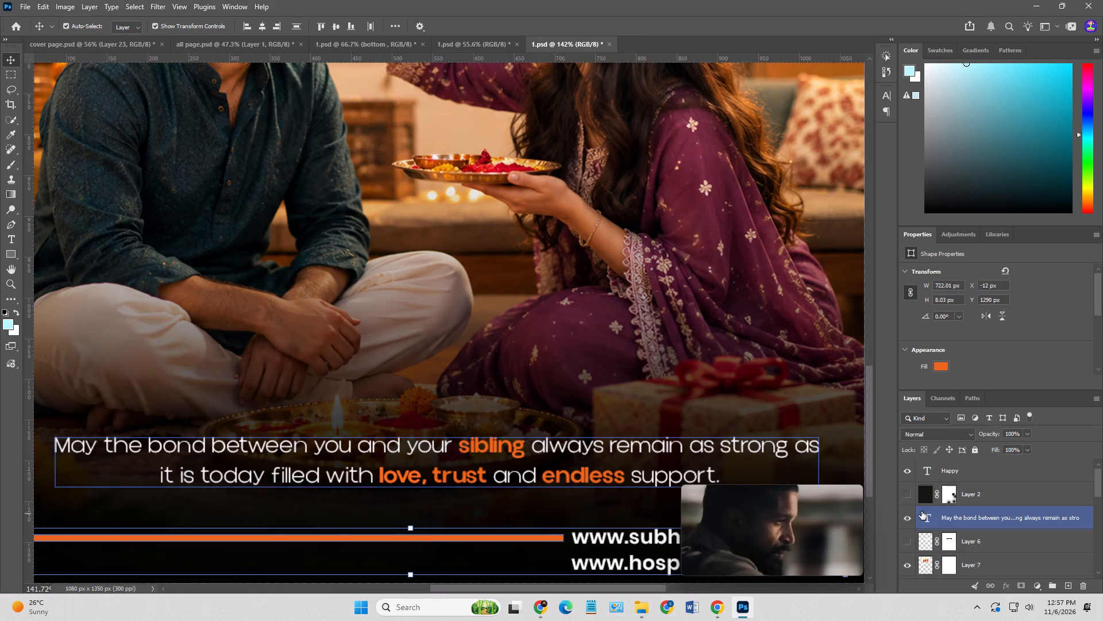
left_click(905, 493)
scroll(529, 325, "down", 4)
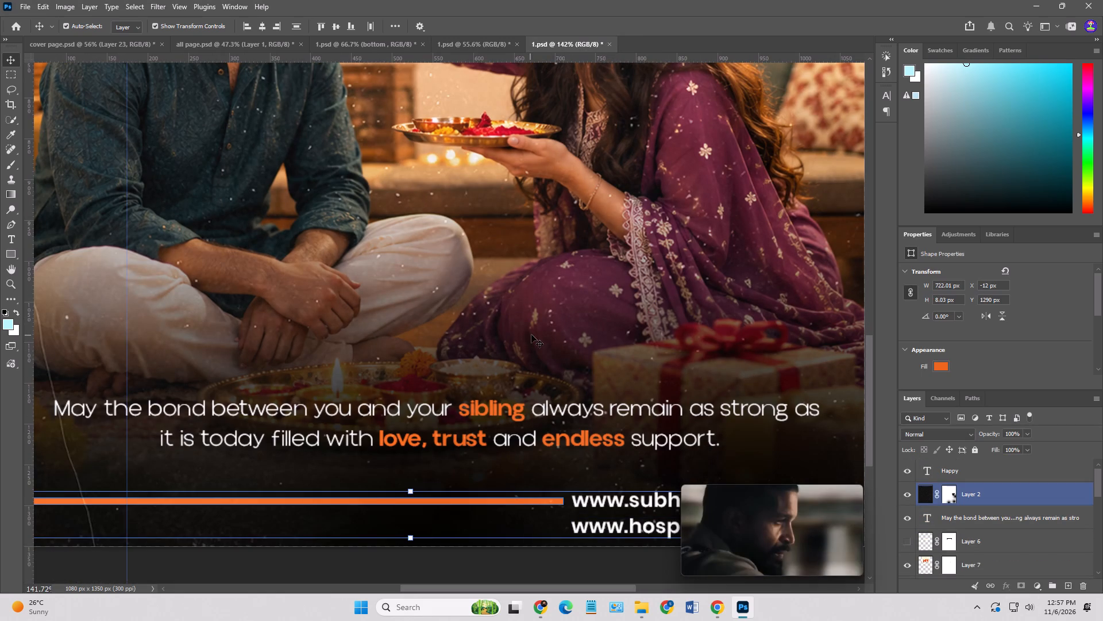
scroll(530, 321, "down", 11, "alt")
scroll(522, 345, "up", 8)
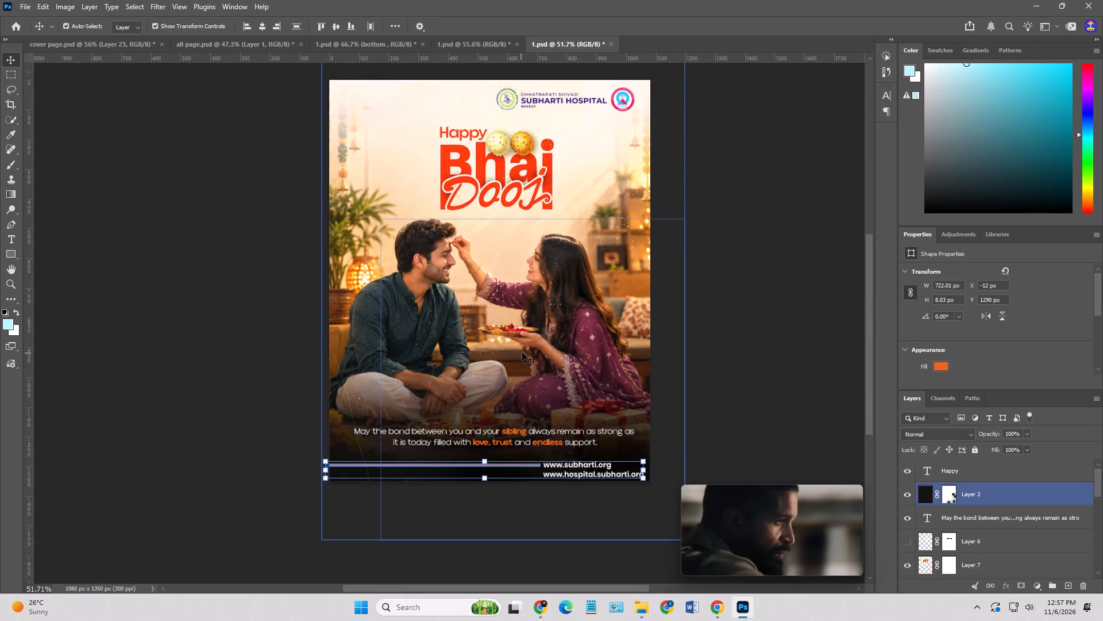
Replace the green line and single website text on the Govardhan Puja poster with the copied two-address footer, pasted in place.
left_click(381, 42)
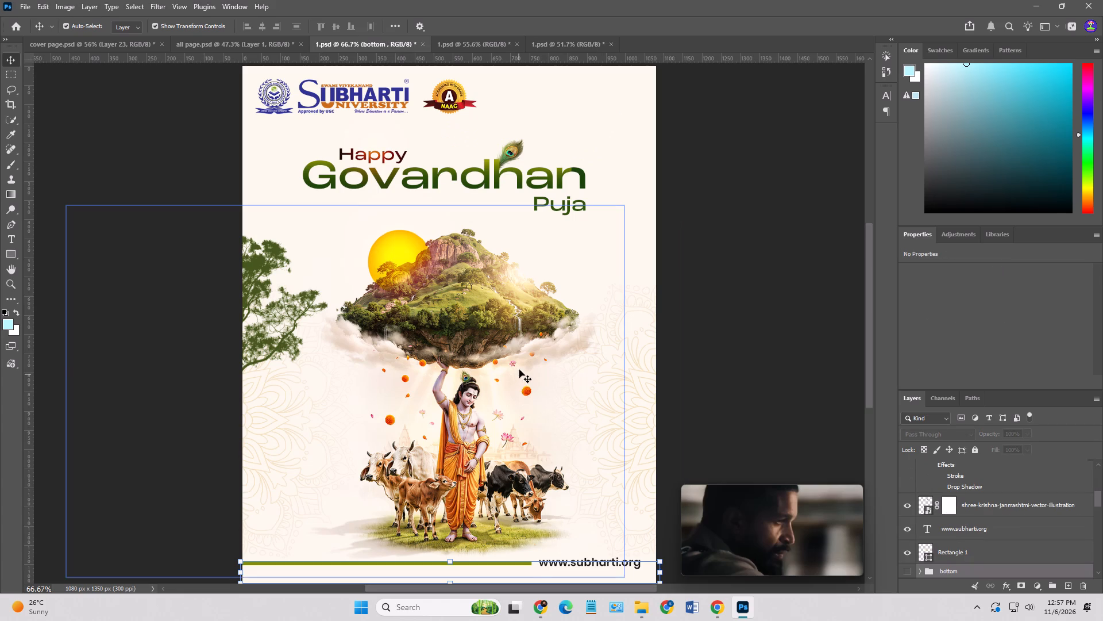
scroll(516, 371, "down", 7)
left_click(697, 451)
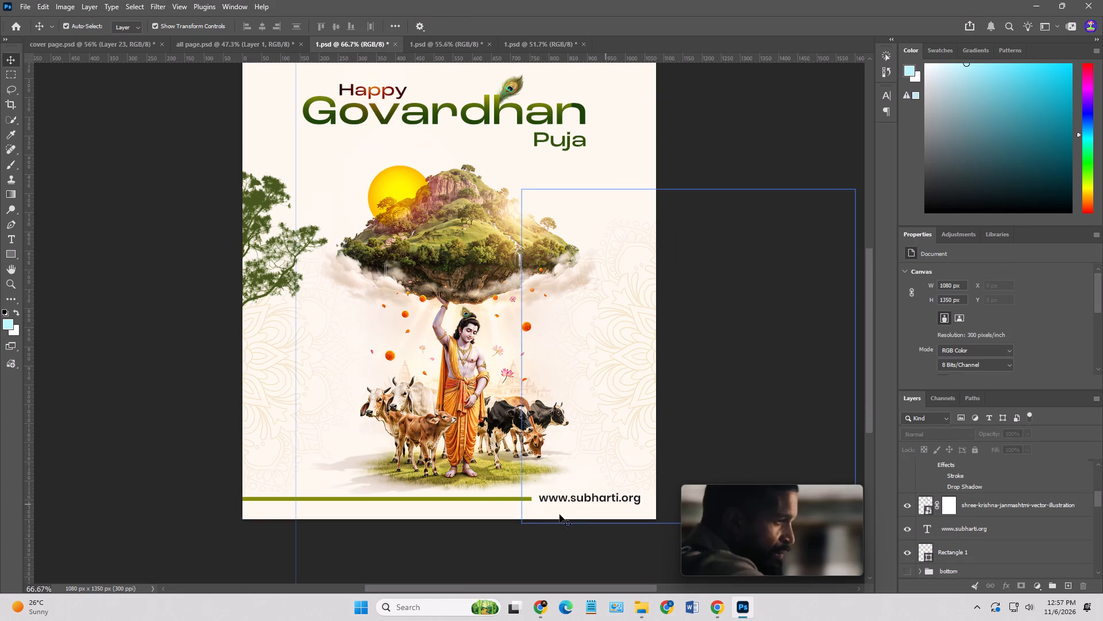
left_click(510, 499)
left_click(569, 497, "shift")
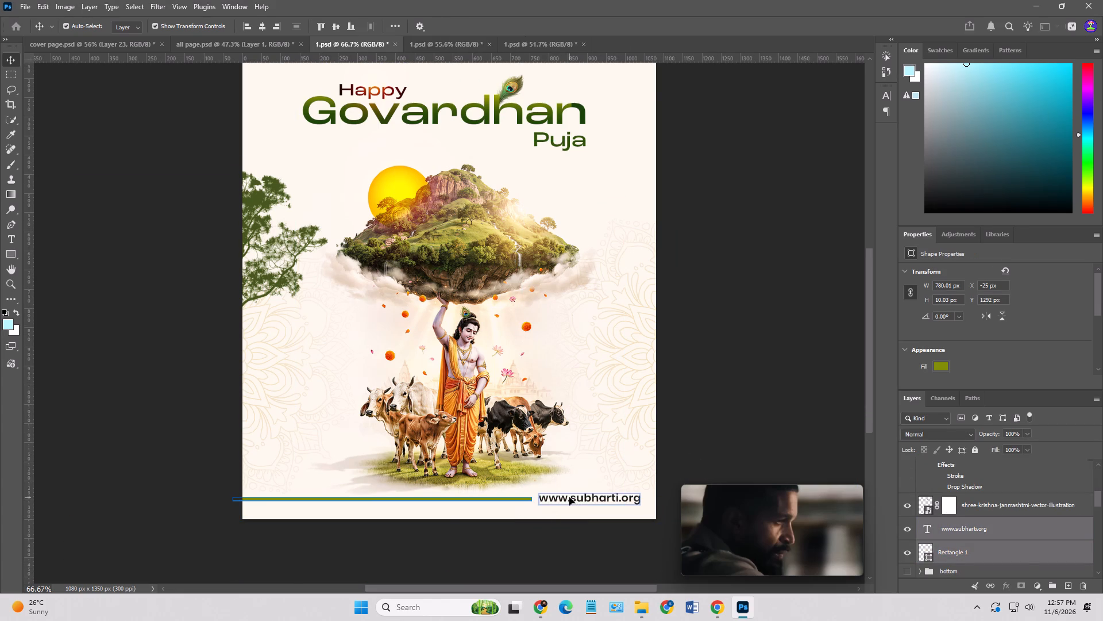
key("Delete")
key("ctrl+shift+v")
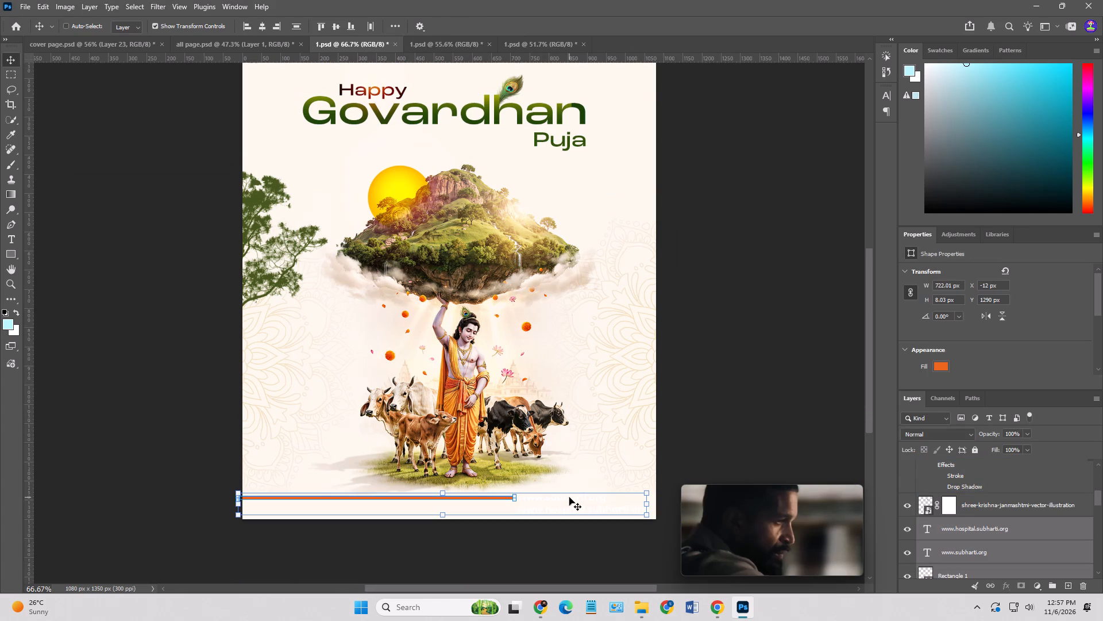
Recolour both website texts on the Govardhan Puja poster black.
left_click(965, 530)
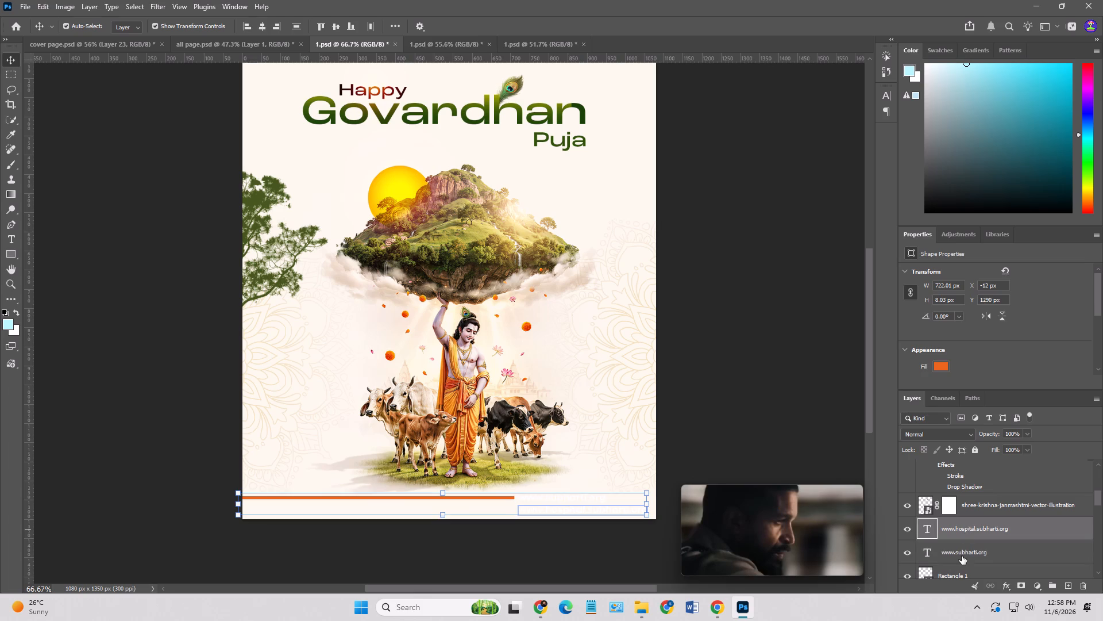
left_click(961, 553, "shift")
left_click(1001, 361)
left_click_drag(822, 354, 793, 398)
left_click(1040, 247)
Change the pasted footer line's fill from orange to the recently used olive green.
left_click(952, 574)
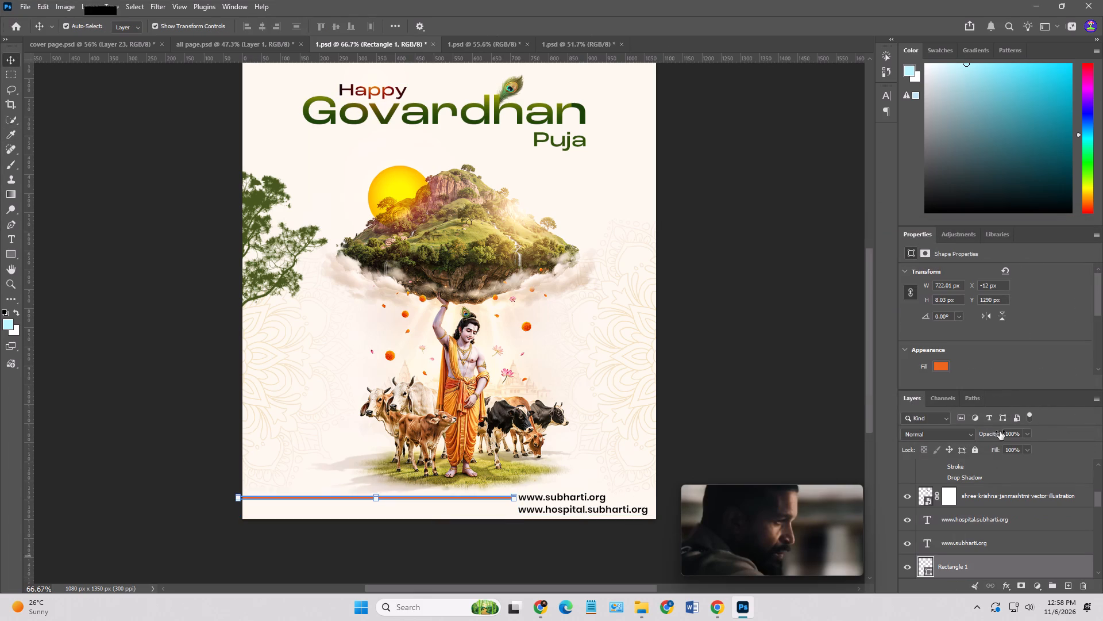
left_click(944, 366)
left_click(942, 428)
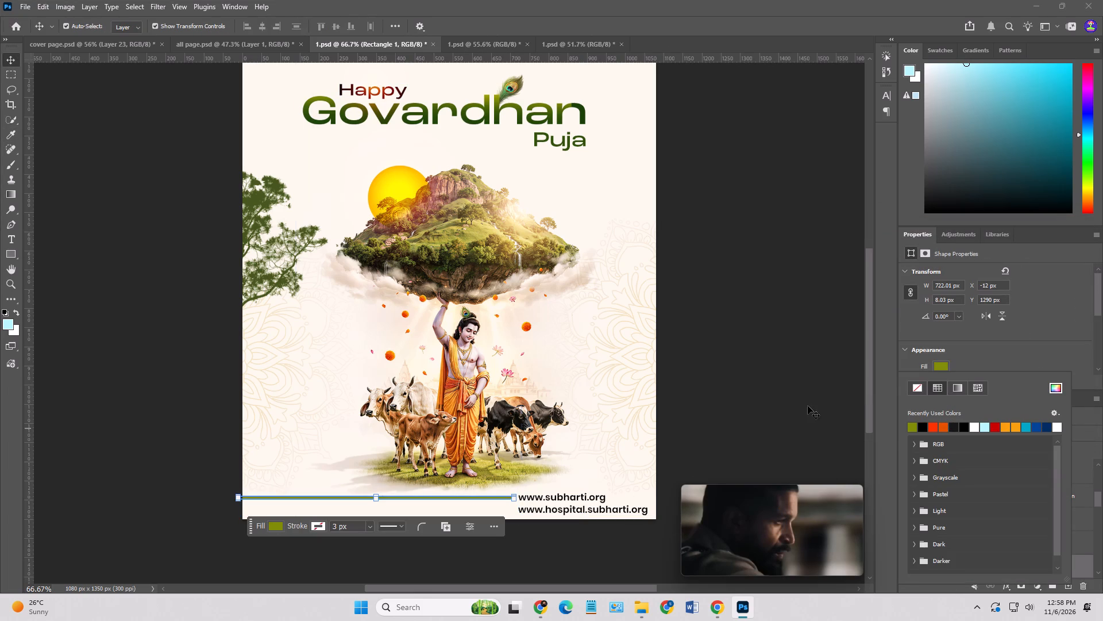
Scale down the Subharti University and NAAC logo on the Govardhan Puja poster to about 474 × 75 px.
left_click(793, 400)
scroll(479, 181, "up", 10)
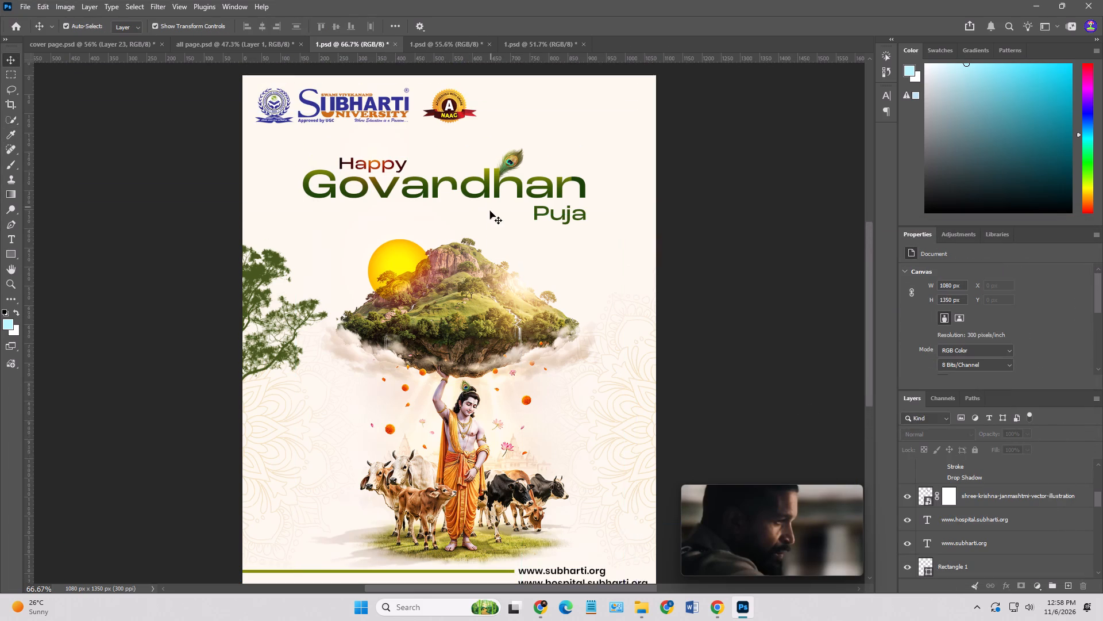
scroll(490, 211, "up", 3)
left_click(406, 149)
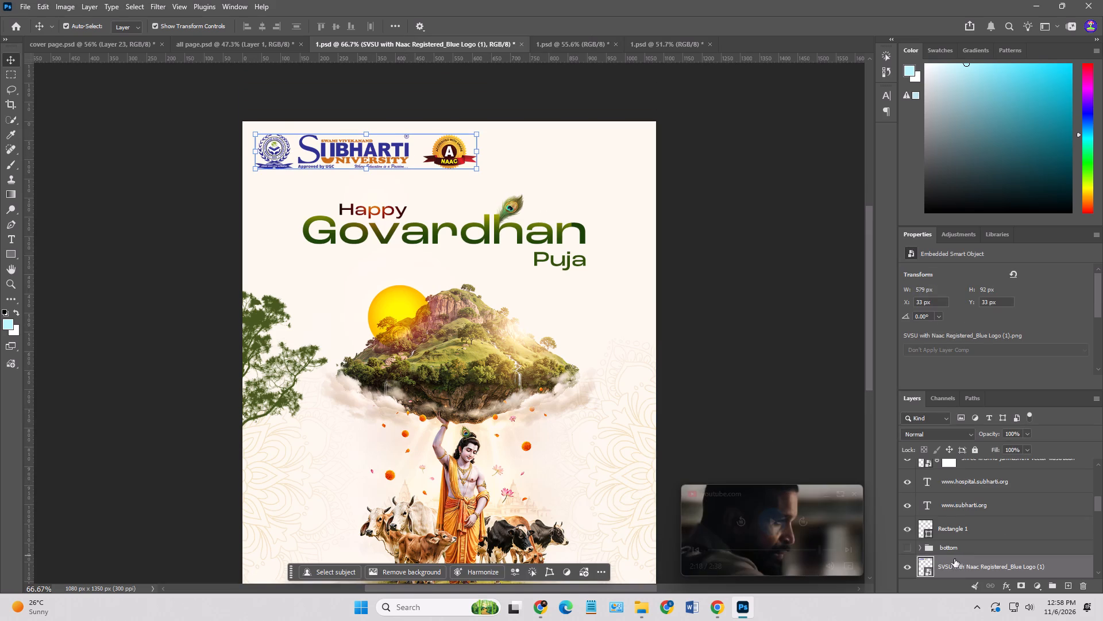
scroll(950, 554, "up", 5)
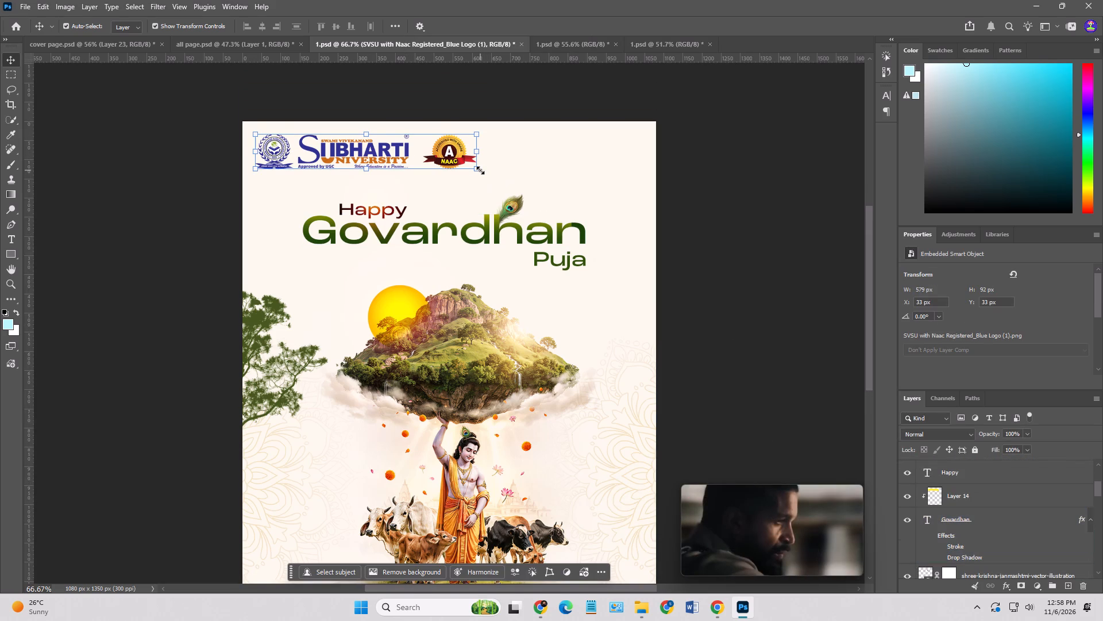
left_click_drag(480, 170, 443, 163)
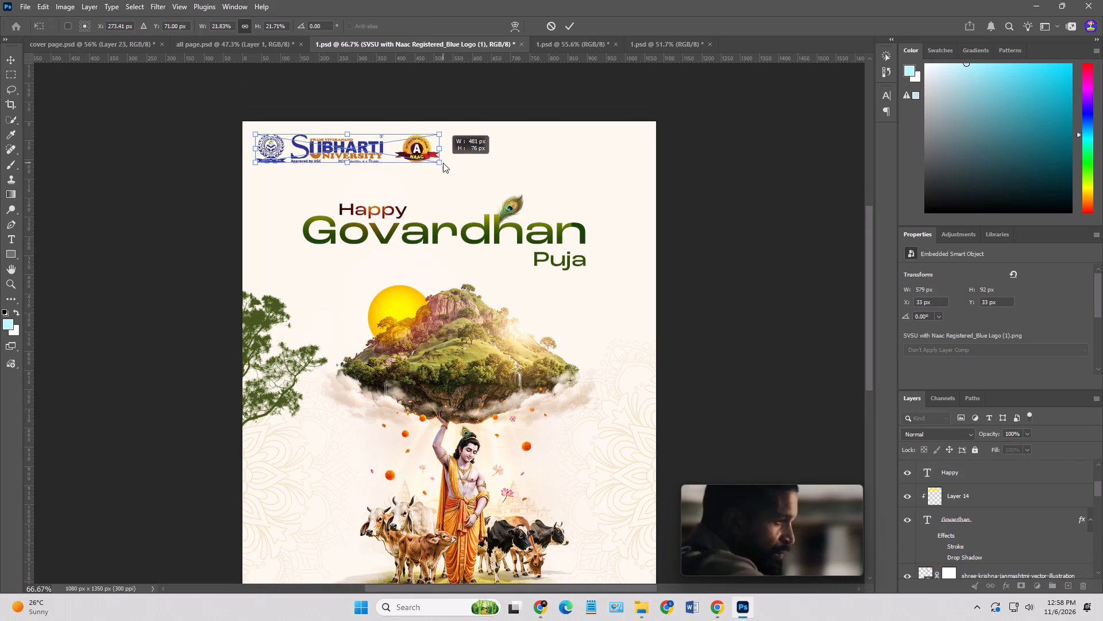
left_click_drag(443, 163, 440, 163)
key("Return")
Hide the Layer 2 texture overlay on the Bhai Dooj poster.
left_click(554, 48)
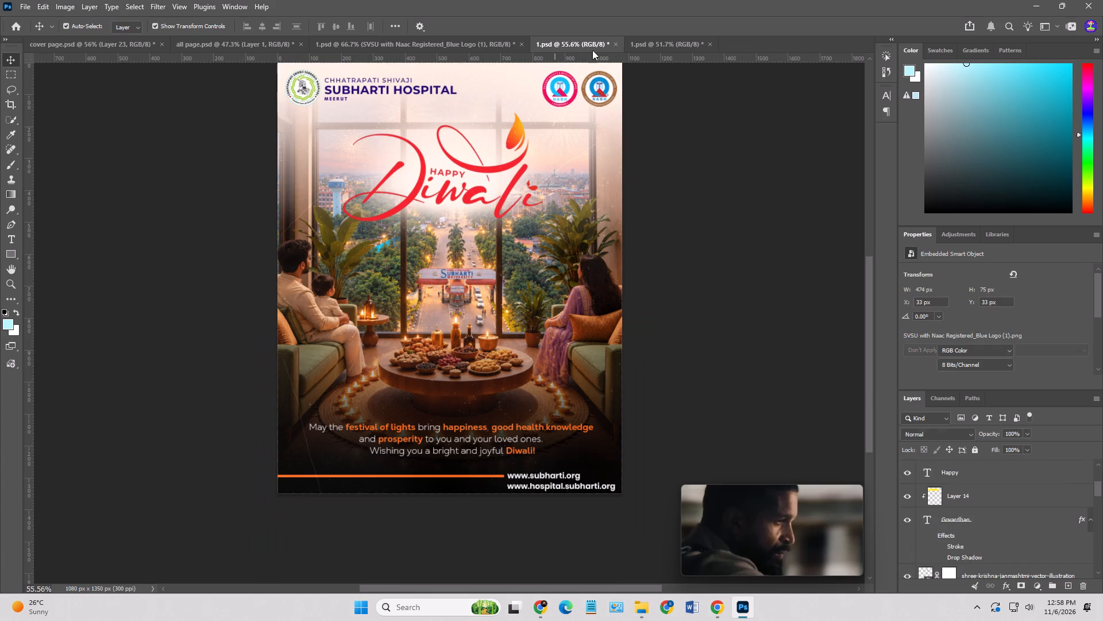
left_click(645, 39)
left_click(510, 112)
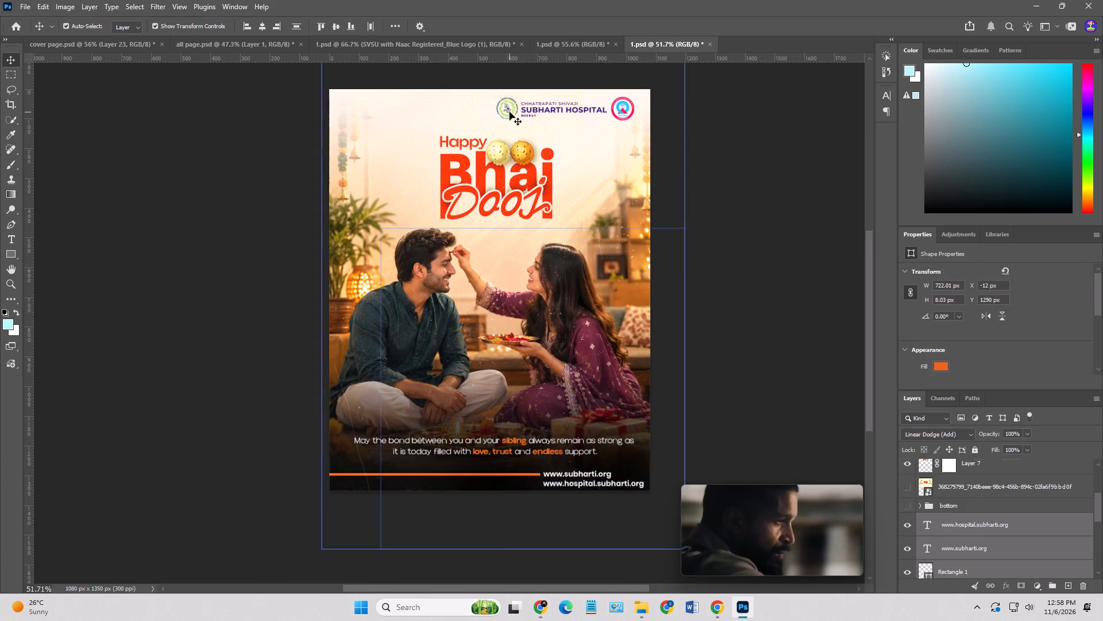
left_click(502, 105)
left_click(773, 143)
left_click(624, 108)
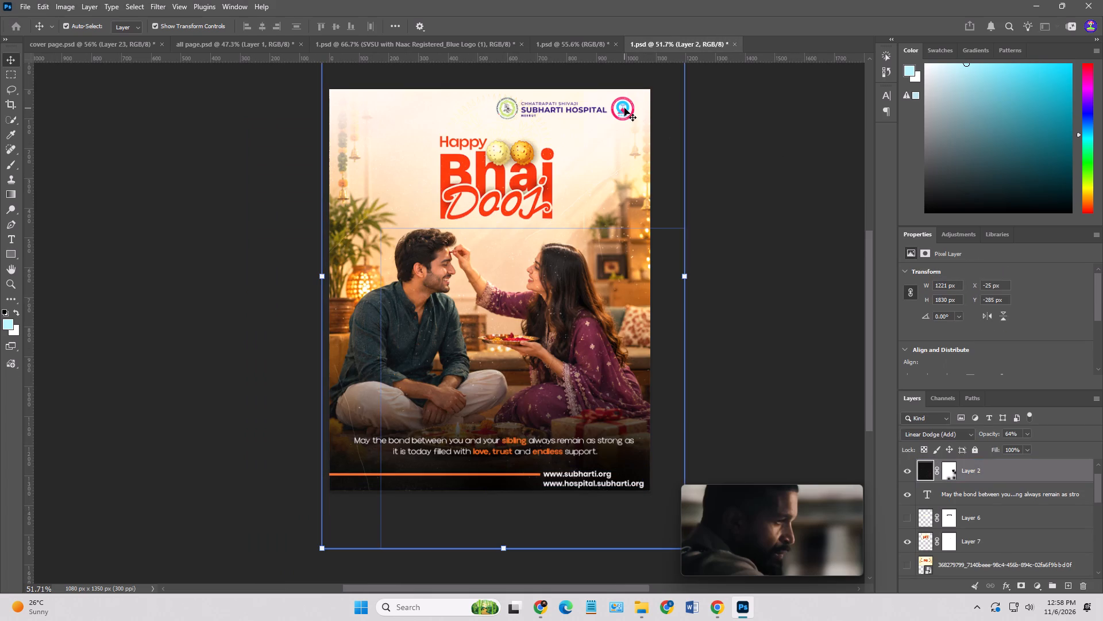
left_click(908, 471)
left_click(762, 318)
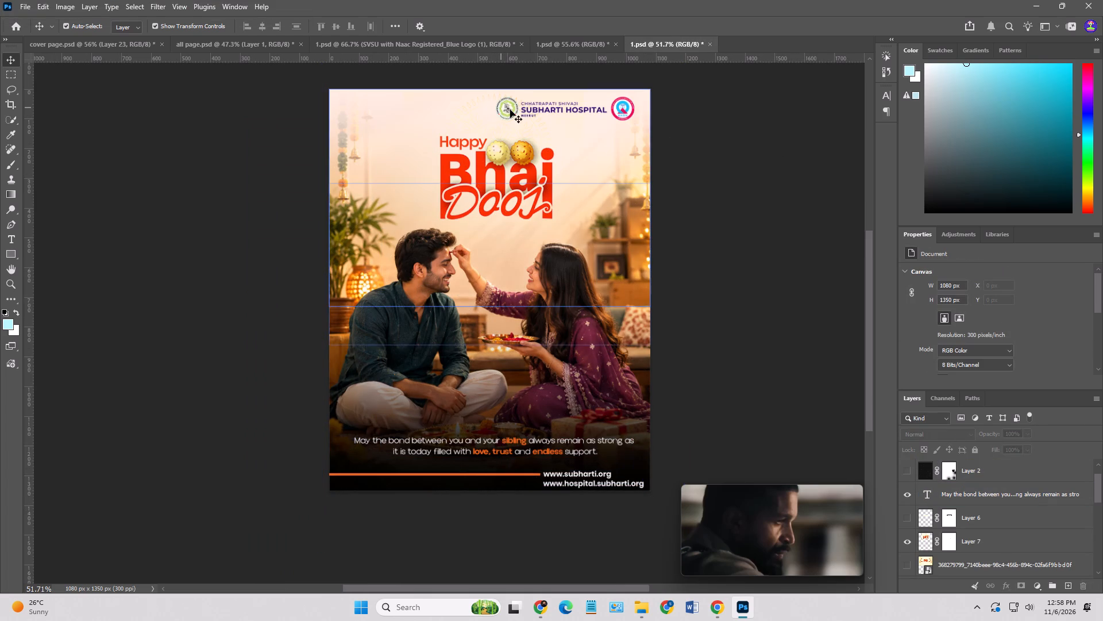
Copy the Subharti Hospital logo and NABH badge from the Bhai Dooj poster and paste them in place on the Govardhan Puja poster.
left_click(510, 110)
left_click(652, 108)
left_click(627, 104)
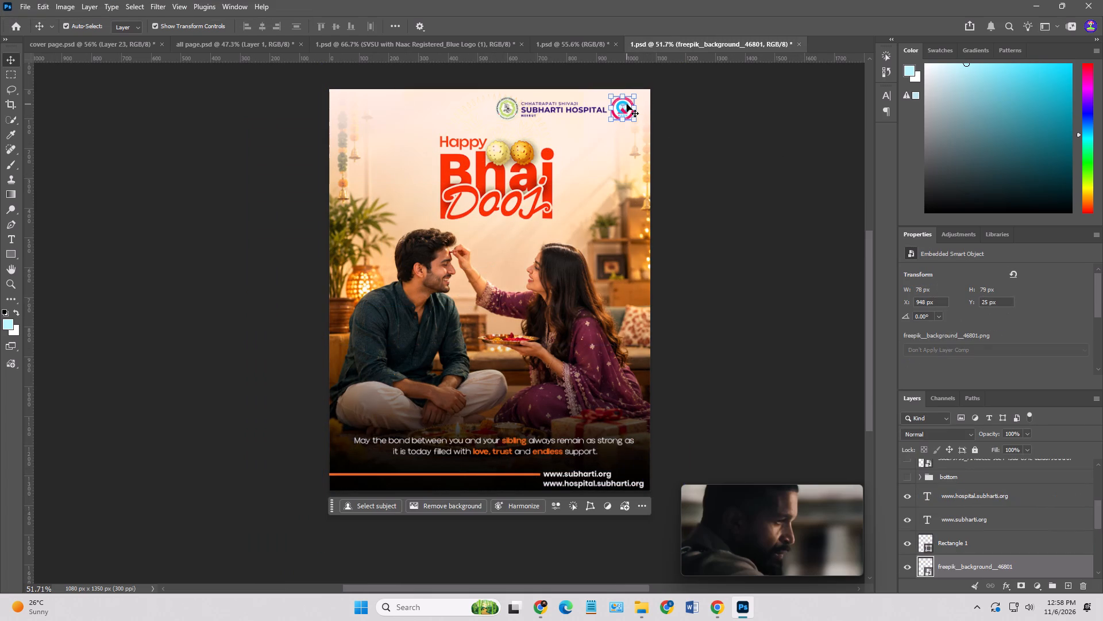
scroll(971, 551, "down", 1)
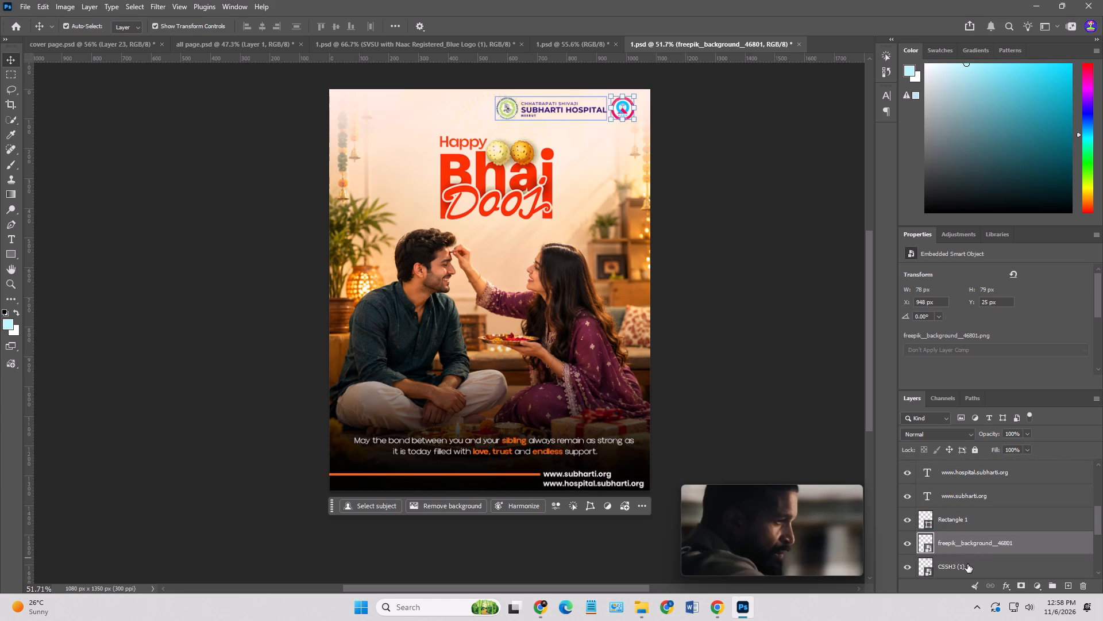
left_click(967, 564, "shift")
key("ctrl+c")
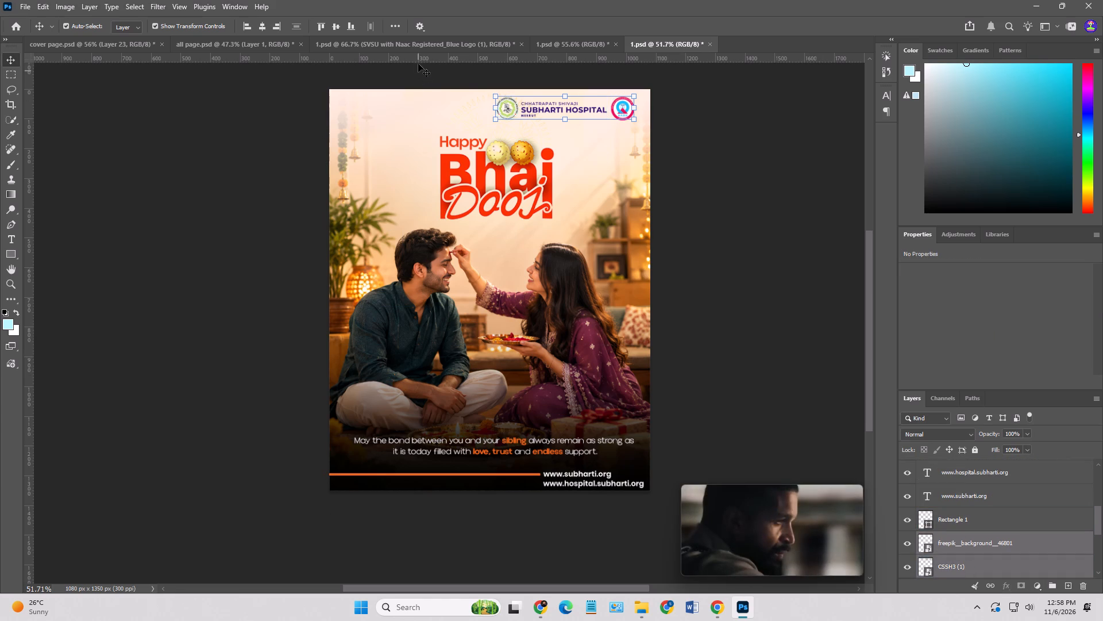
left_click(426, 45)
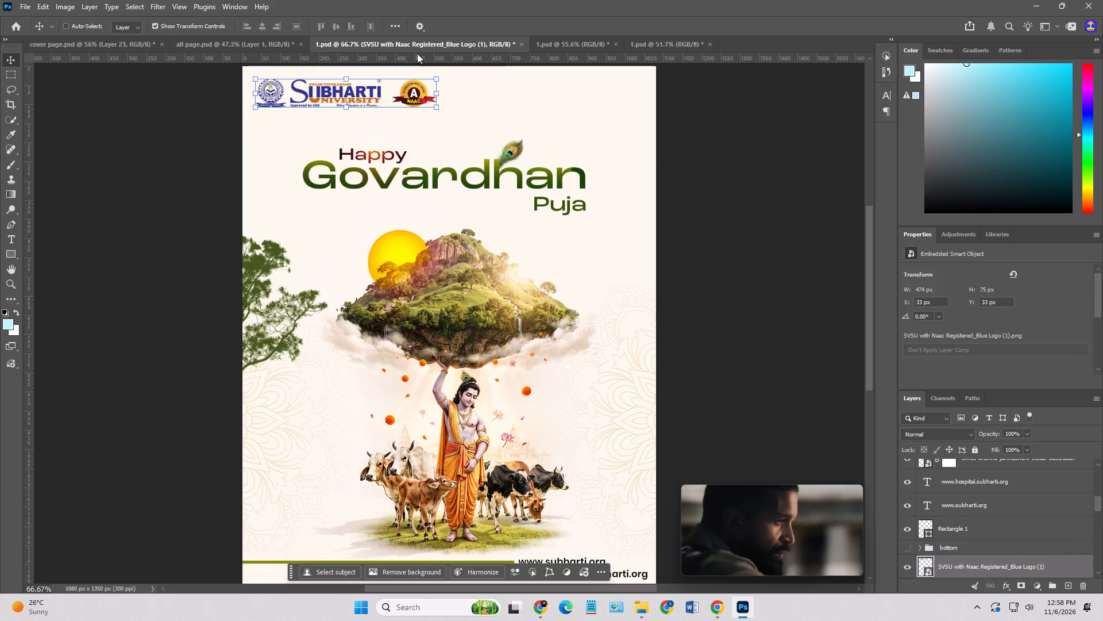
key("ctrl+shift+v")
Move the pasted hospital logo and NABH badge towards the poster's upper-right corner, aligned with the university logo.
scroll(541, 183, "up", 4)
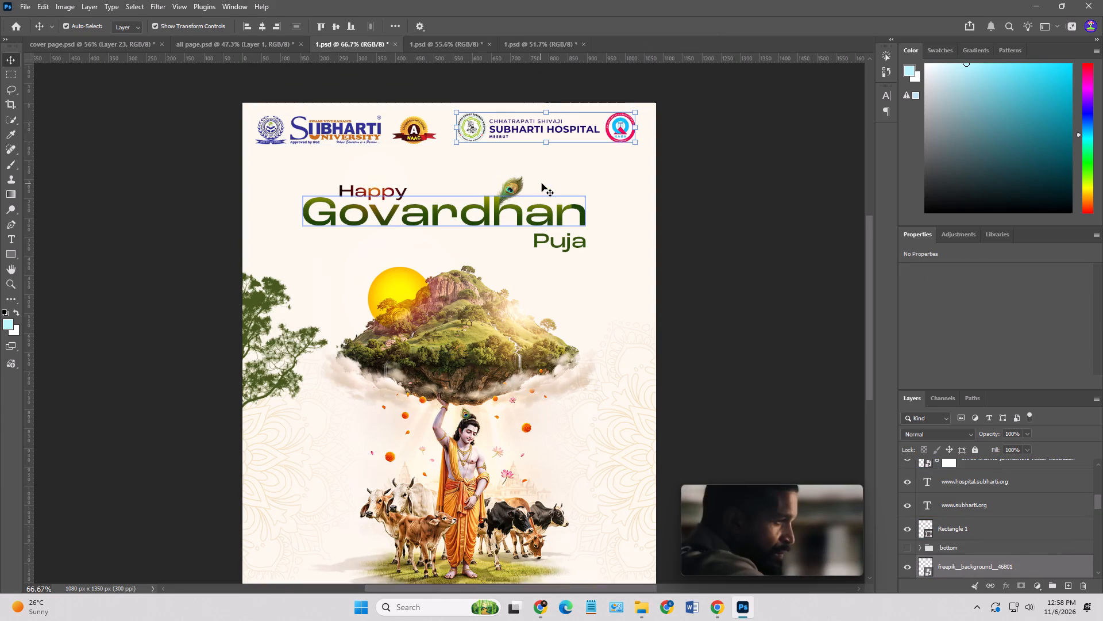
scroll(542, 183, "up", 2)
scroll(564, 137, "up", 6, "alt")
left_click_drag(657, 148, 676, 158)
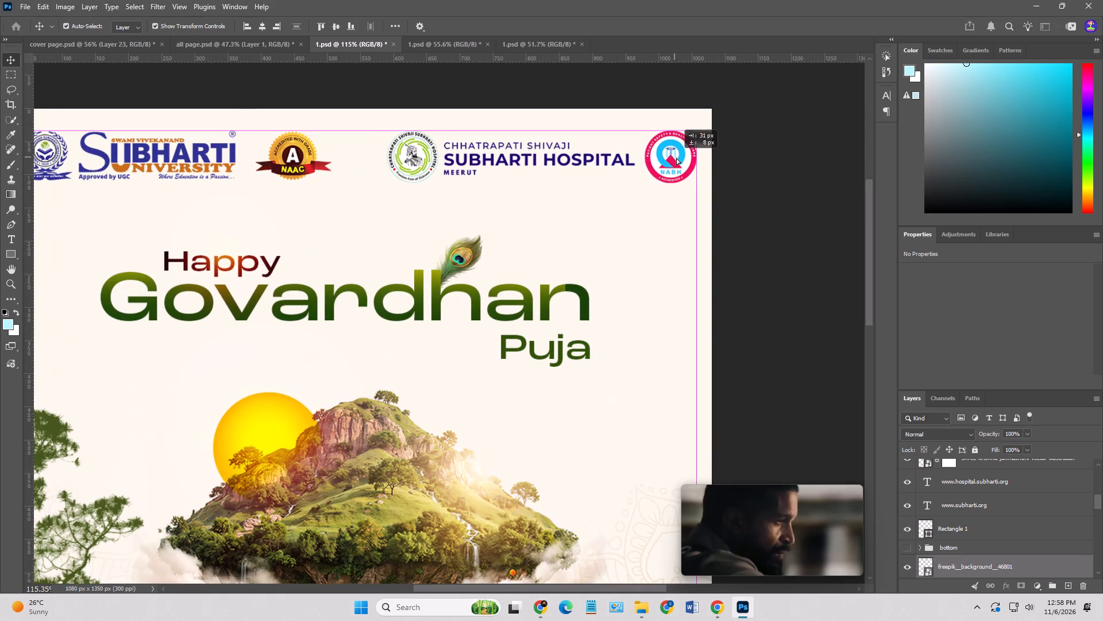
left_click_drag(676, 158, 684, 156)
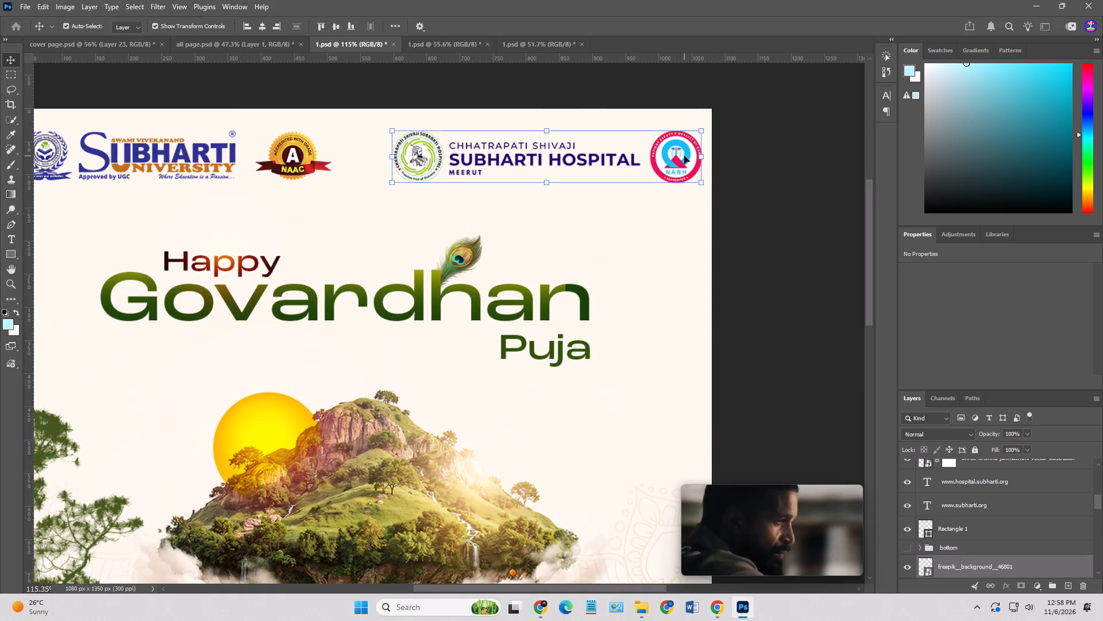
Place a horizontal guide at about 105 px, along the bottom of the Govardhan Puja poster's header logos.
left_click_drag(543, 58, 539, 177)
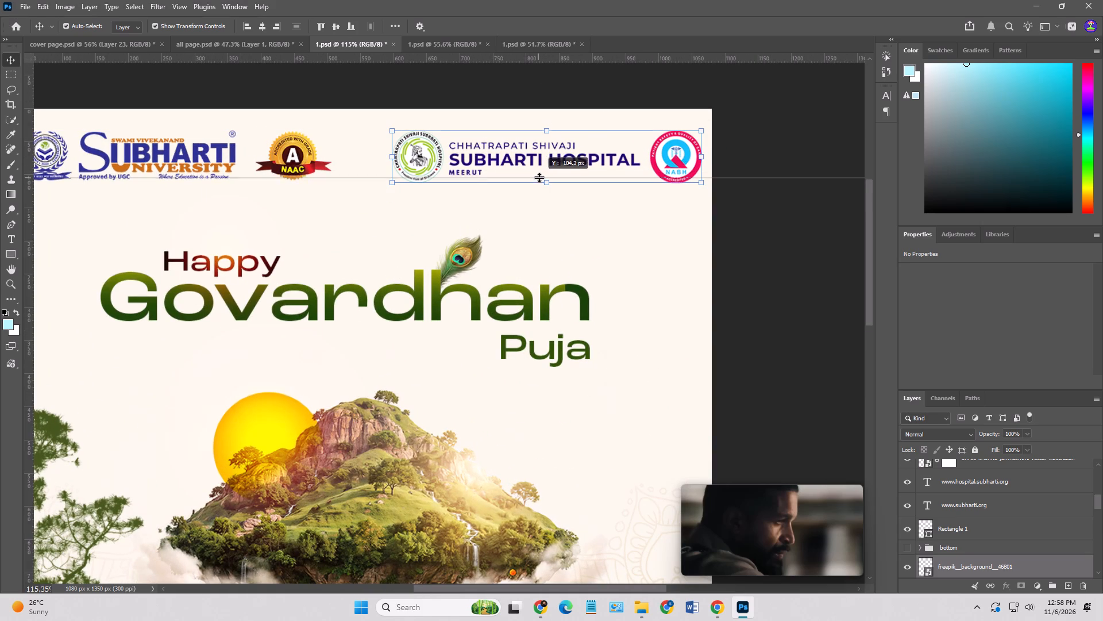
left_click_drag(539, 177, 539, 179)
Nudge all three header logos left and up together, bringing the university logo to X 24 px, Y 29 px.
scroll(550, 183, "down", 3, "alt")
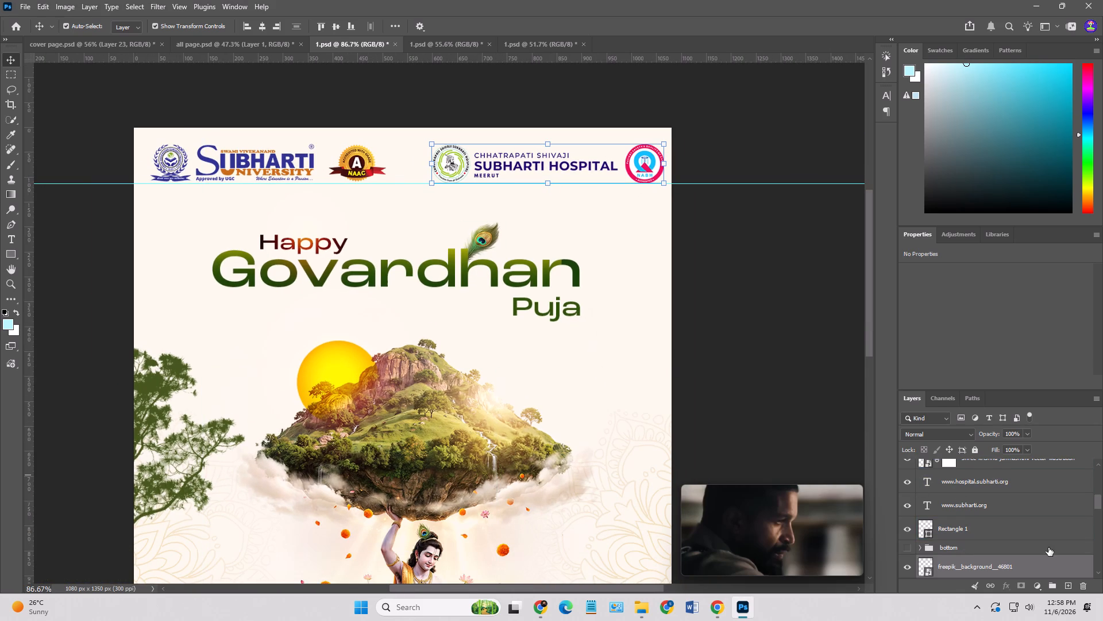
scroll(1047, 548, "down", 4)
left_click(988, 523, "ctrl")
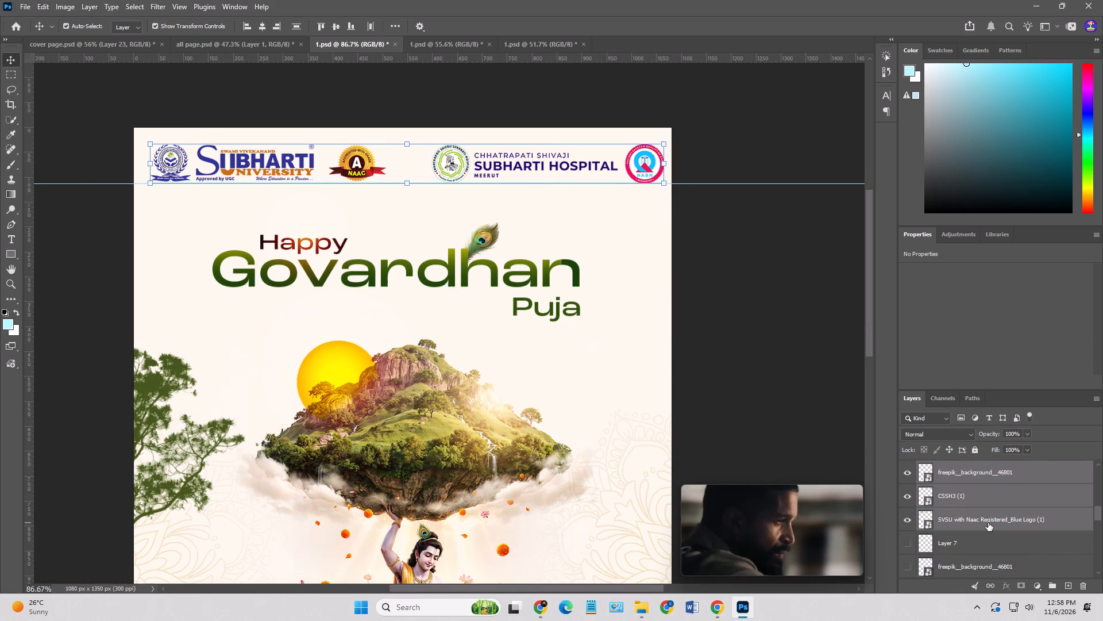
key("Left")
key("Left")
key("Left")
key("Left")
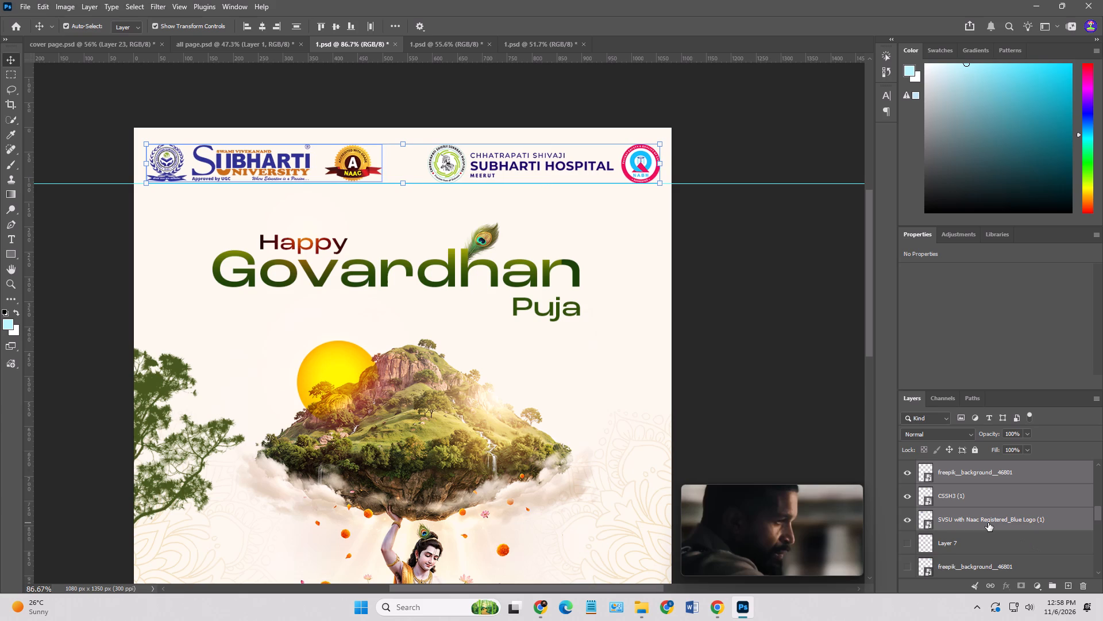
key("Up")
key("Up")
key("Left")
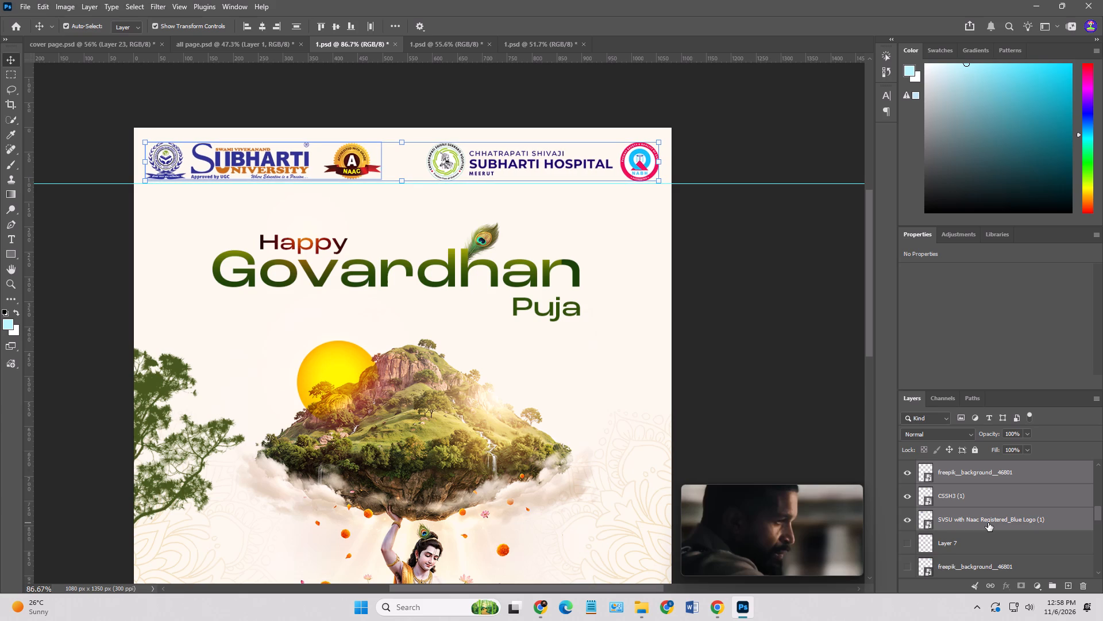
key("Right")
left_click(737, 380)
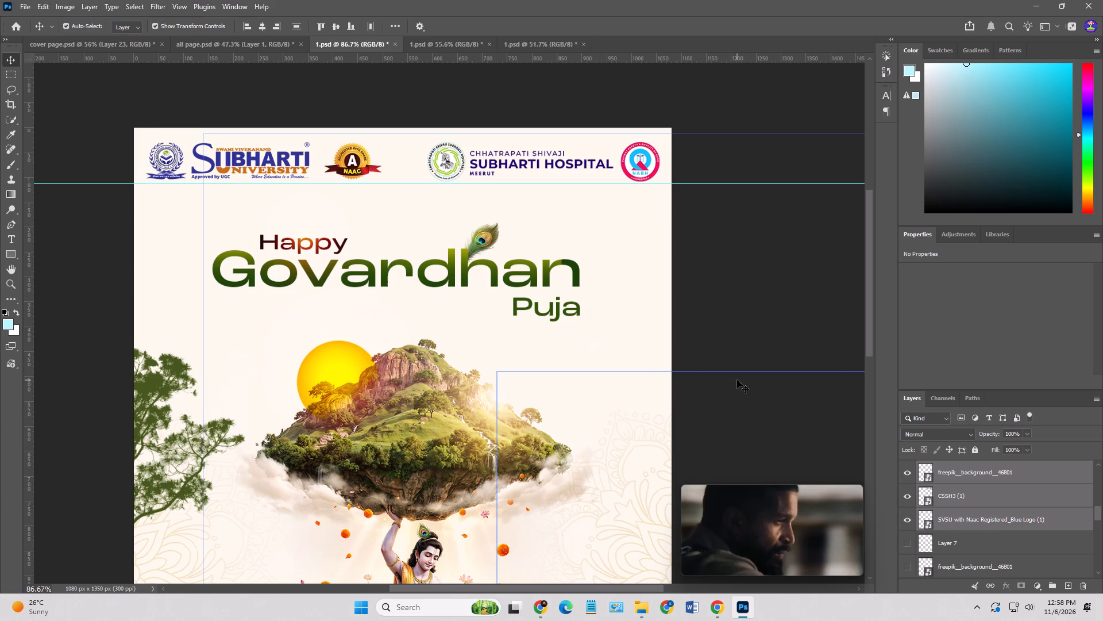
Replace the hospital logo and two badges on the Diwali poster with the Govardhan Puja poster's three header logos, pasted in place.
left_click(955, 522)
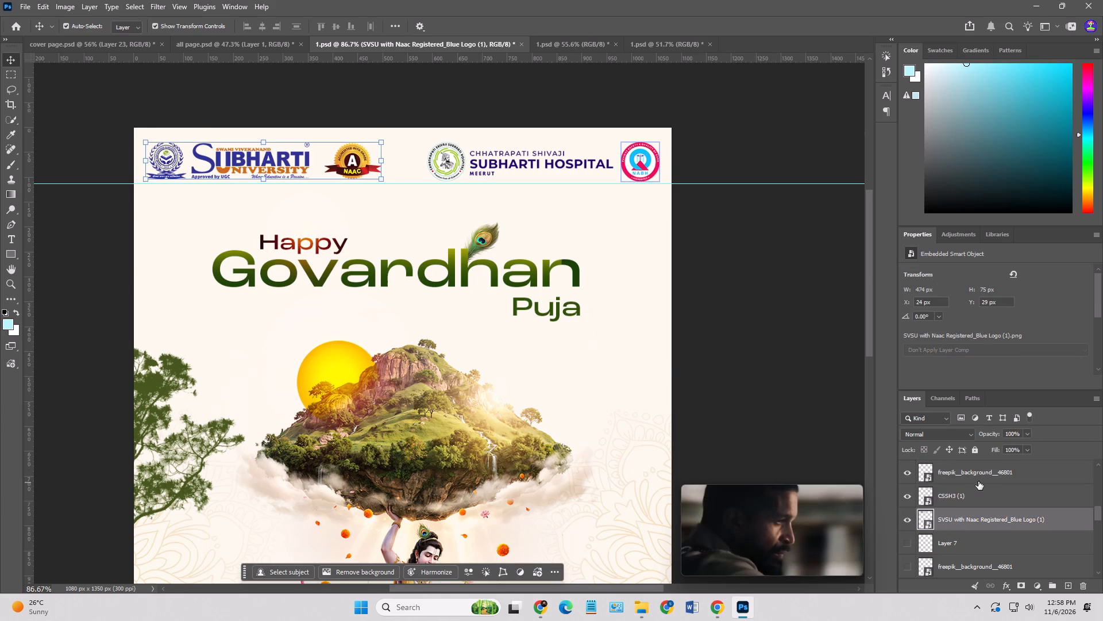
left_click(978, 476, "shift")
key("ctrl+c")
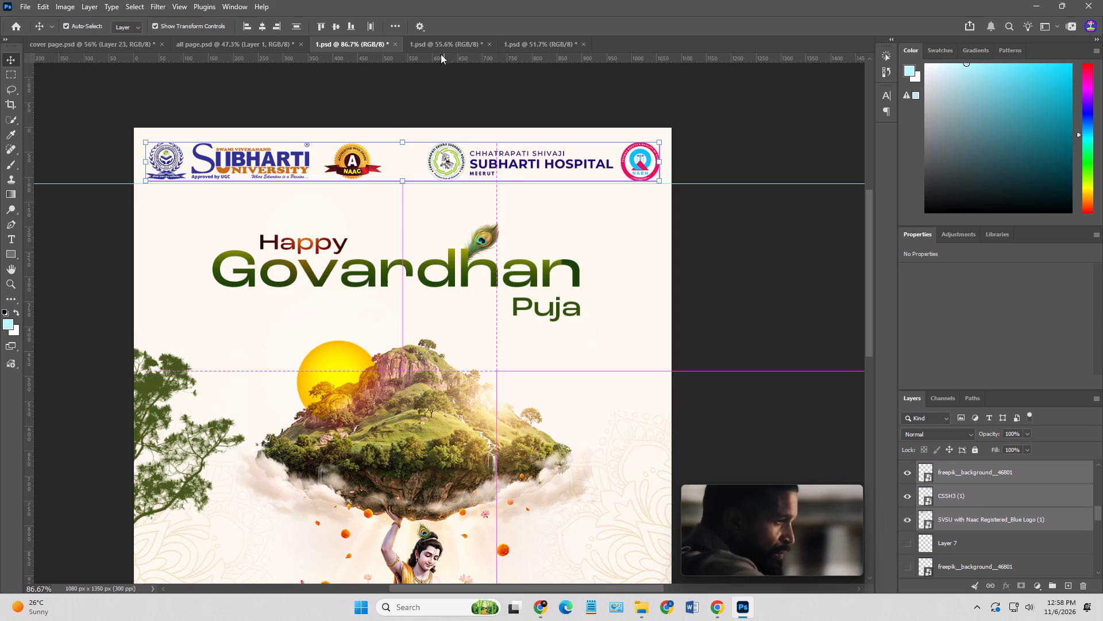
left_click(439, 49)
left_click(309, 82)
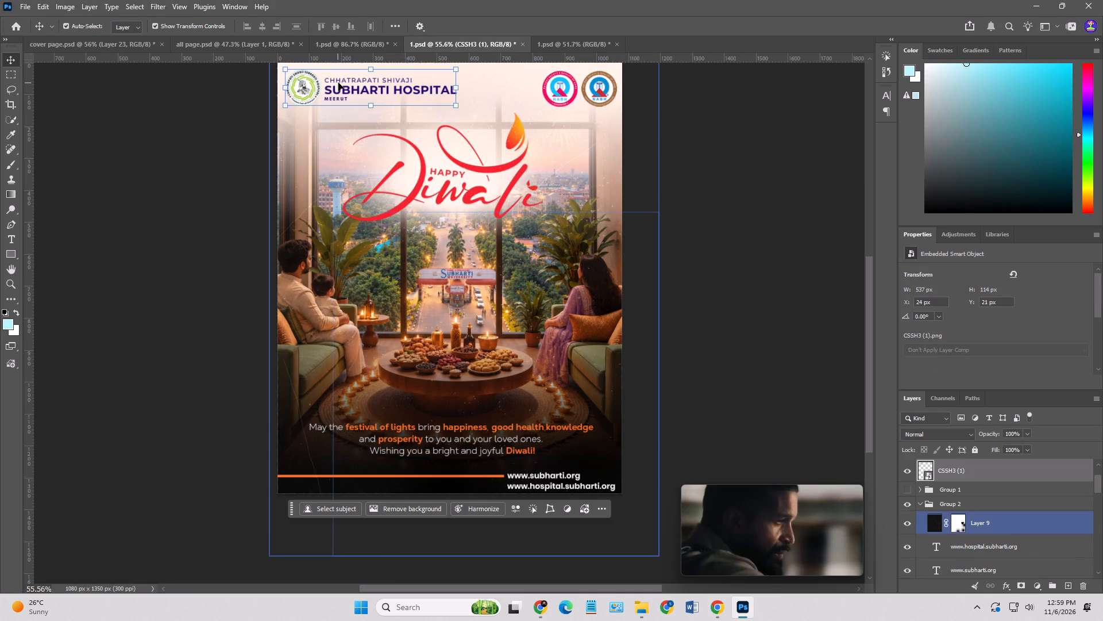
key("Delete")
left_click(553, 89)
key("Delete")
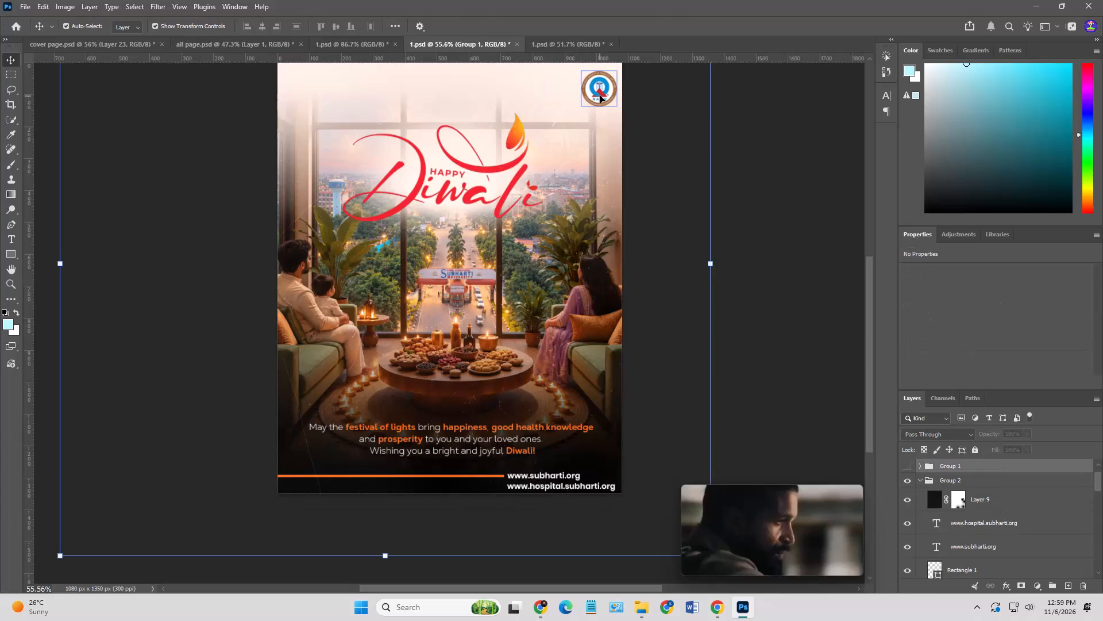
left_click(600, 95)
key("Delete")
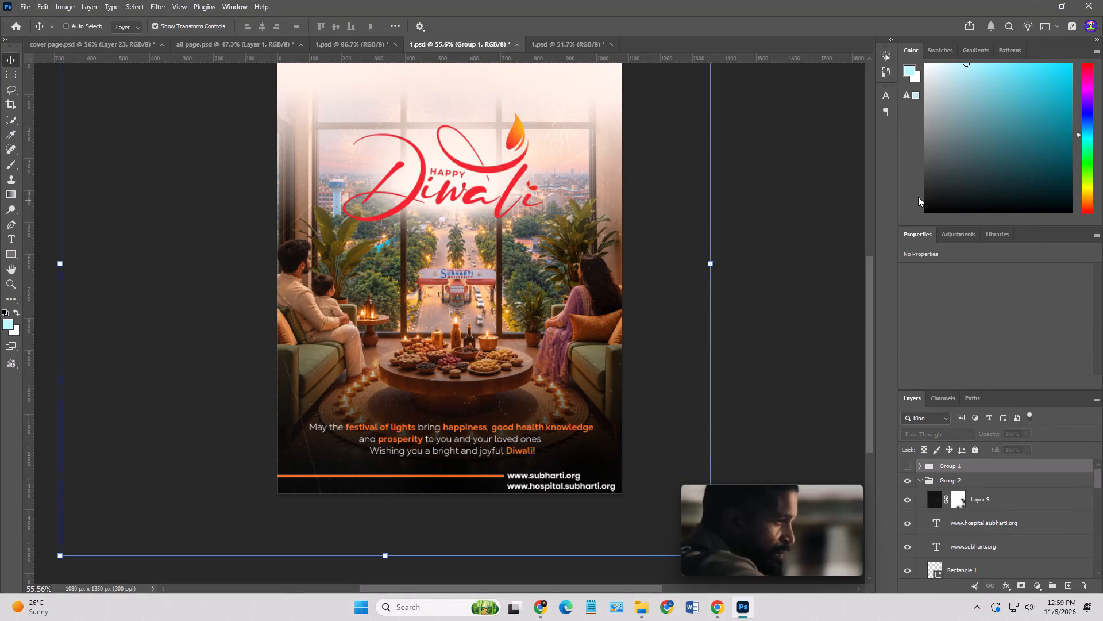
key("ctrl+shift+v")
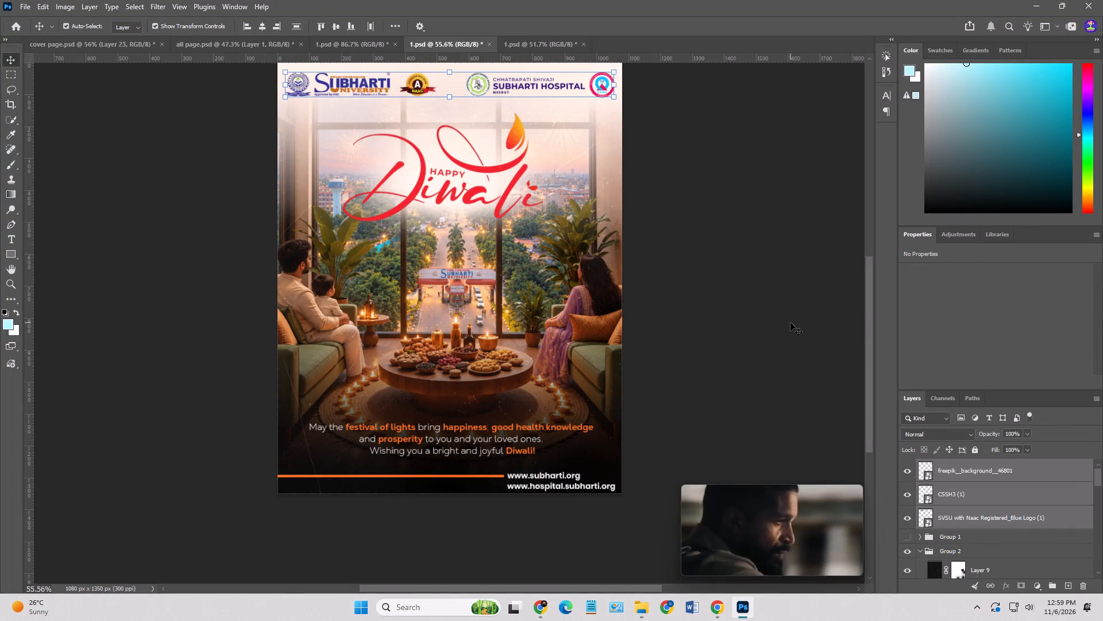
left_click(790, 323)
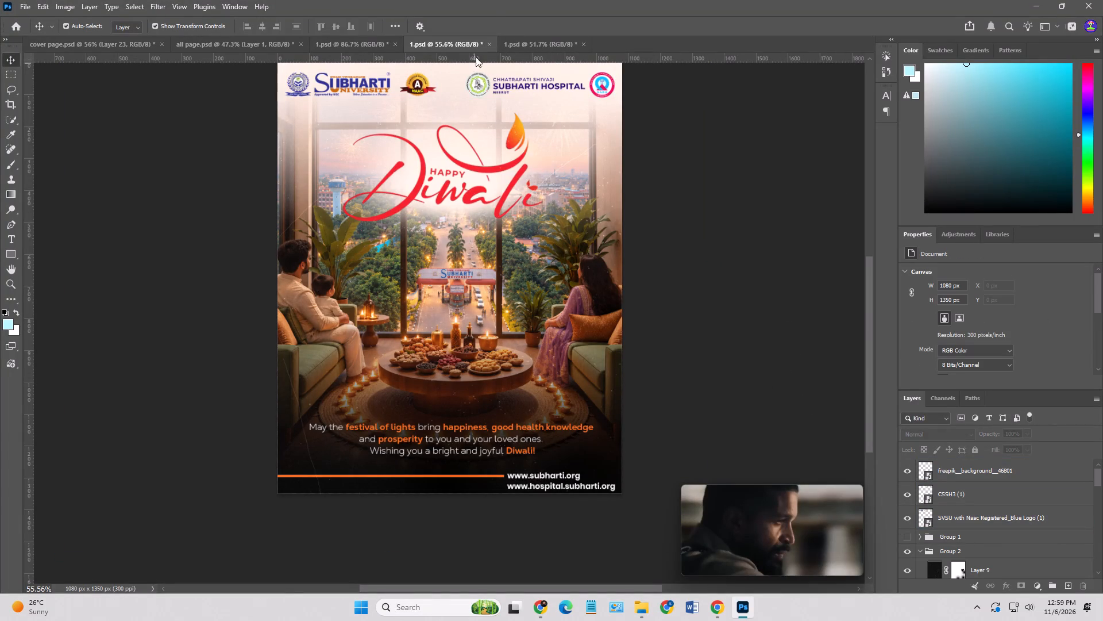
Replace the Bhai Dooj poster's logos with the copied three-logo header, pasted in place above the Happy text layer, and save the file.
left_click(514, 47)
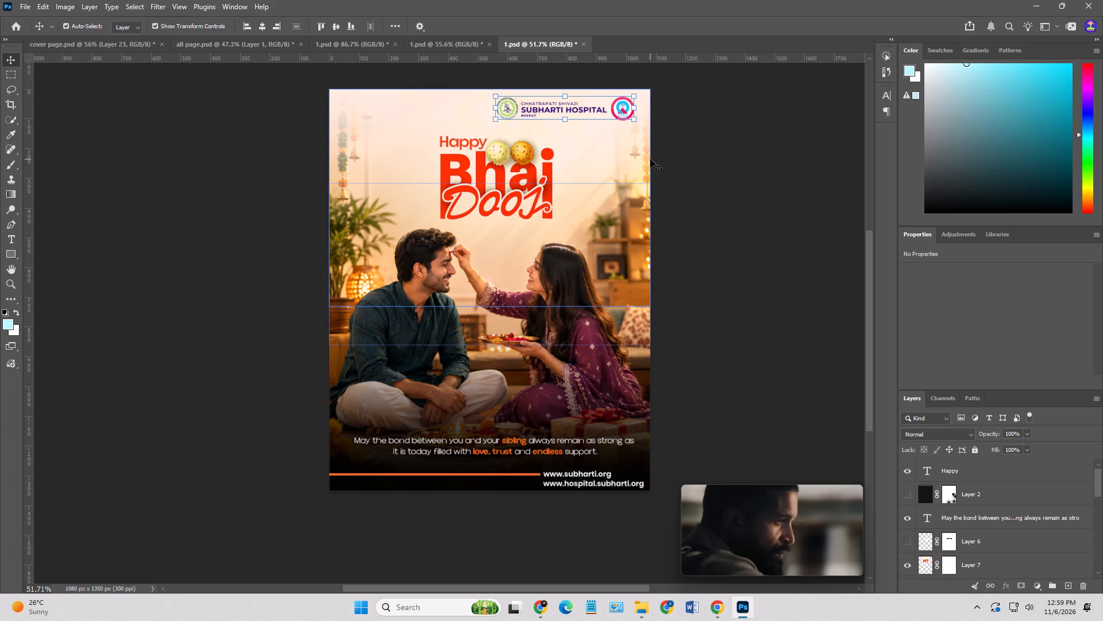
key("Delete")
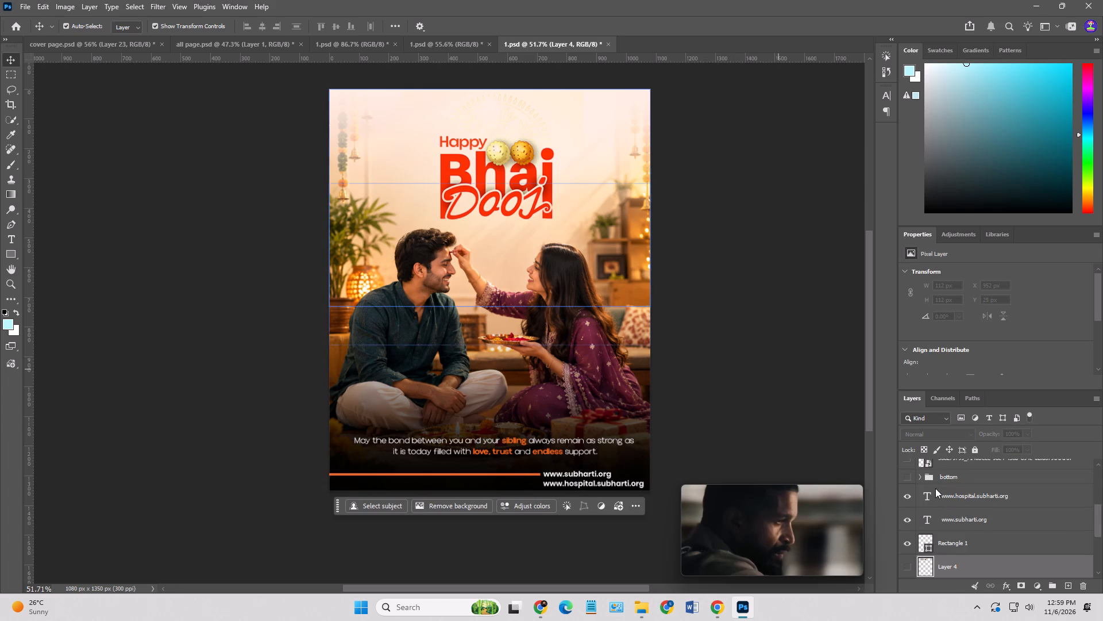
scroll(988, 550, "up", 13)
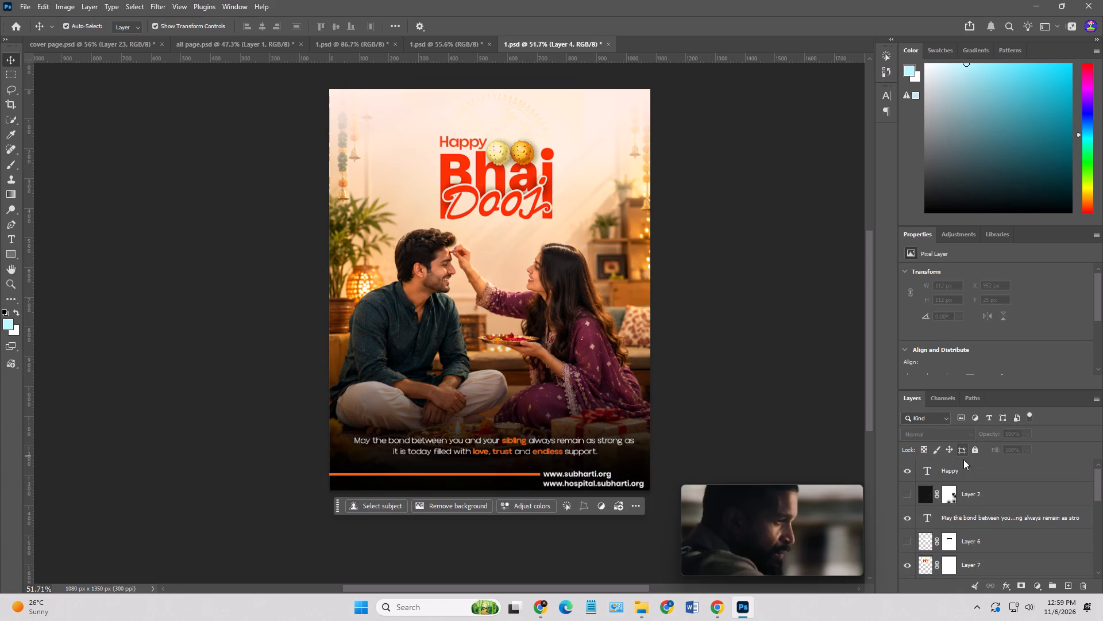
left_click(966, 468)
key("ctrl+shift+v")
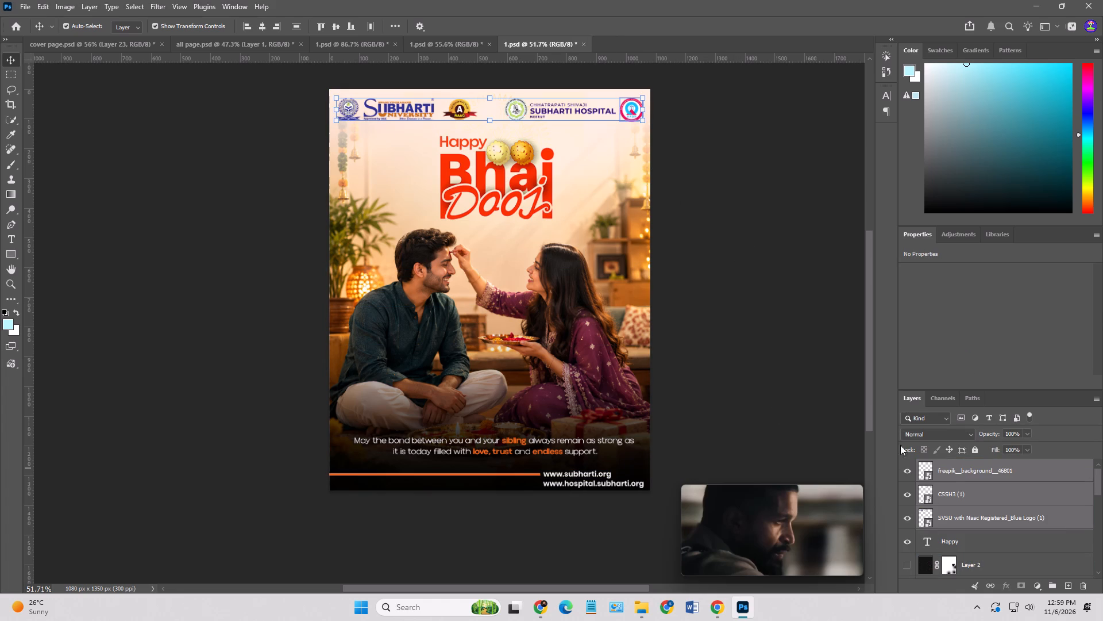
left_click(727, 356)
key("ctrl+s")
Export the Diwali poster as a JPG into the Festival poster folder, overwriting 1.1.
left_click(437, 46)
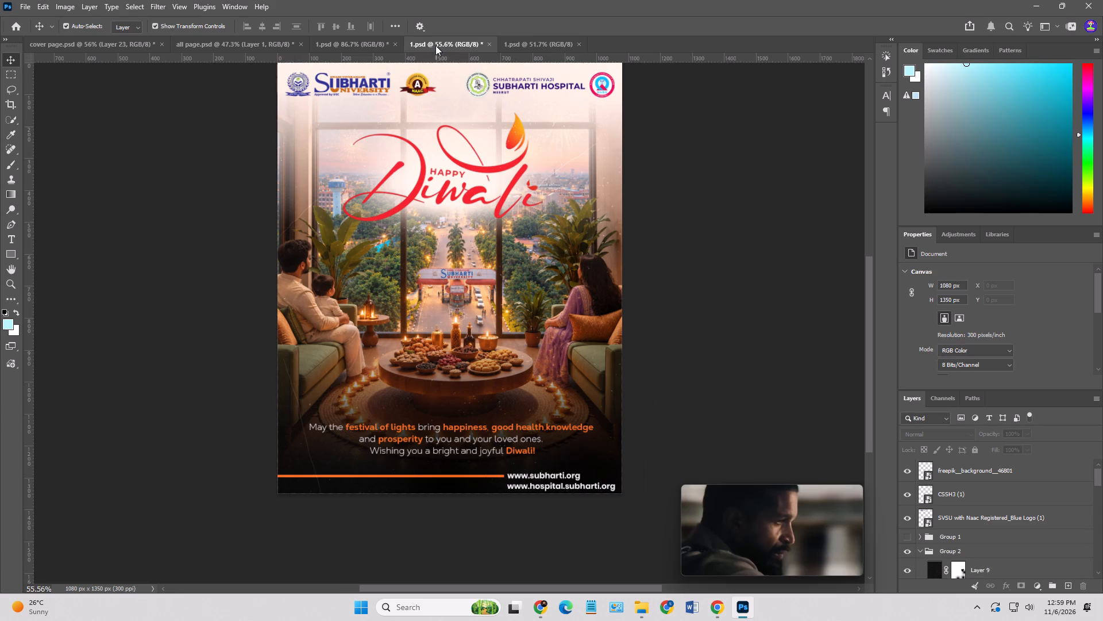
left_click(25, 5)
left_click(92, 208)
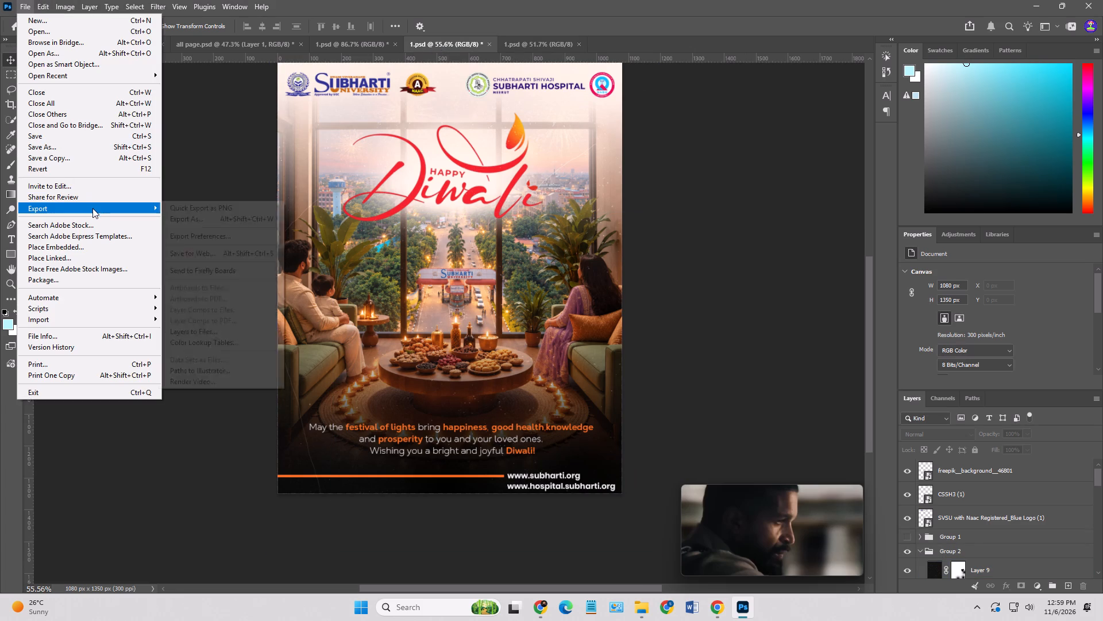
left_click(217, 221)
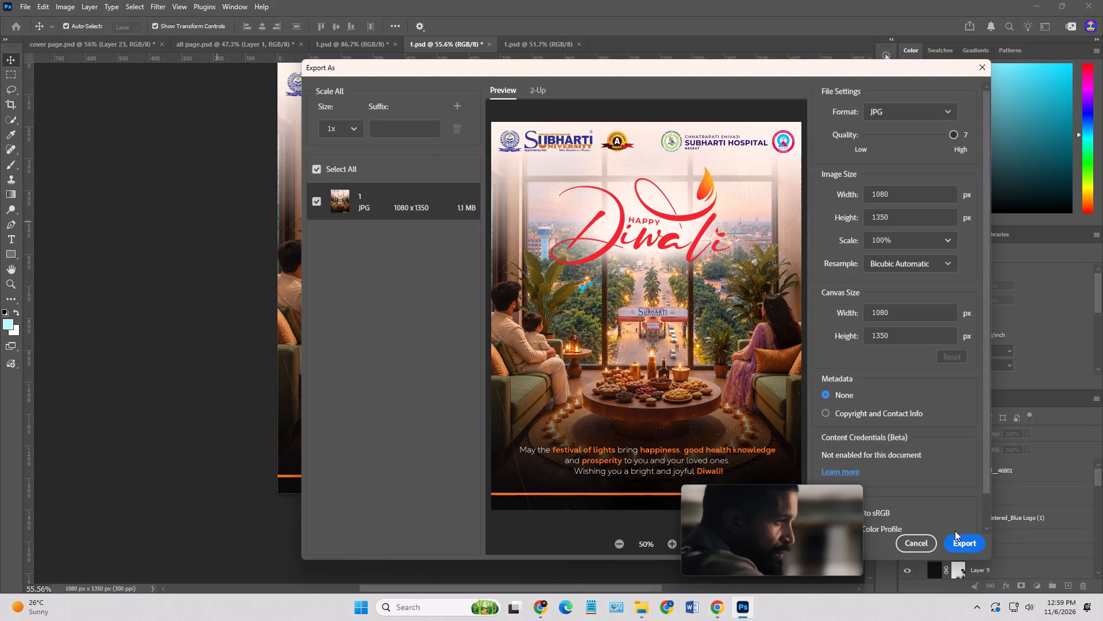
left_click(961, 544)
left_click(711, 114)
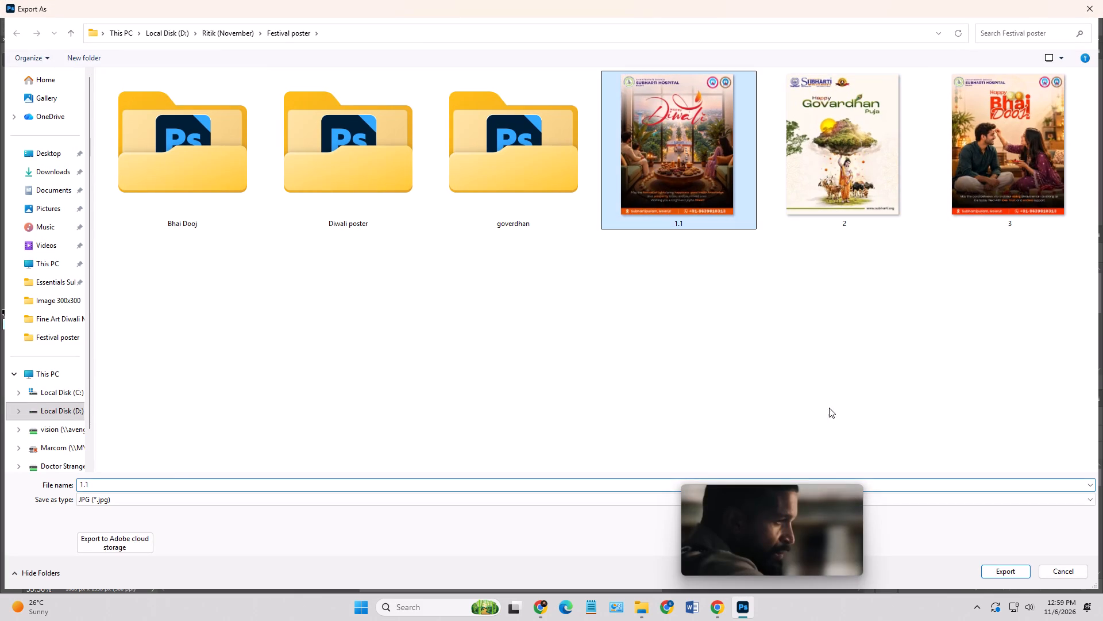
left_click(1011, 567)
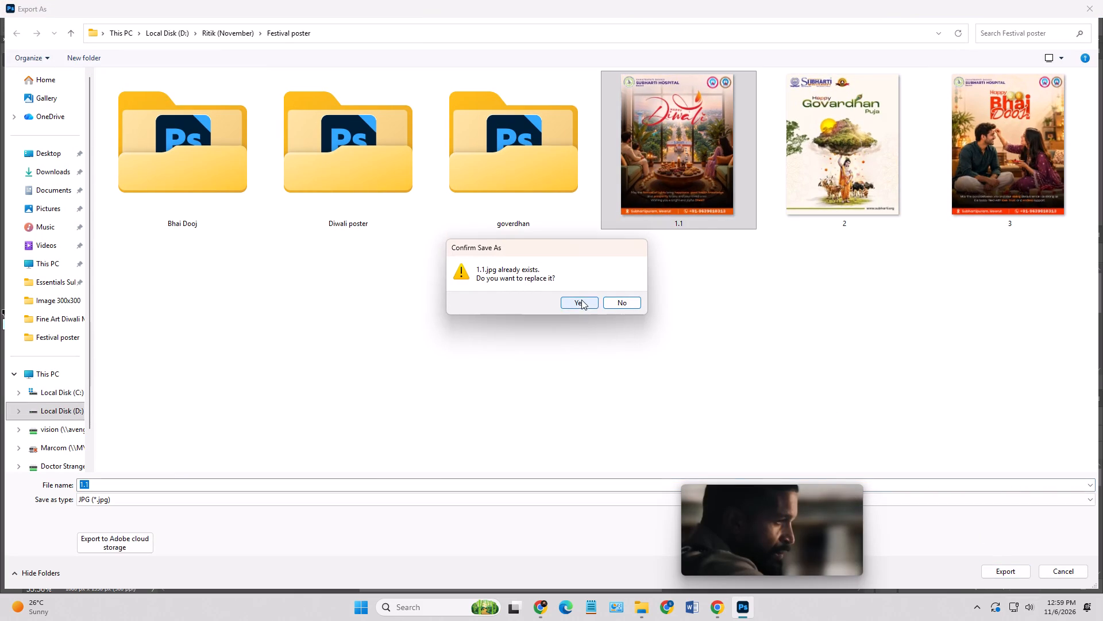
left_click(581, 300)
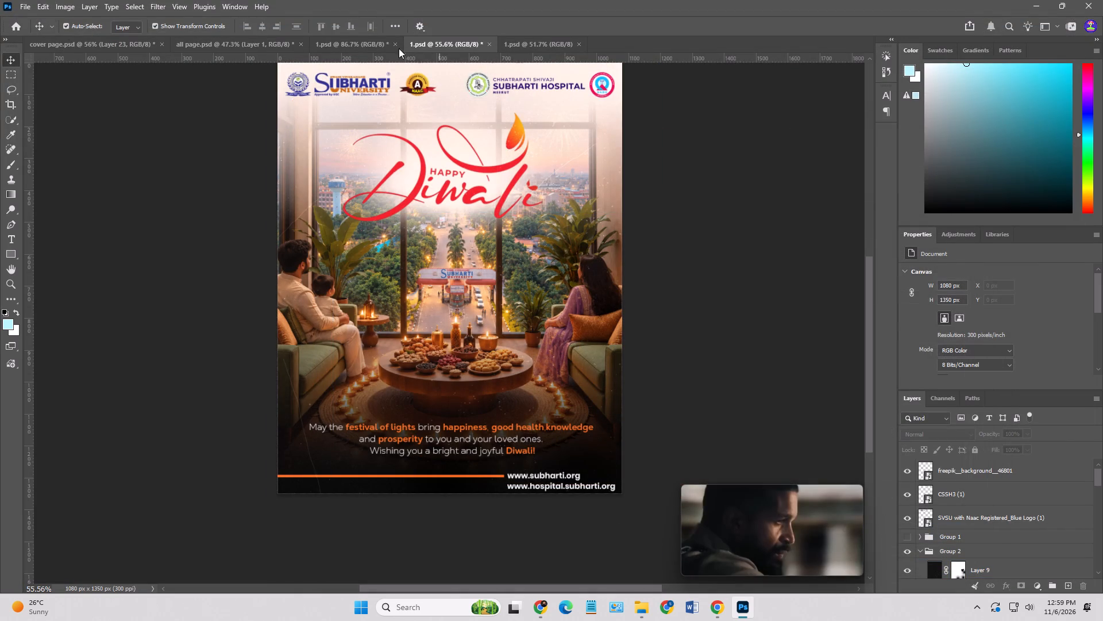
Start exporting the Govardhan Puja poster with Export As.
left_click(356, 43)
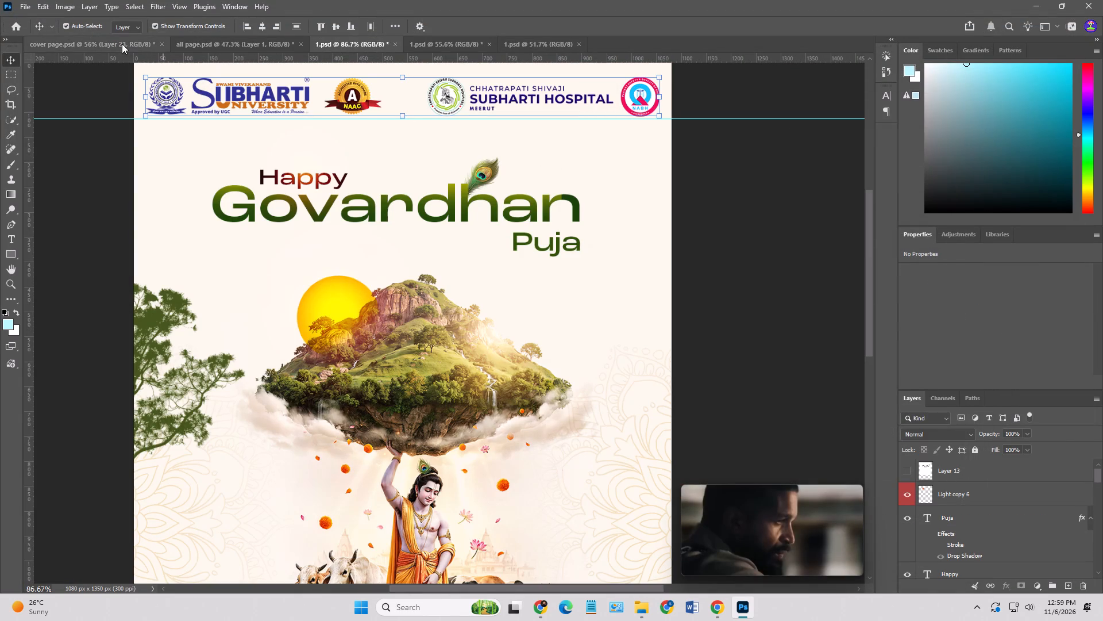
left_click(24, 7)
left_click(103, 205)
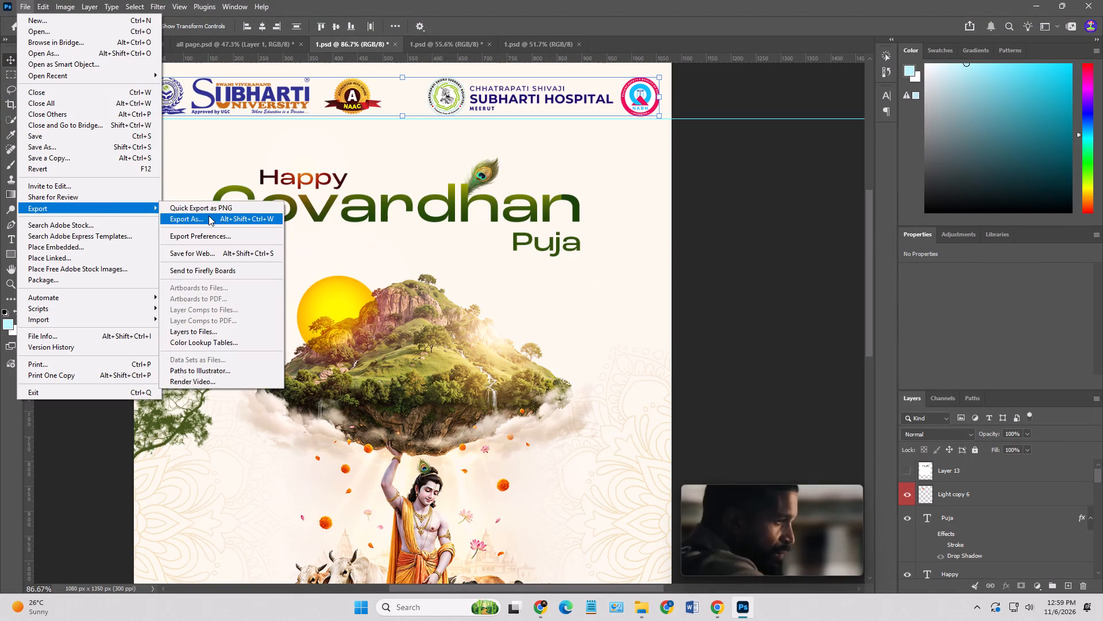
Export the Govardhan Puja poster as a JPG into the Festival poster folder, overwriting 2.
left_click(209, 216)
left_click(973, 545)
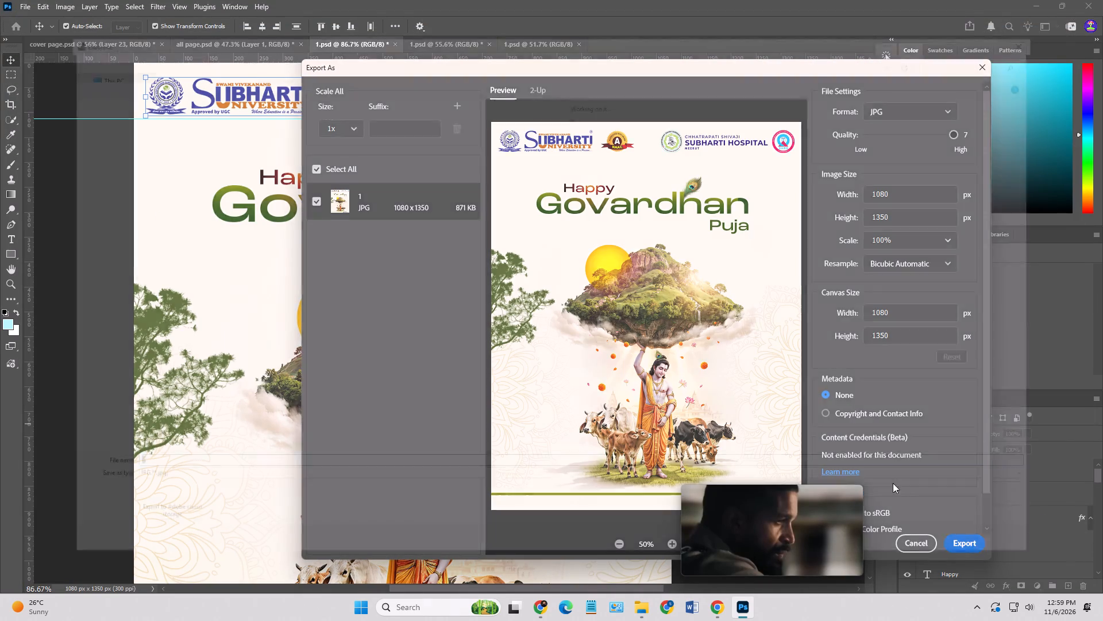
left_click(808, 188)
left_click(1006, 568)
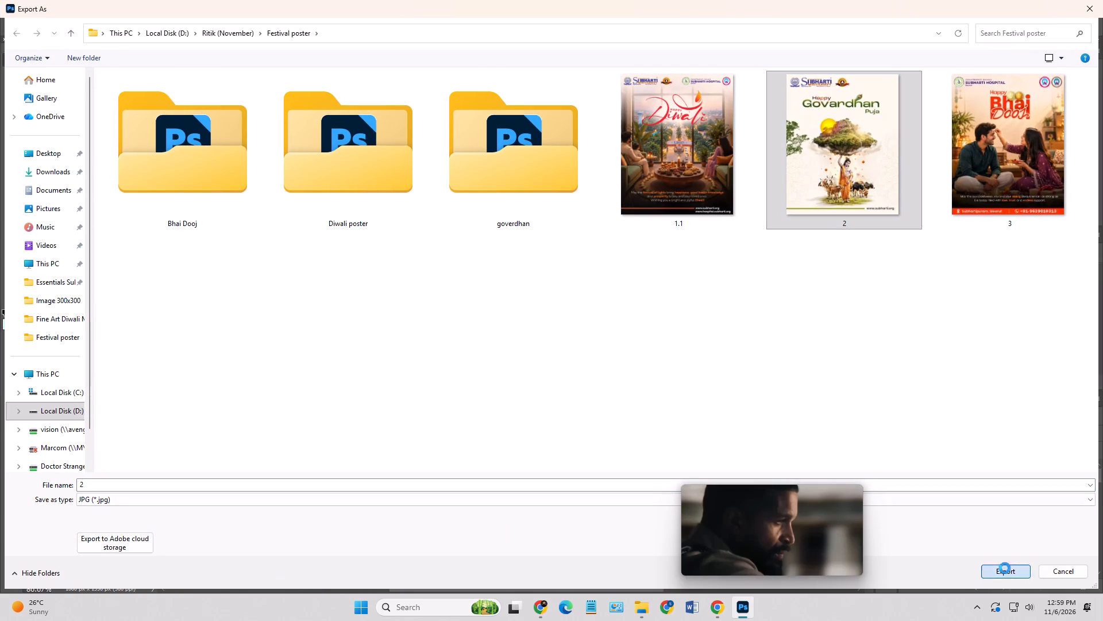
left_click(569, 301)
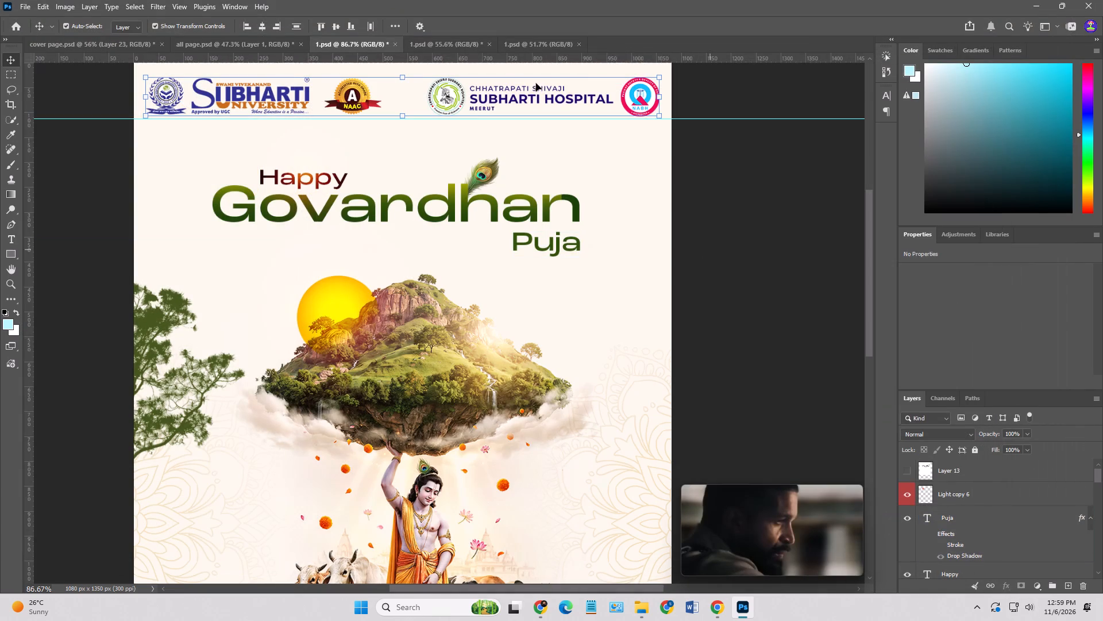
Export the Bhai Dooj poster as a 1080 x 1350 JPG into the Festival poster folder, overwriting 3.
left_click(532, 41)
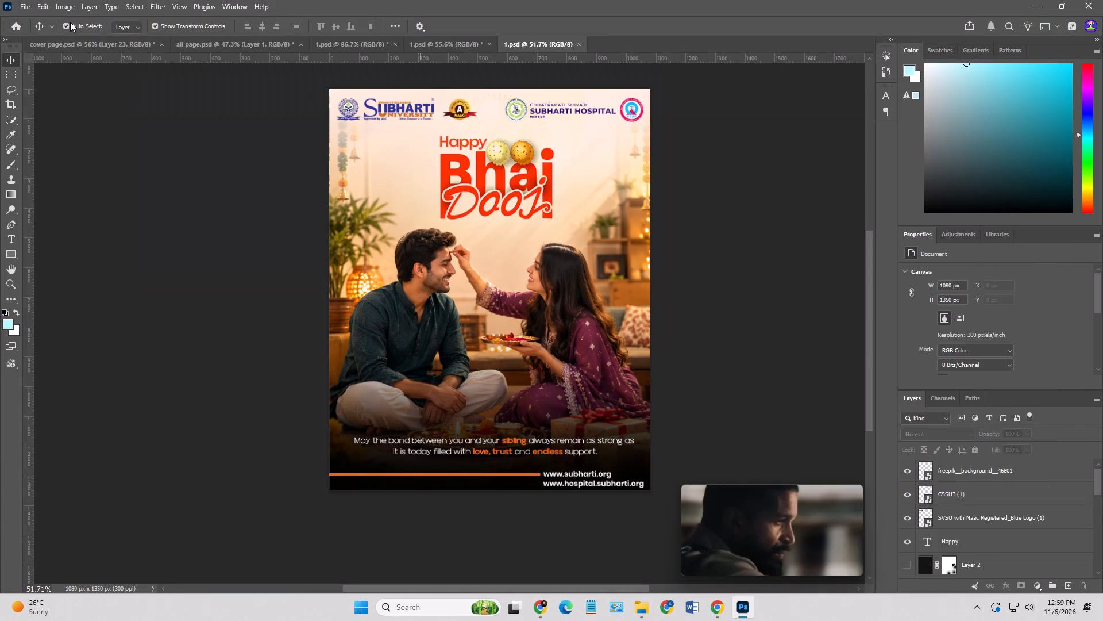
left_click(24, 7)
left_click(68, 206)
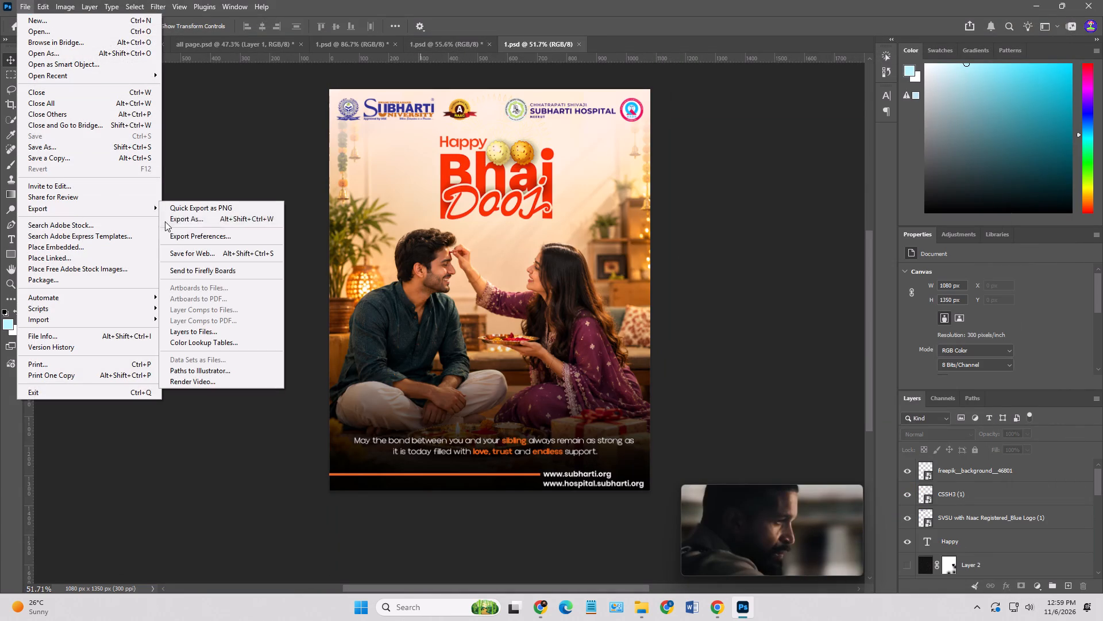
left_click(189, 221)
left_click(969, 542)
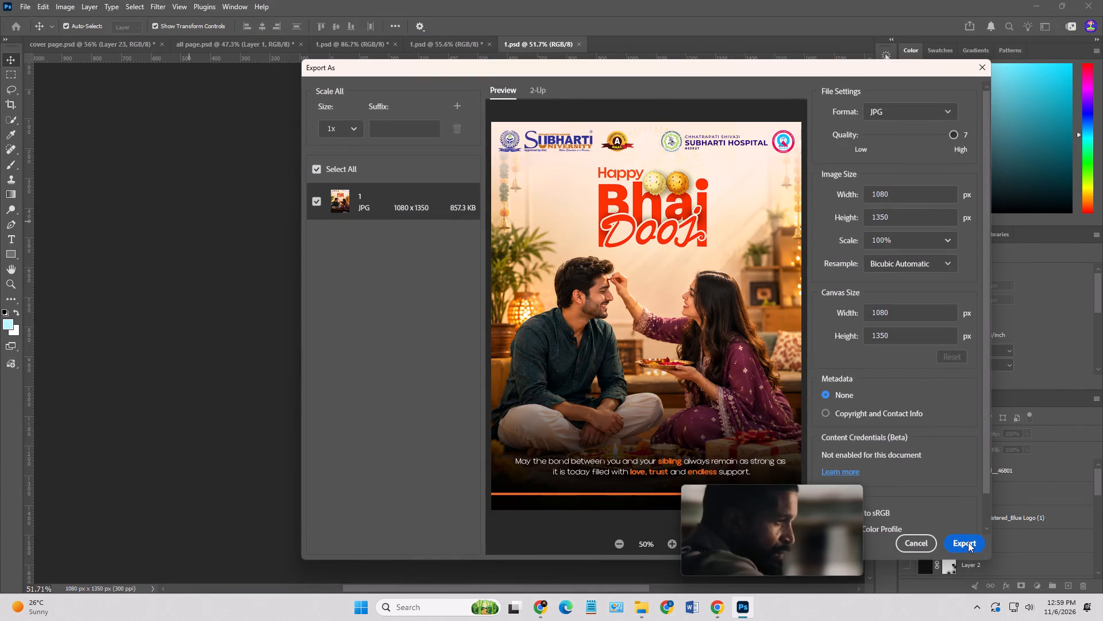
left_click(992, 158)
left_click(1011, 563)
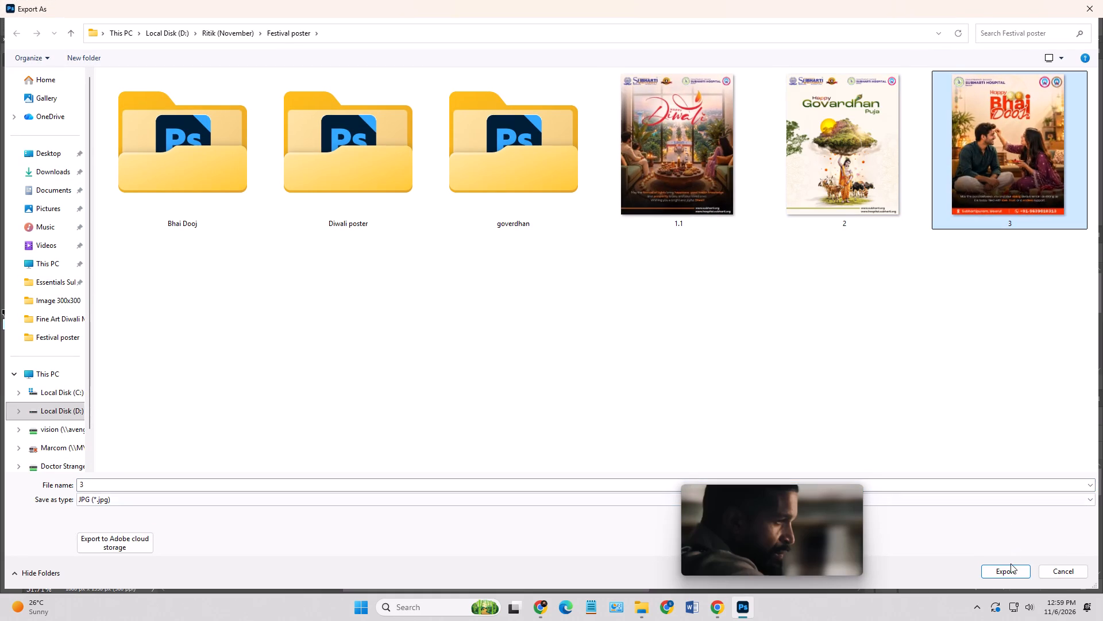
left_click(1000, 565)
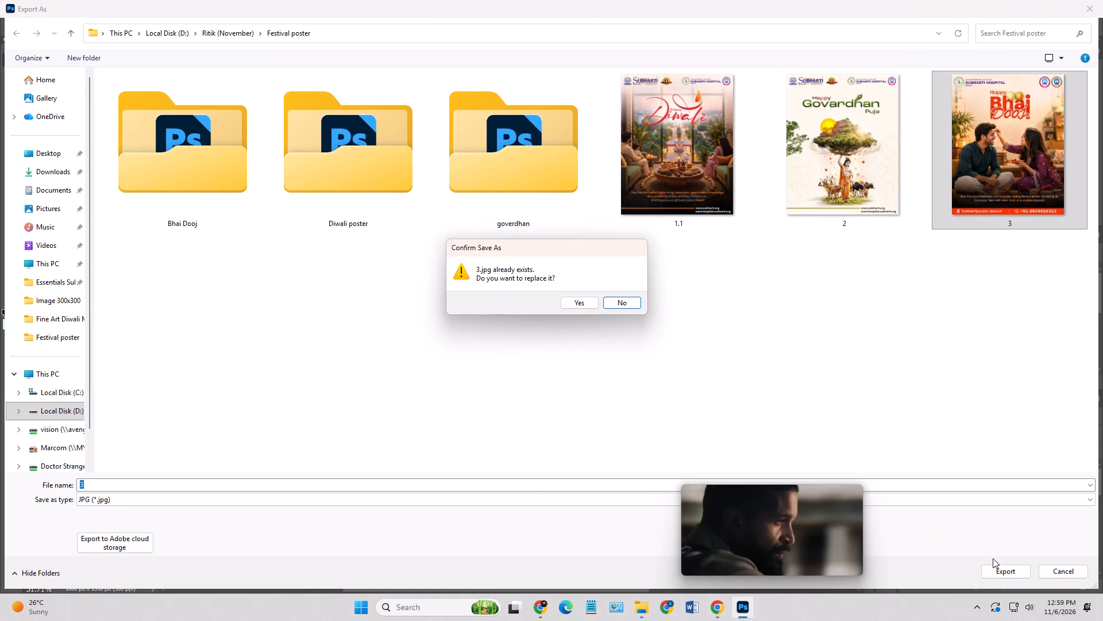
left_click(619, 297)
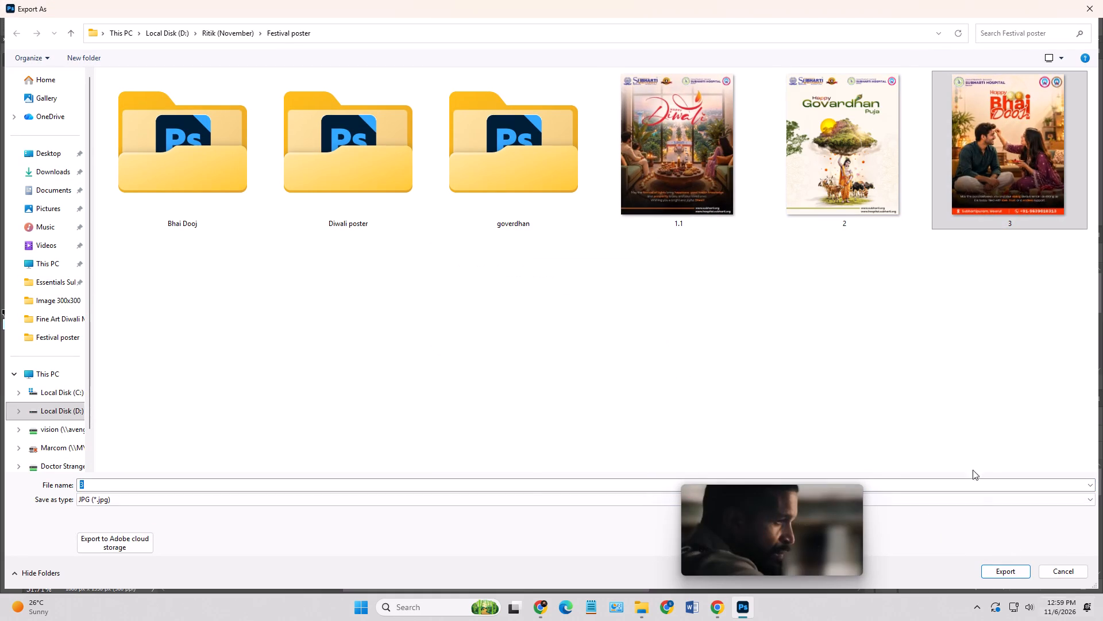
left_click(1020, 569)
left_click(580, 302)
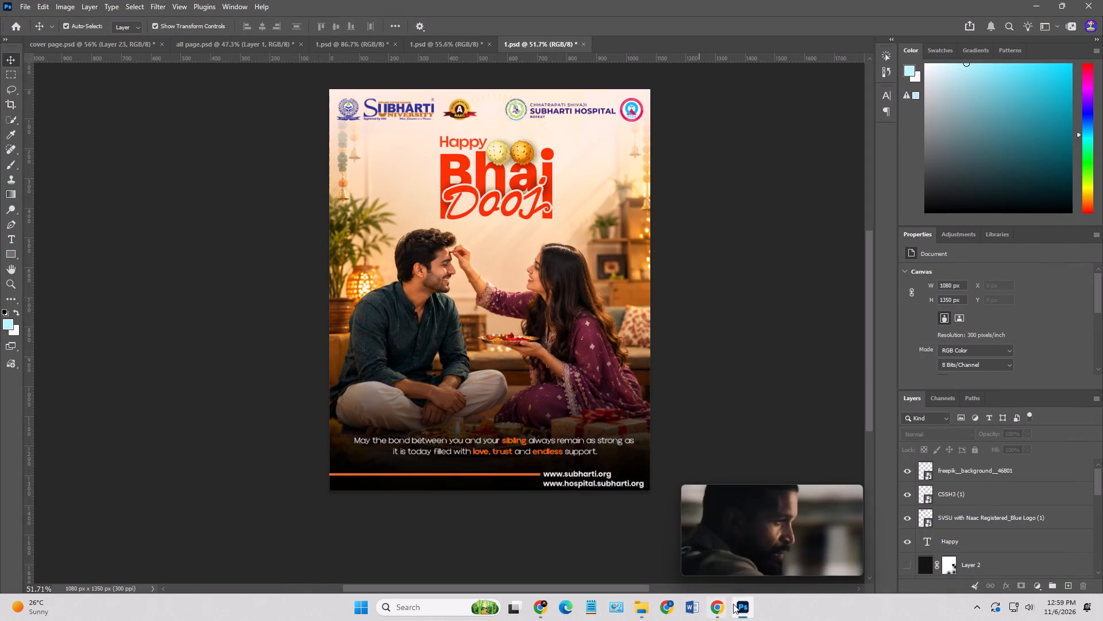
Switch to the Chrome window that holds the WhatsApp and Subharti Hospital website pages.
left_click(719, 601)
left_click(643, 542)
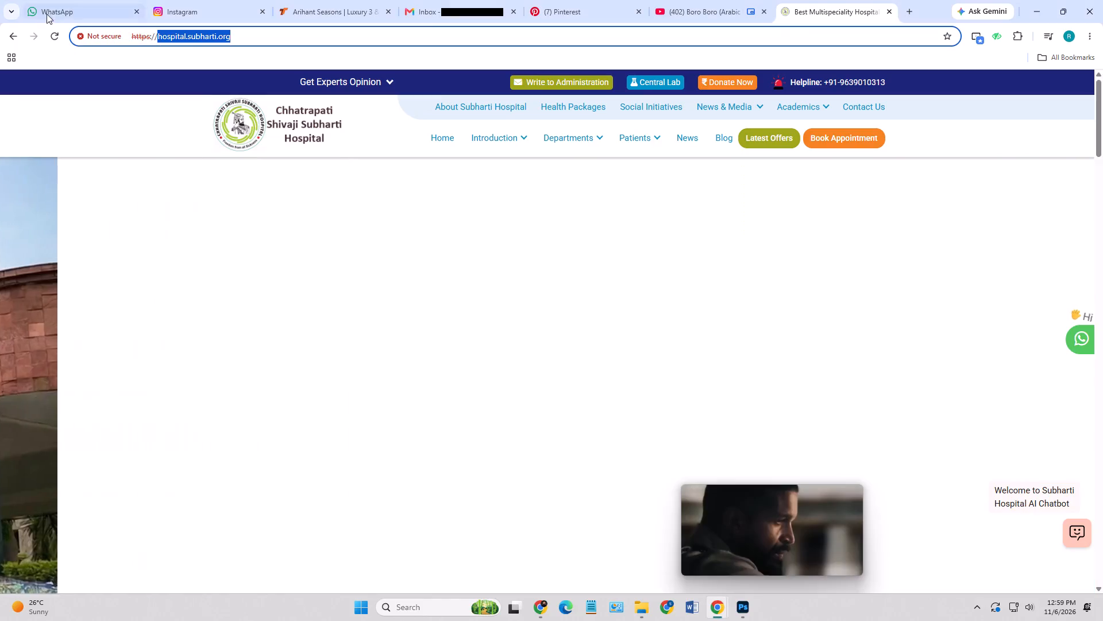